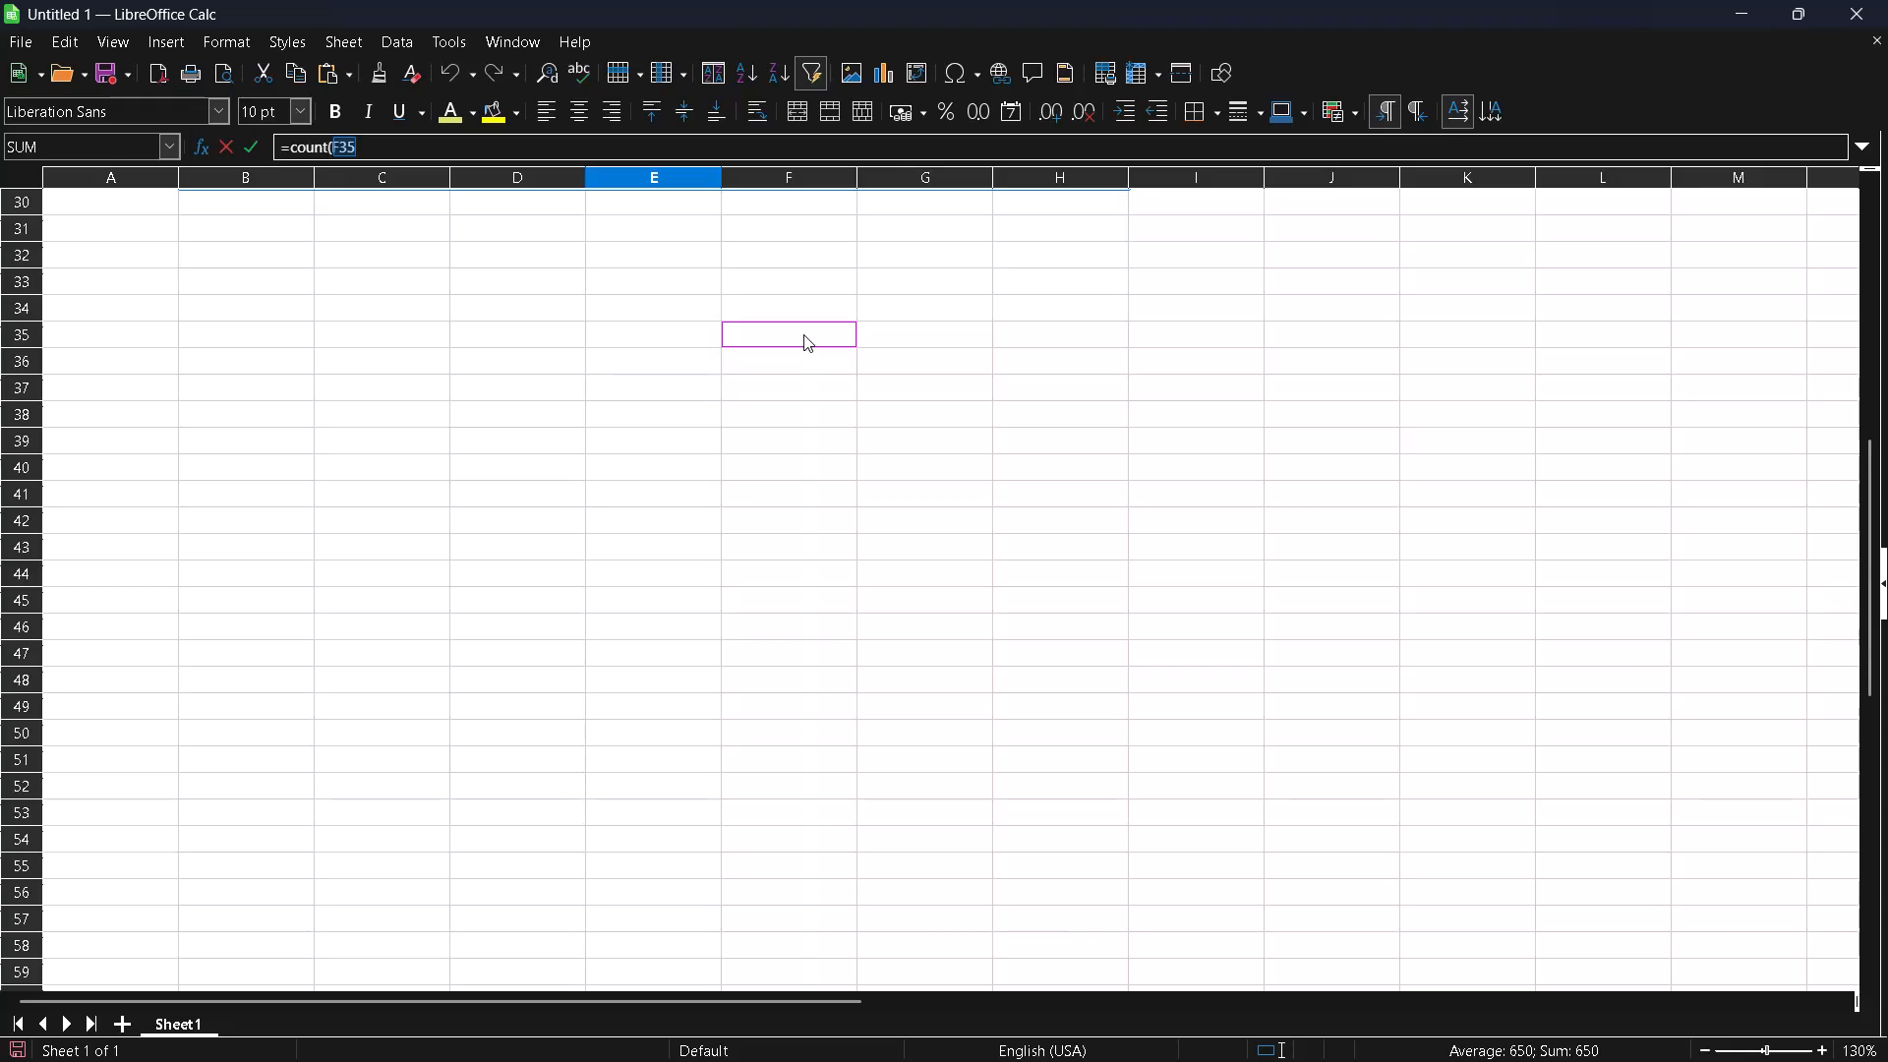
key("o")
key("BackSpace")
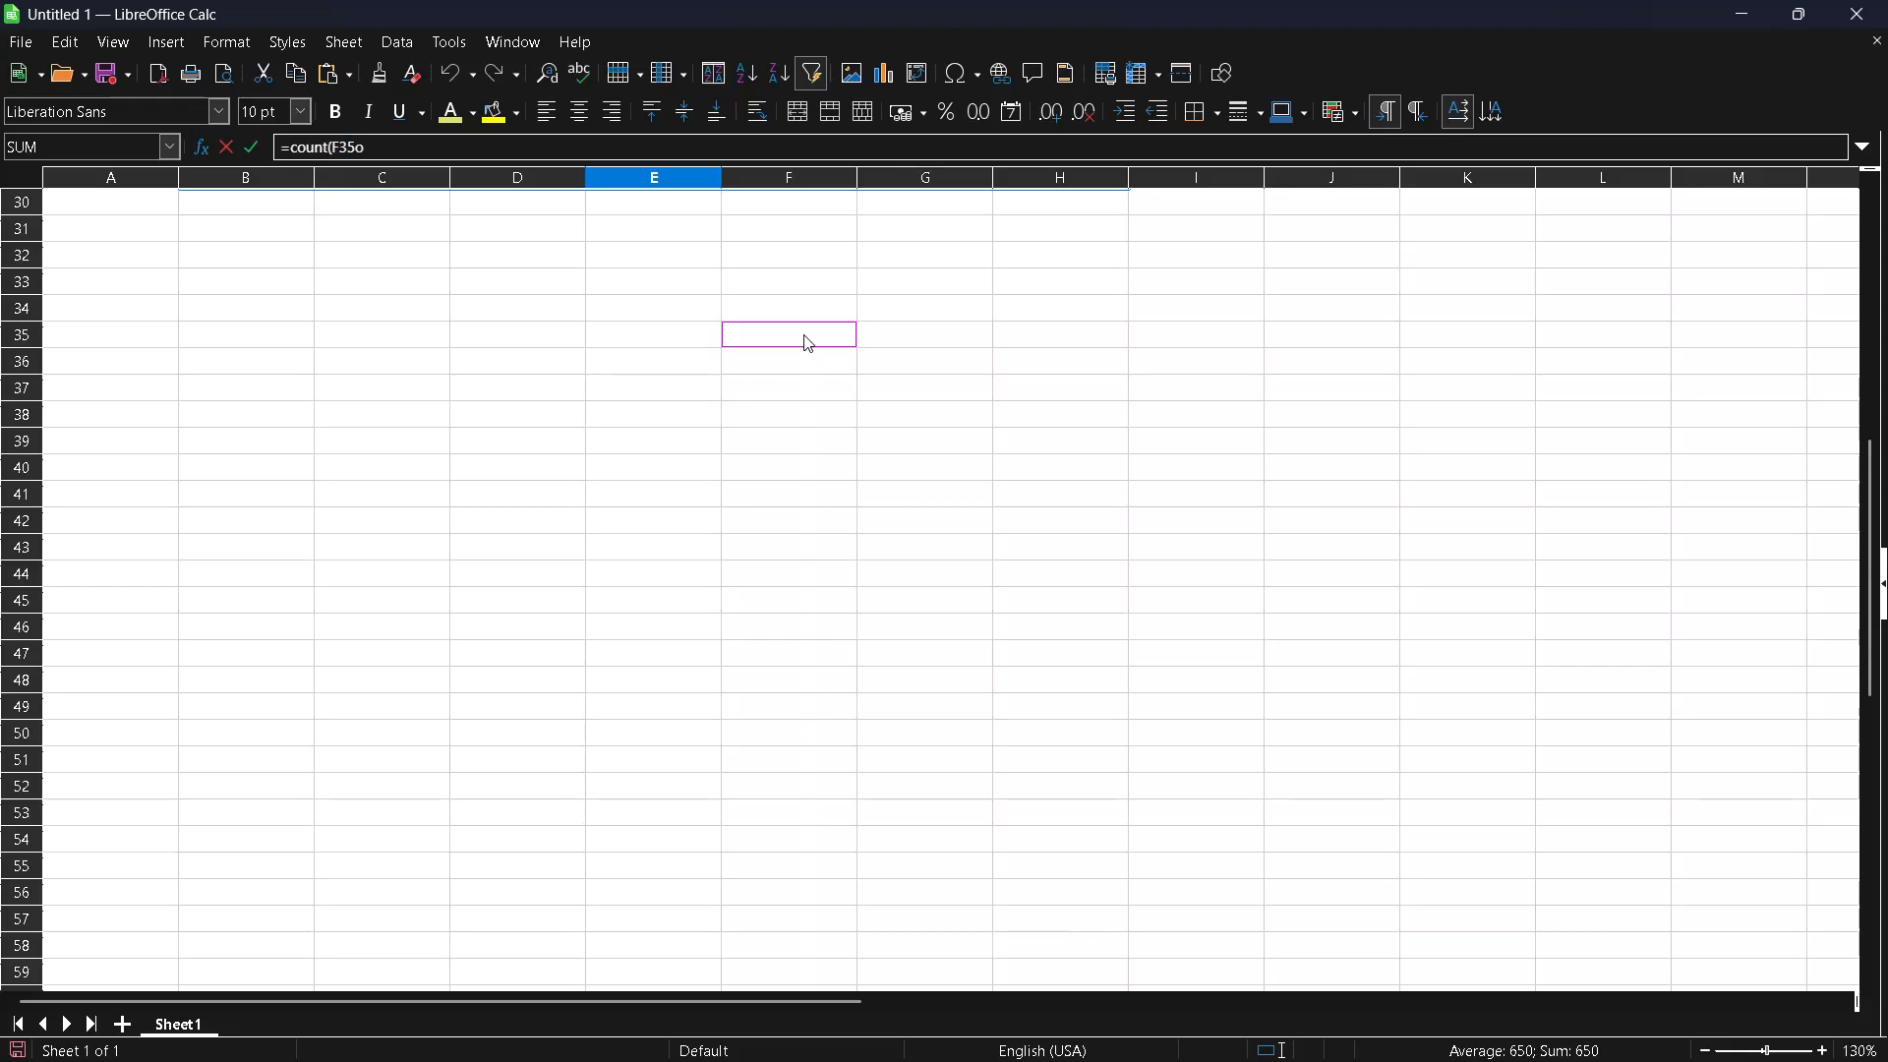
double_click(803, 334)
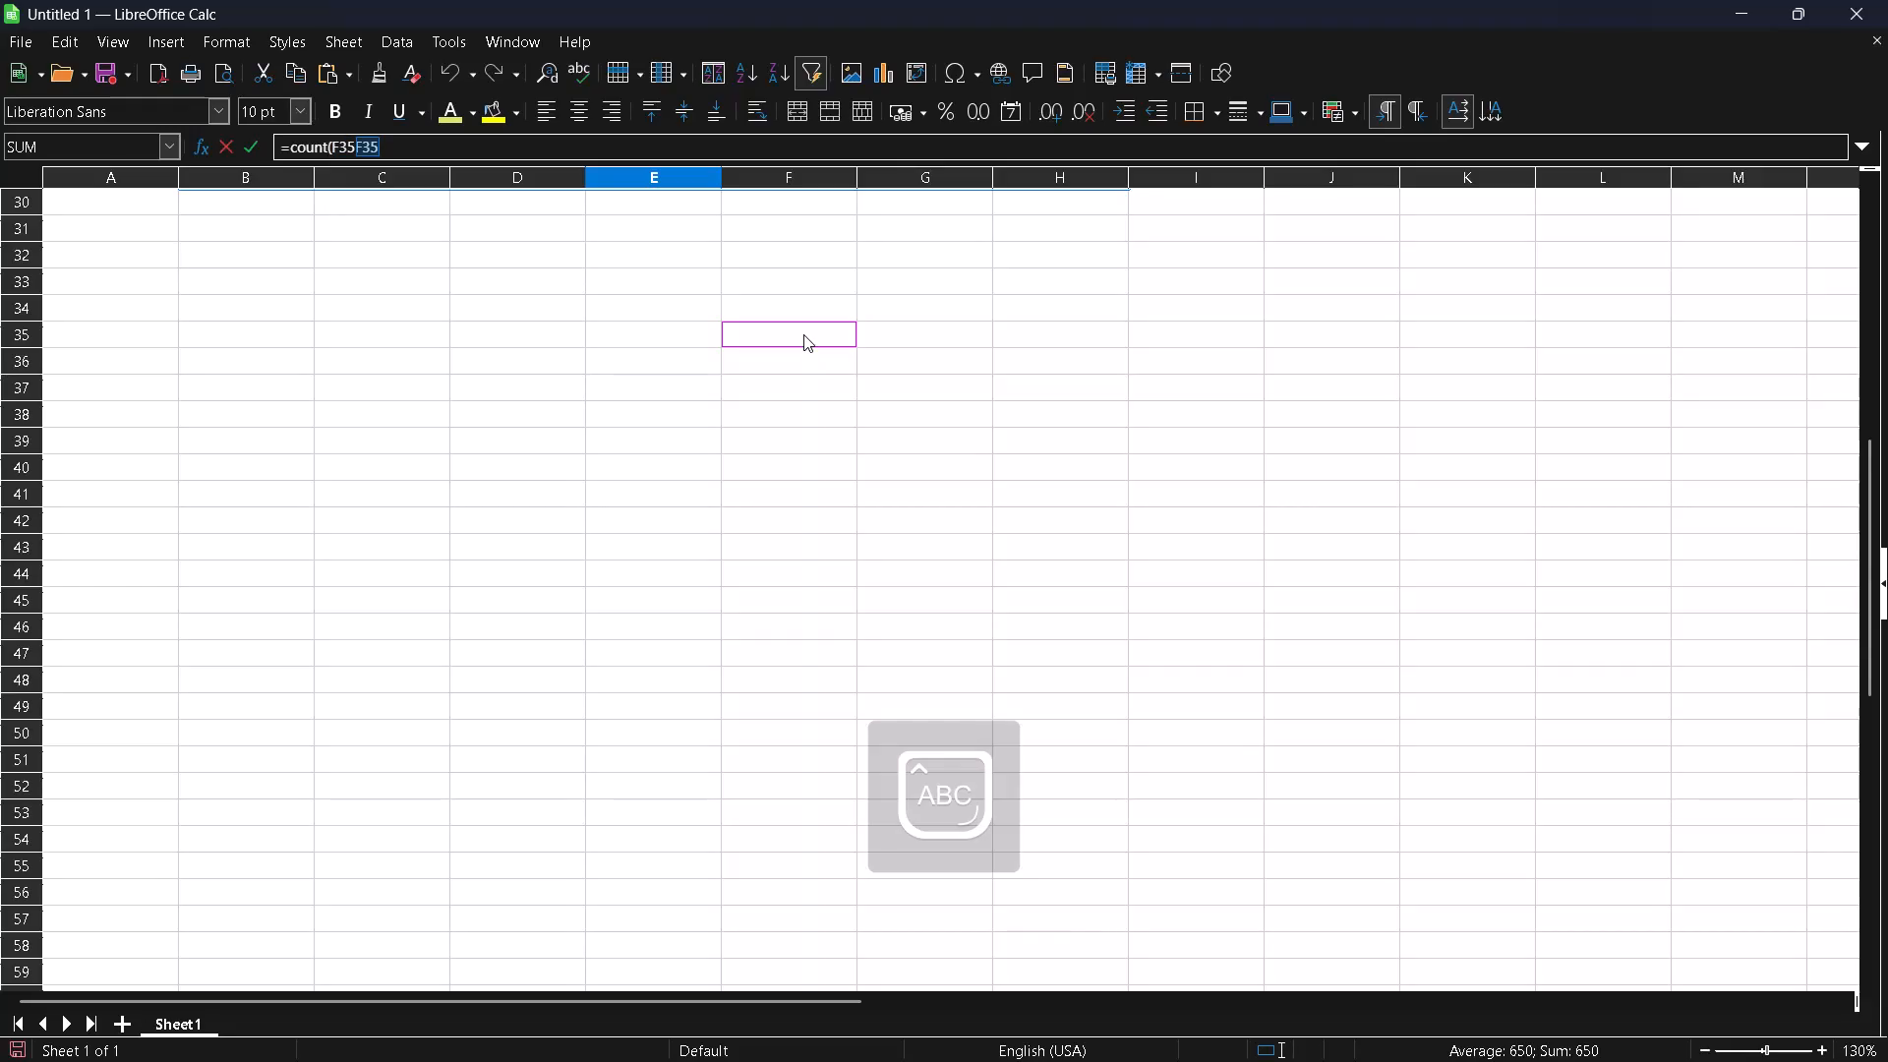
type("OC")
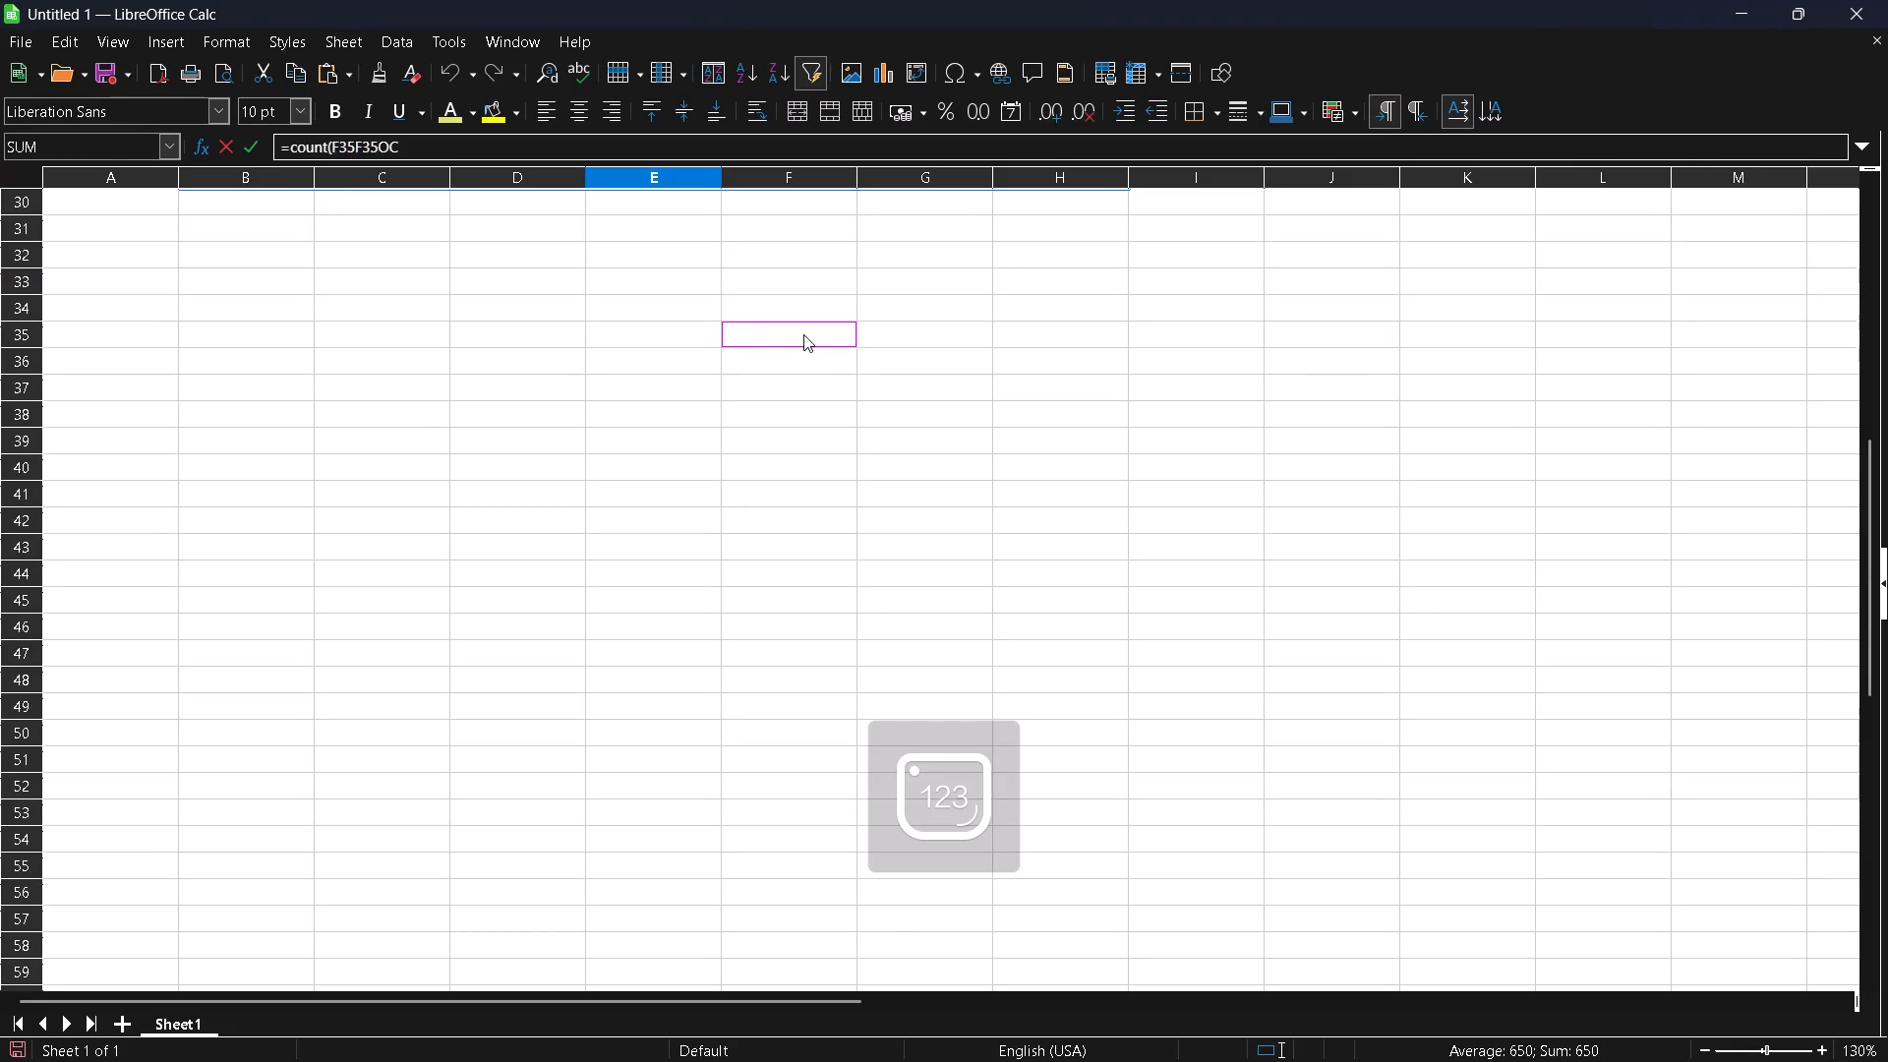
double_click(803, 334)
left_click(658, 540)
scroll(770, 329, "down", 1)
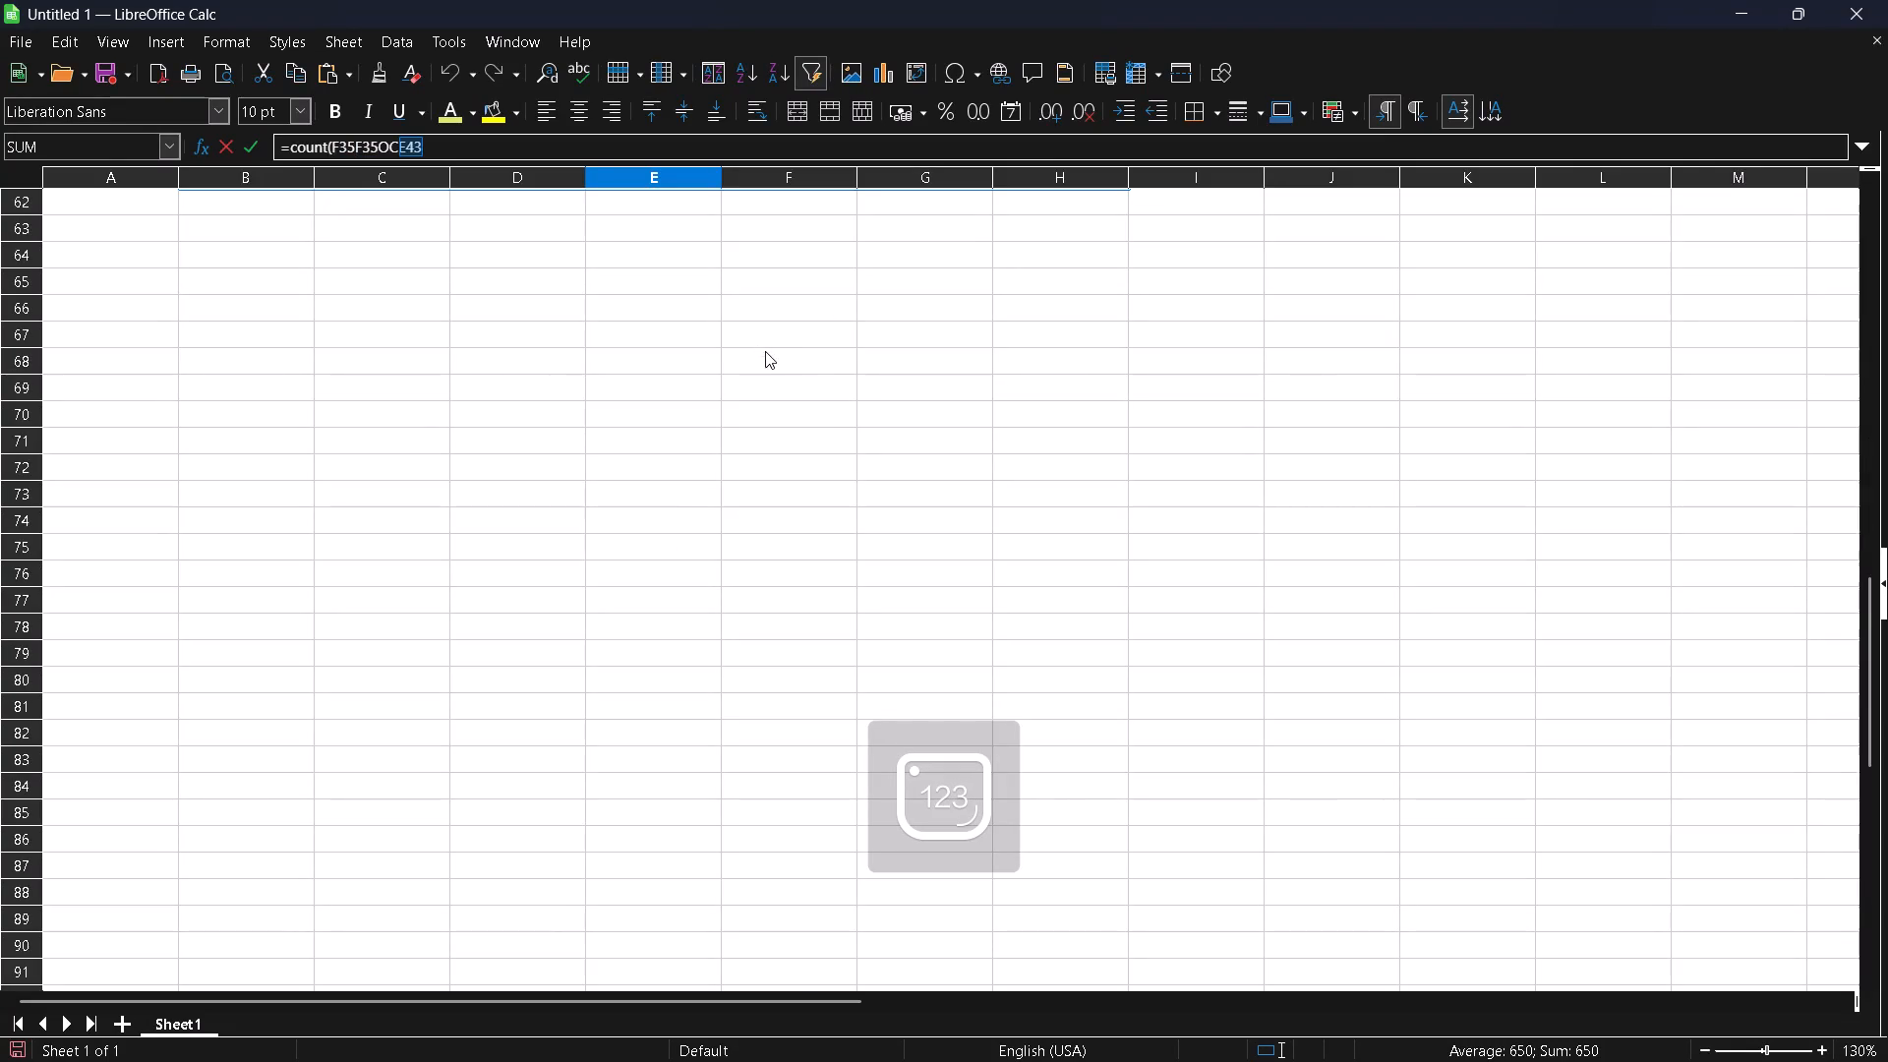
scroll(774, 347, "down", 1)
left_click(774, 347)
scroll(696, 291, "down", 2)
Erase the unfinished count formula from the cell being edited and leave that cell empty.
key("BackSpace")
key("BackSpace")
key("BackSpace")
key("BackSpace")
key("BackSpace")
key("BackSpace")
key("BackSpace")
key("BackSpace")
key("BackSpace")
key("BackSpace")
key("BackSpace")
key("BackSpace")
key("BackSpace")
key("BackSpace")
key("BackSpace")
key("BackSpace")
key("BackSpace")
key("BackSpace")
key("BackSpace")
key("BackSpace")
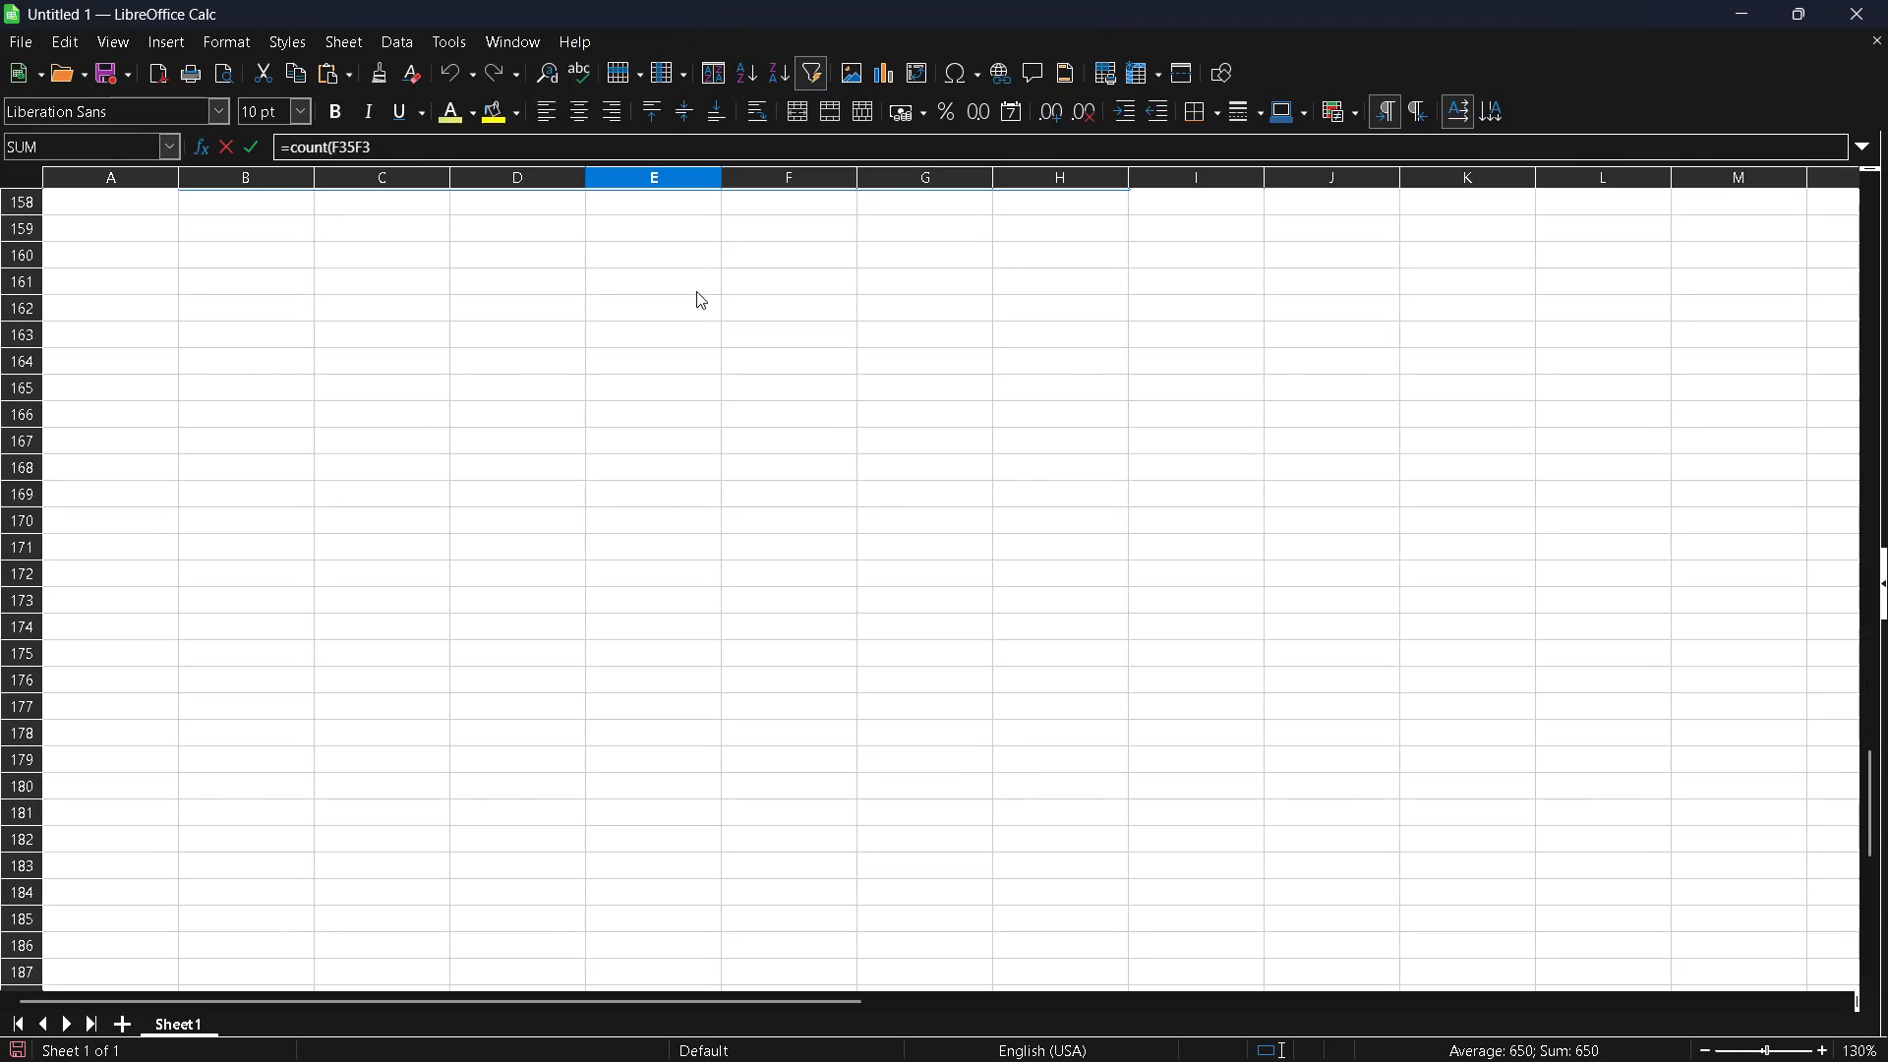
left_click(816, 304)
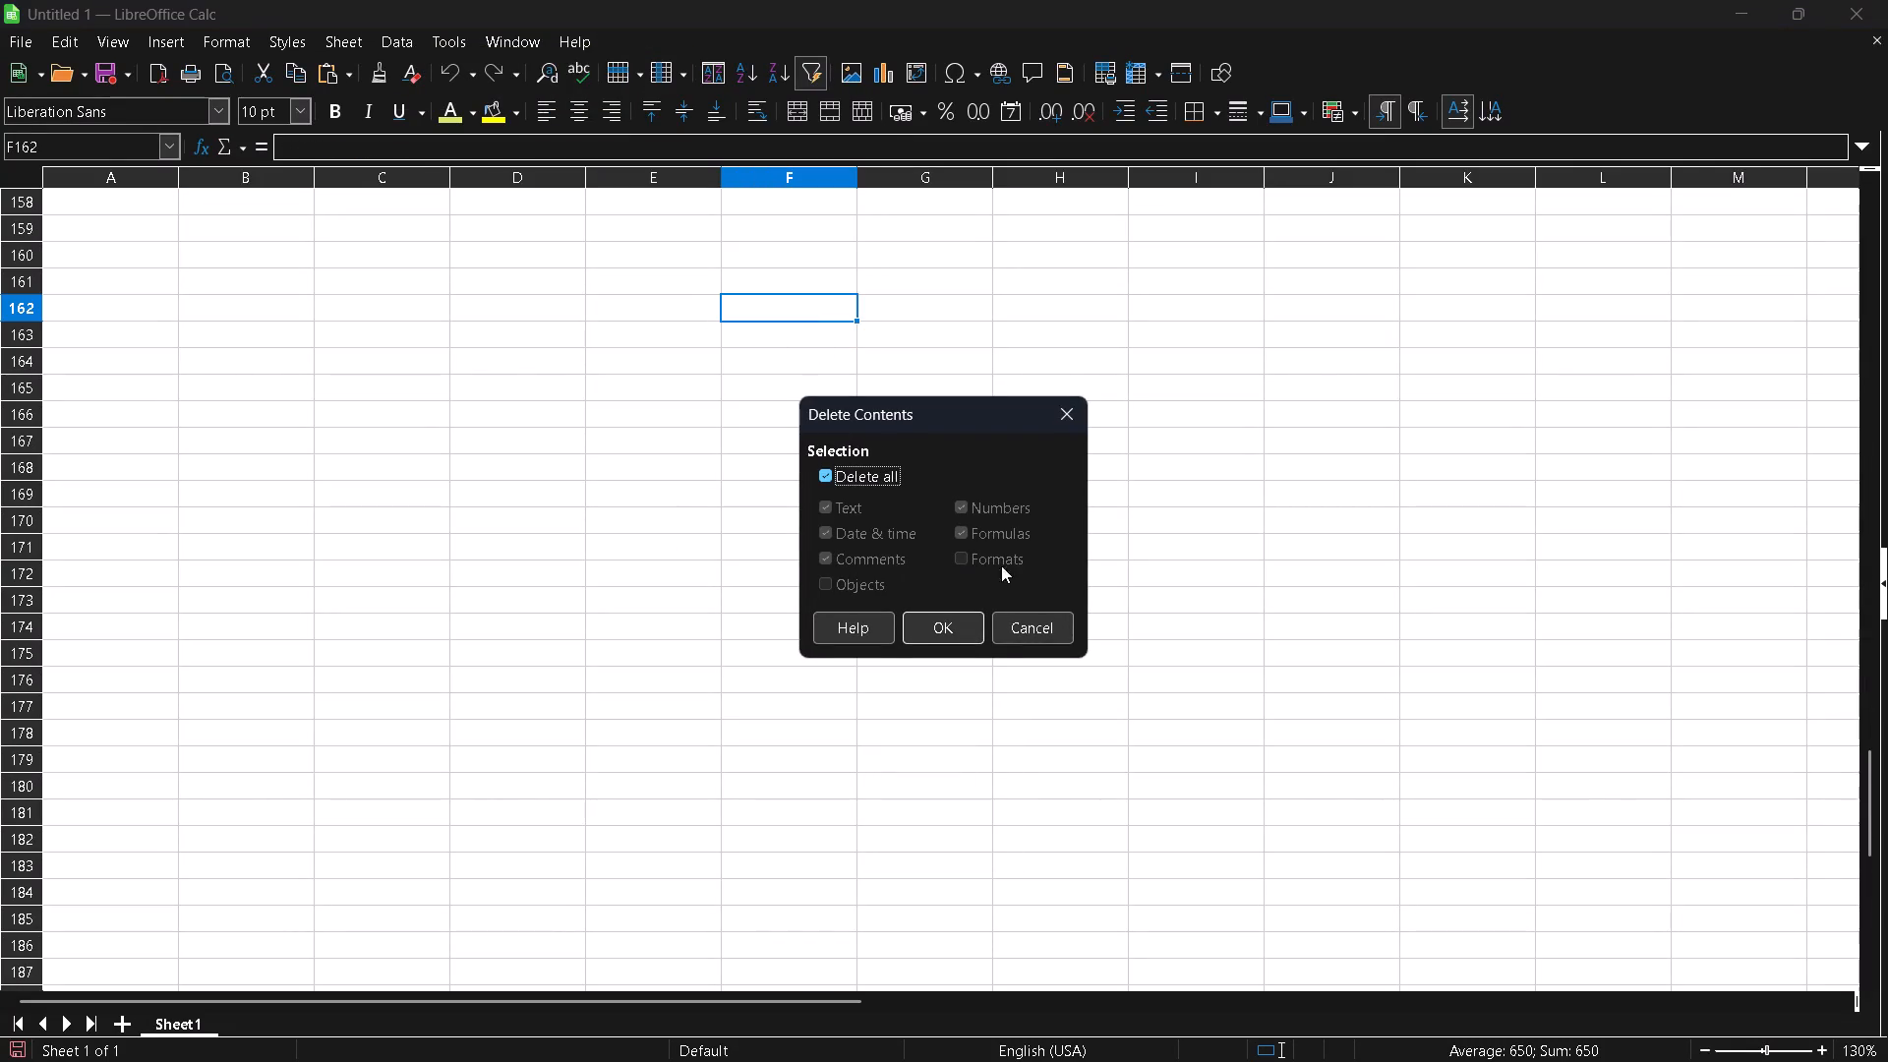
left_click(955, 631)
key("BackSpace")
key("BackSpace")
key("BackSpace")
left_click(955, 631)
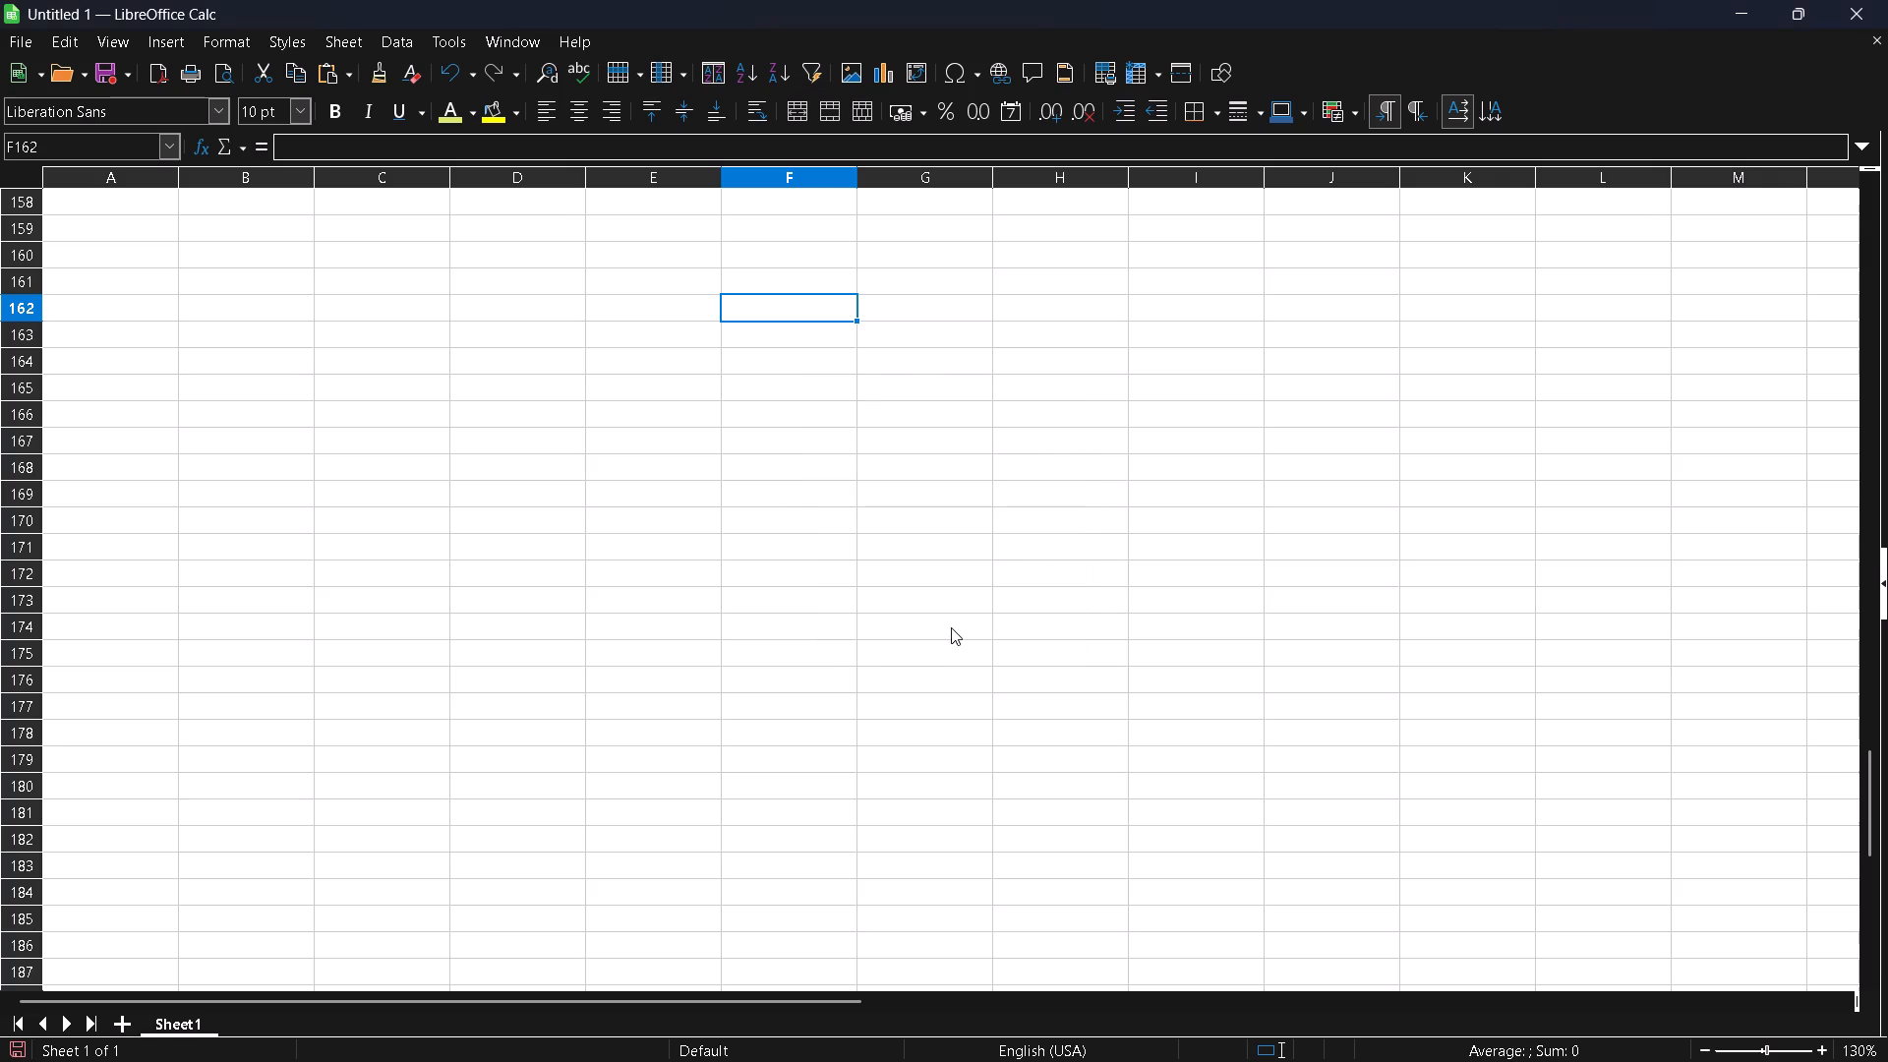
Enter the title OCTOBER MONTH EARNING in cell F46, in the empty area below the totals table.
key("Up")
key("Up")
key("Up")
key("Up")
key("Up")
key("Up")
key("Up")
key("Up")
key("Up")
key("Up")
key("Up")
key("Up")
key("Up")
key("Up")
key("Up")
key("Up")
key("Up")
key("Up")
key("Up")
key("Up")
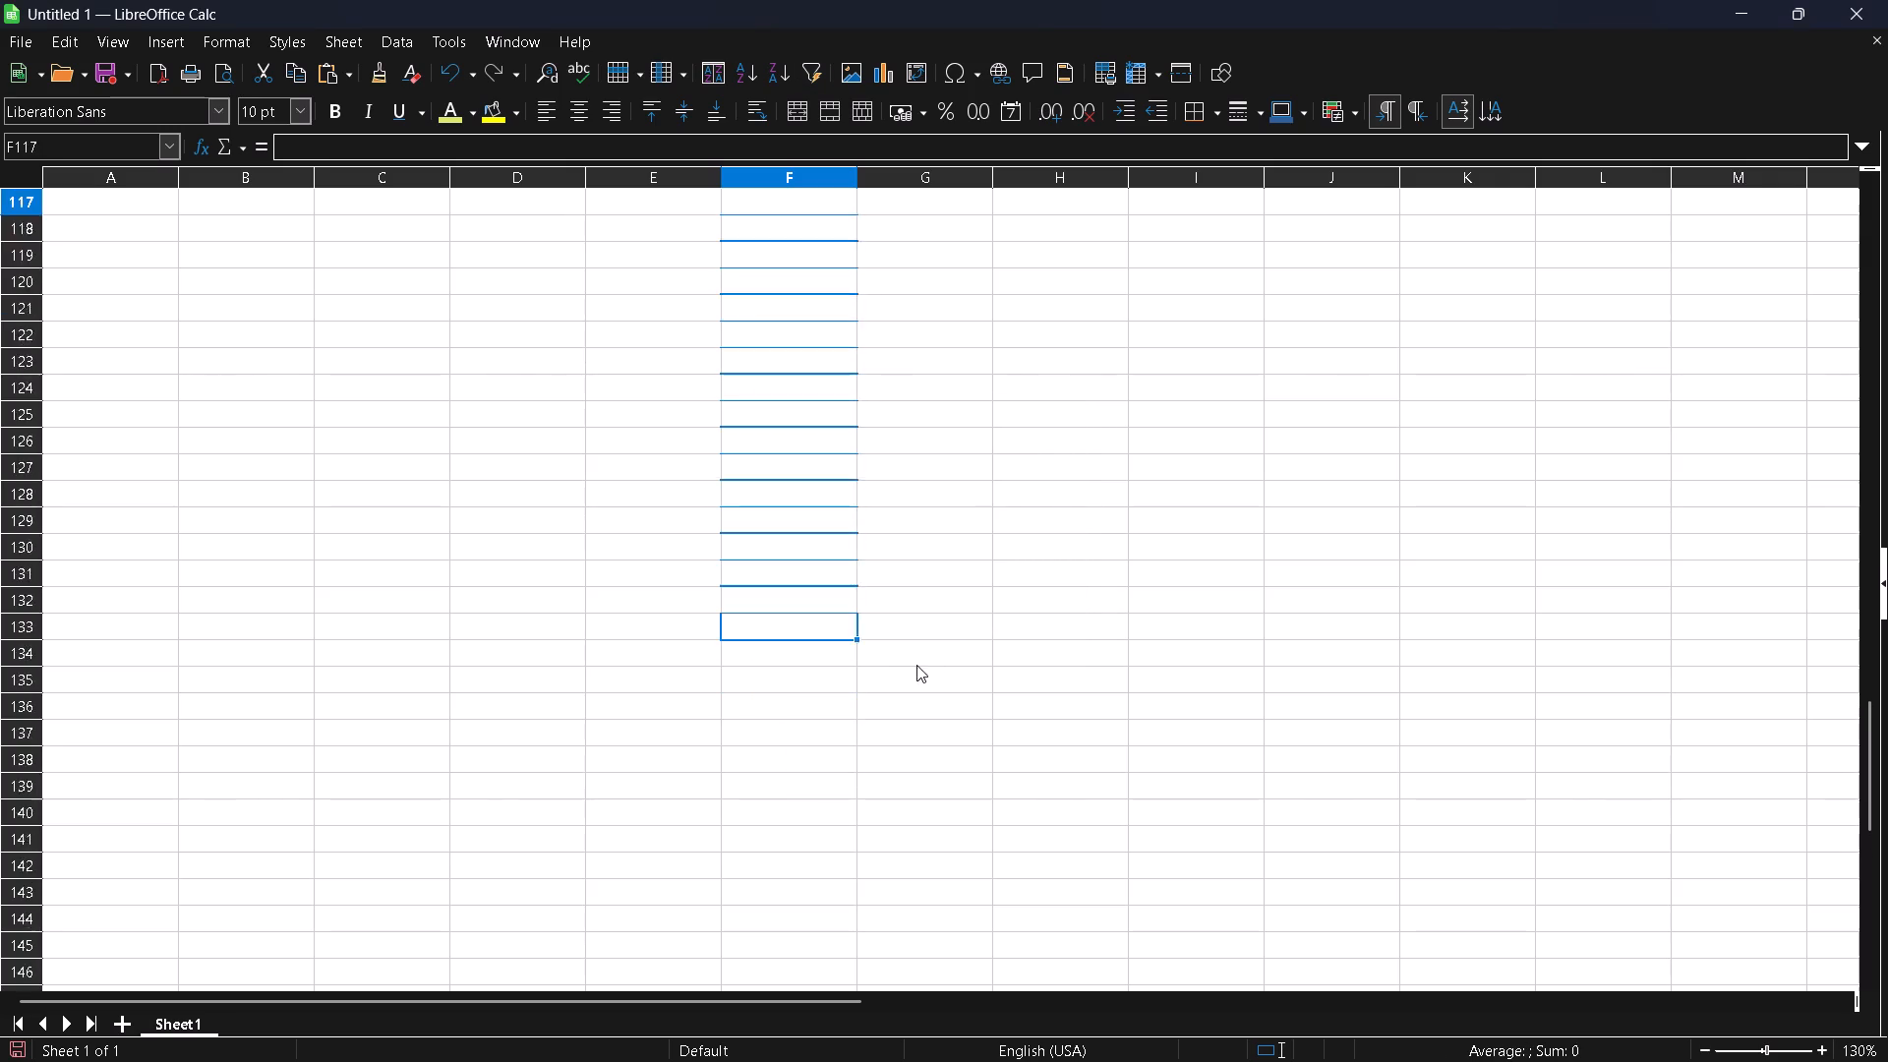
key("Up")
key("Up")
key("Up")
key("Up")
key("Up")
key("Up")
key("Up")
key("Up")
key("Up")
key("Up")
key("Up")
key("Up")
key("Up")
key("Up")
key("Up")
key("Up")
key("Up")
key("Up")
key("Up")
key("Up")
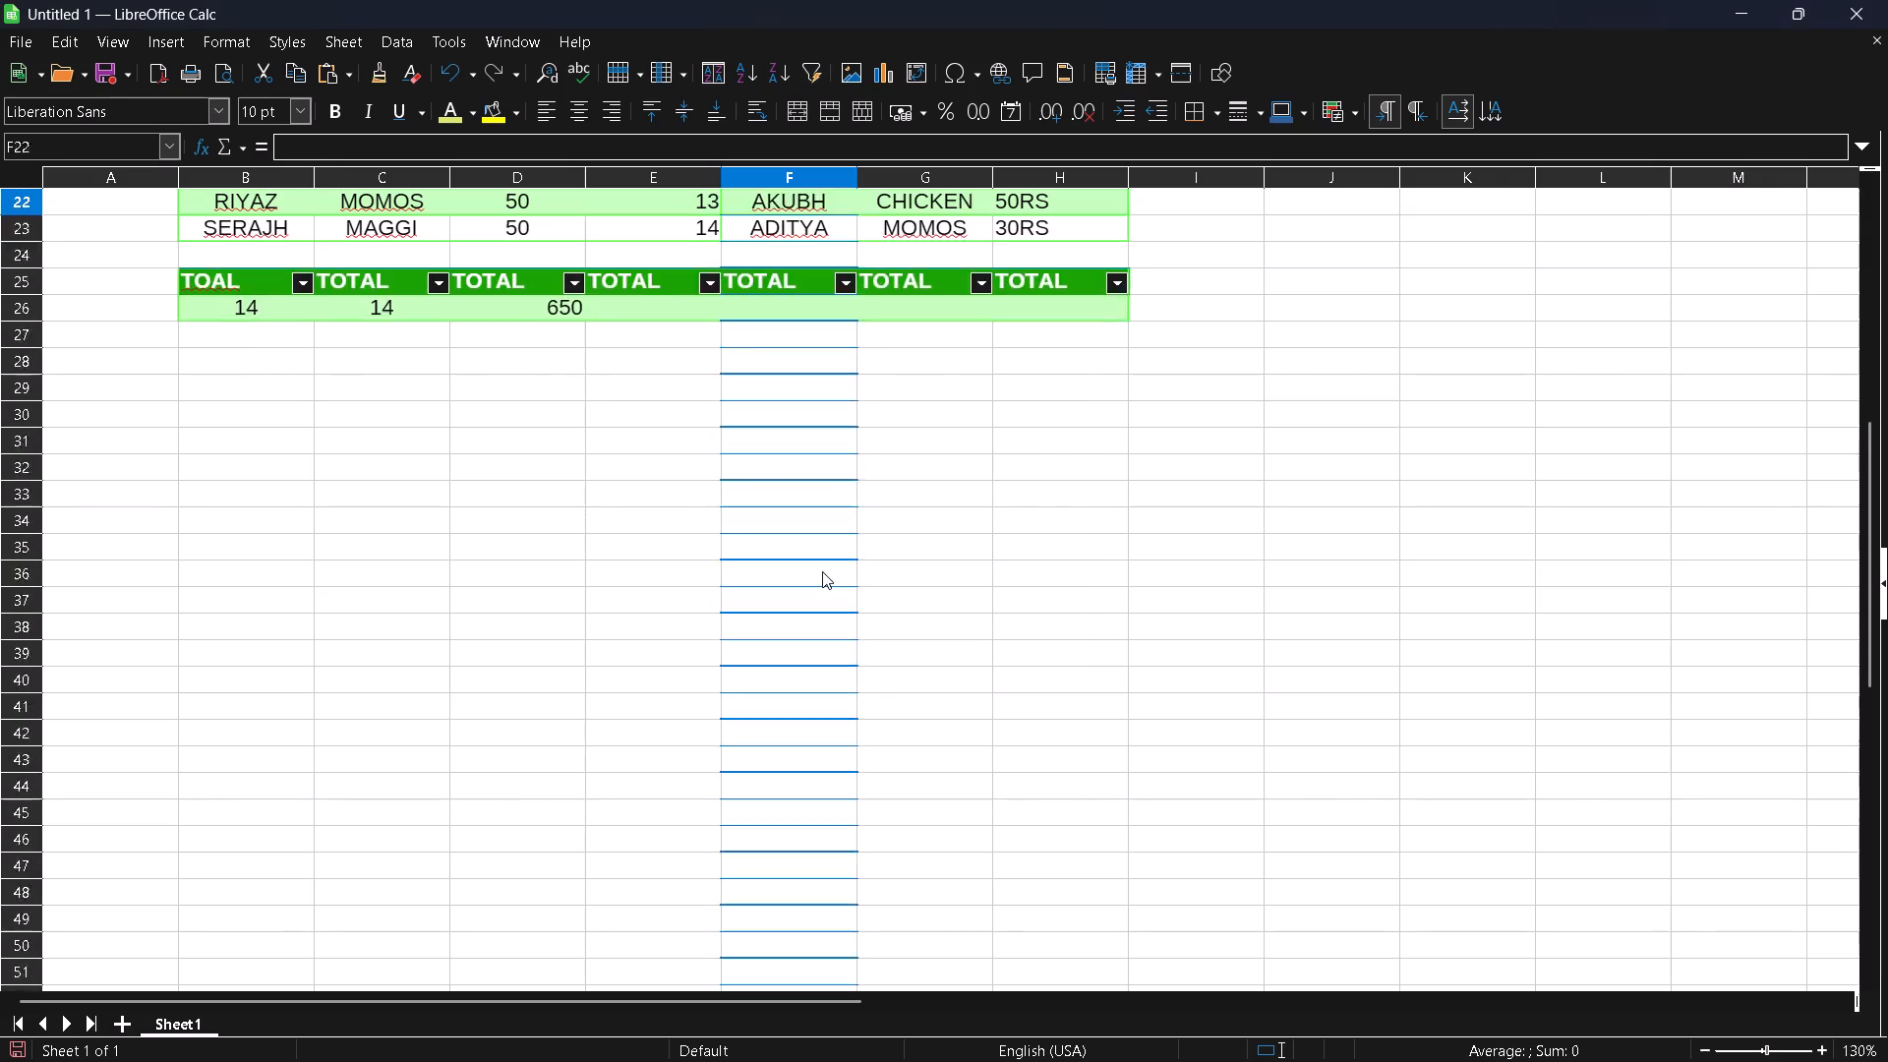
key("Down")
key("Down")
key("Down")
key("Down")
key("Down")
key("Down")
key("Down")
key("Down")
key("Down")
key("Down")
key("Down")
key("Down")
key("Down")
key("Down")
key("Down")
key("Down")
key("Down")
key("Down")
key("Down")
key("Down")
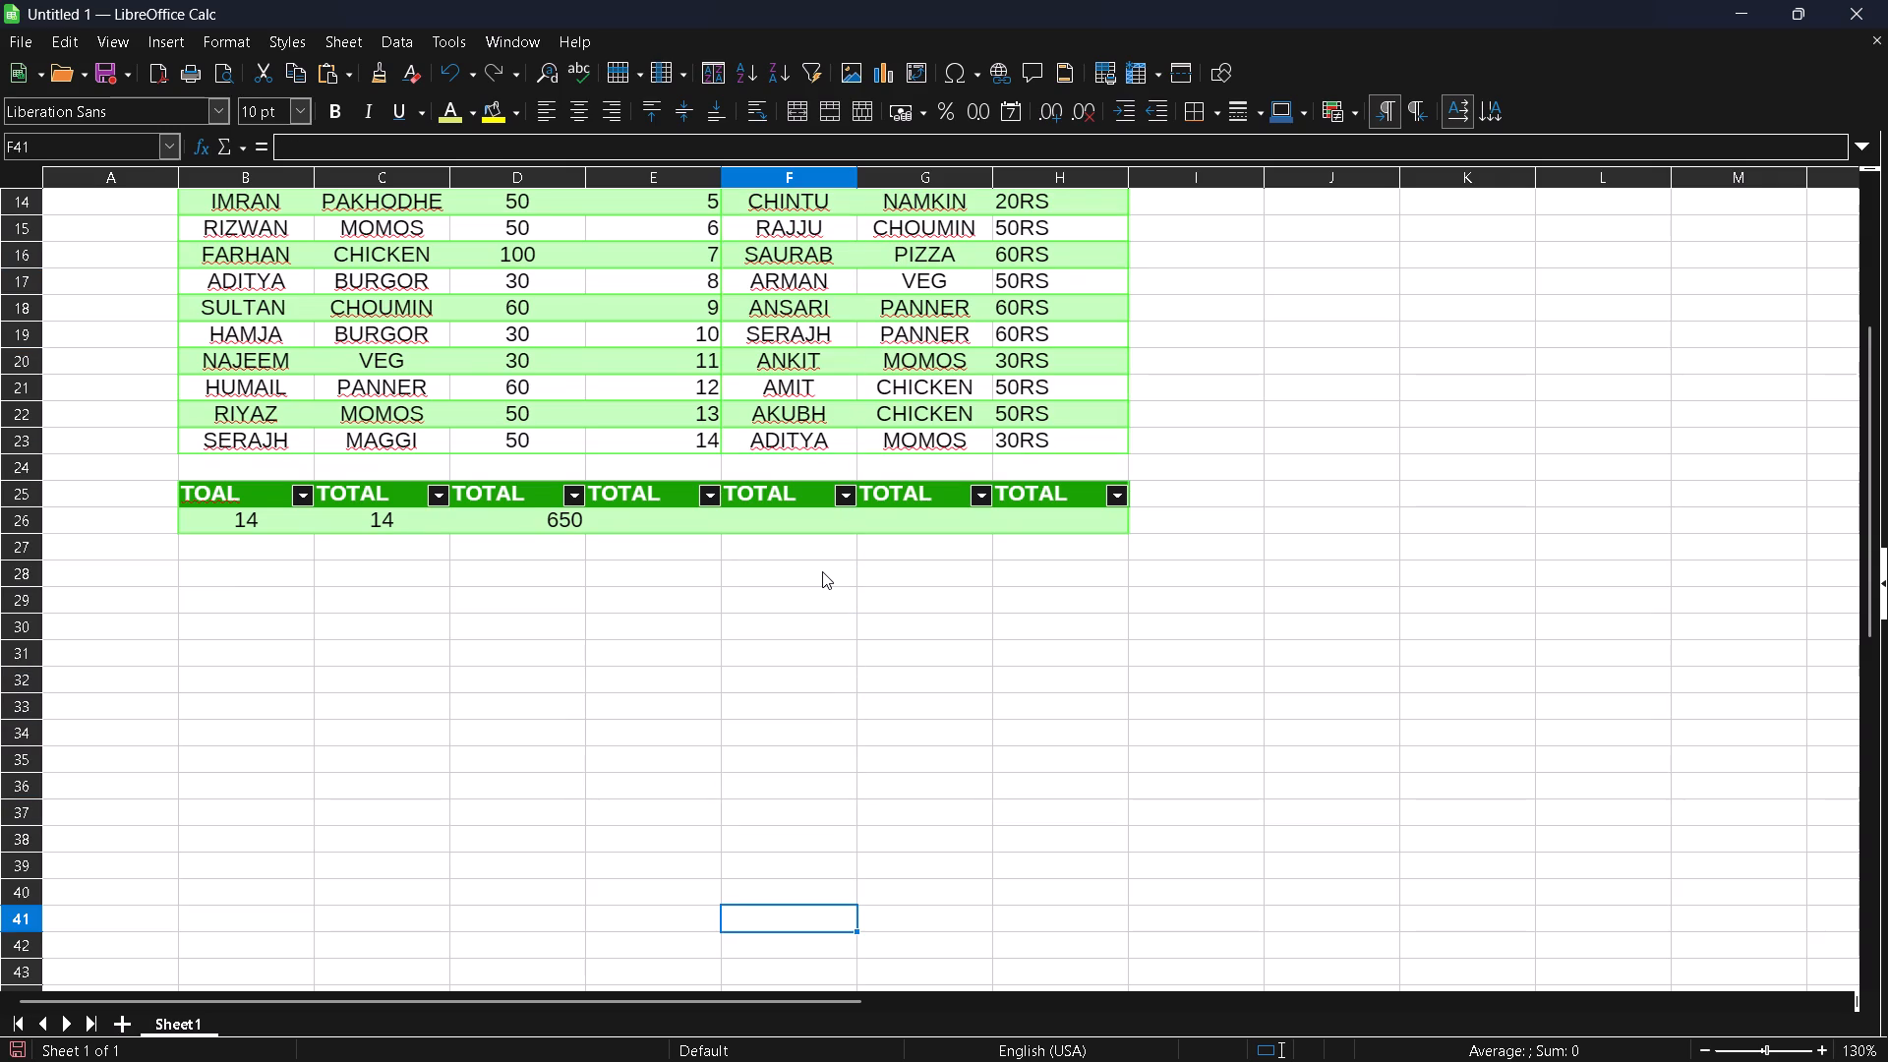
key("Down")
key("Down")
key("Down")
key("Down")
key("Down")
key("Down")
key("Down")
key("Down")
key("Down")
key("Down")
key("Down")
key("Down")
key("Down")
key("Down")
key("Down")
key("Down")
key("Down")
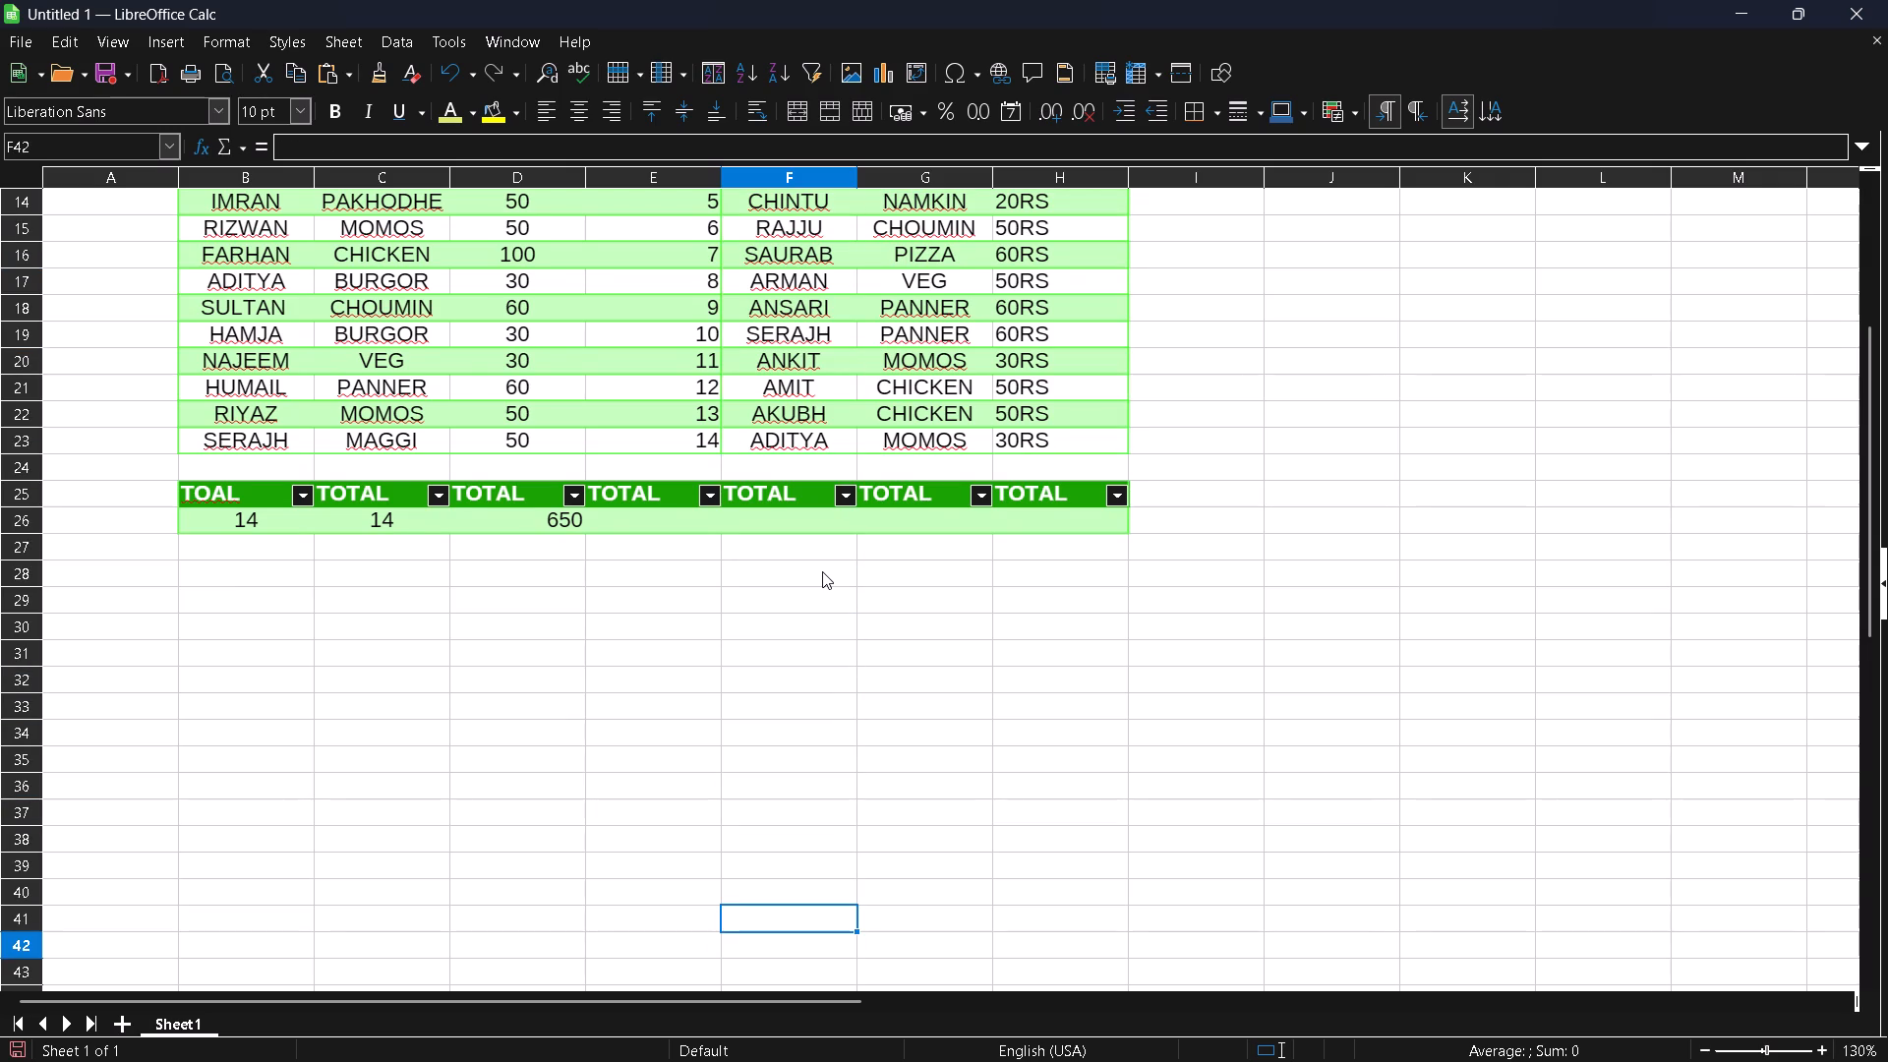
key("Down")
key("Down")
key("Down")
key("Down")
key("Down")
key("Down")
key("Down")
key("Down")
key("Down")
key("Down")
key("Down")
key("Down")
key("Down")
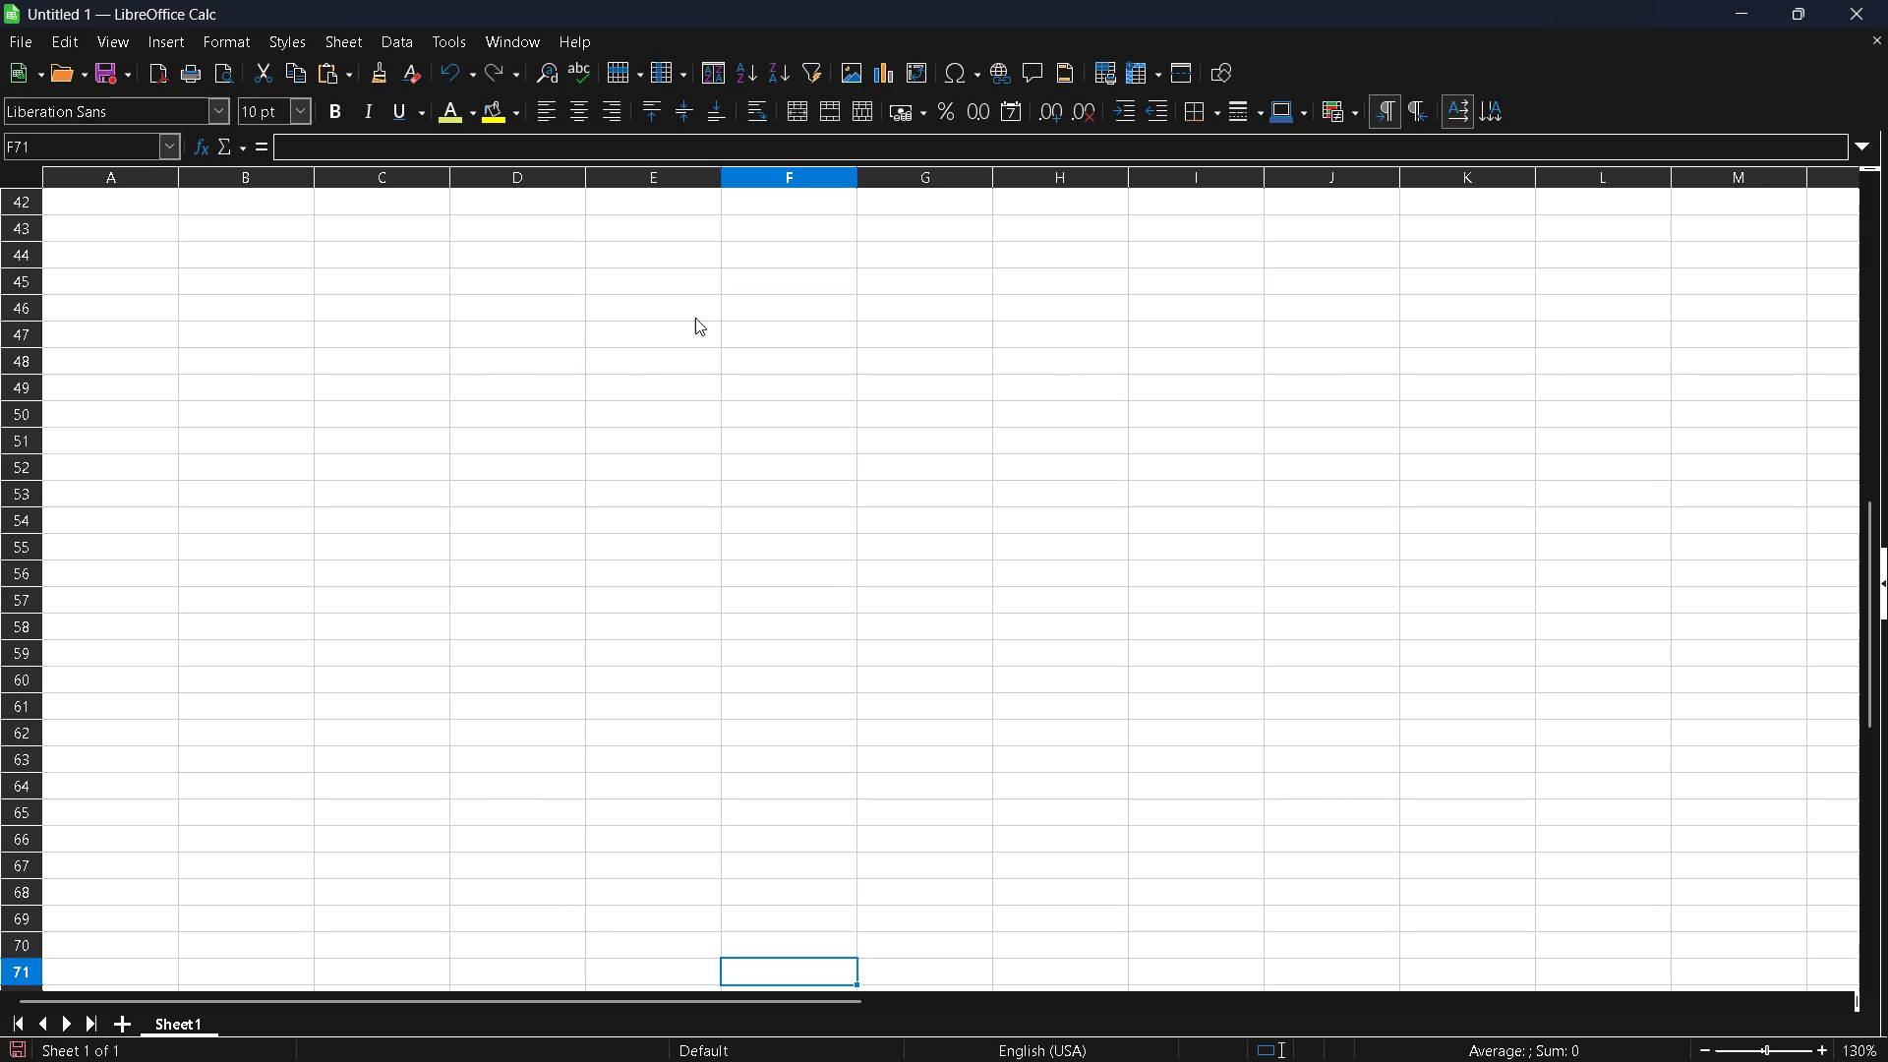
left_click(770, 309)
type("OCTOBER")
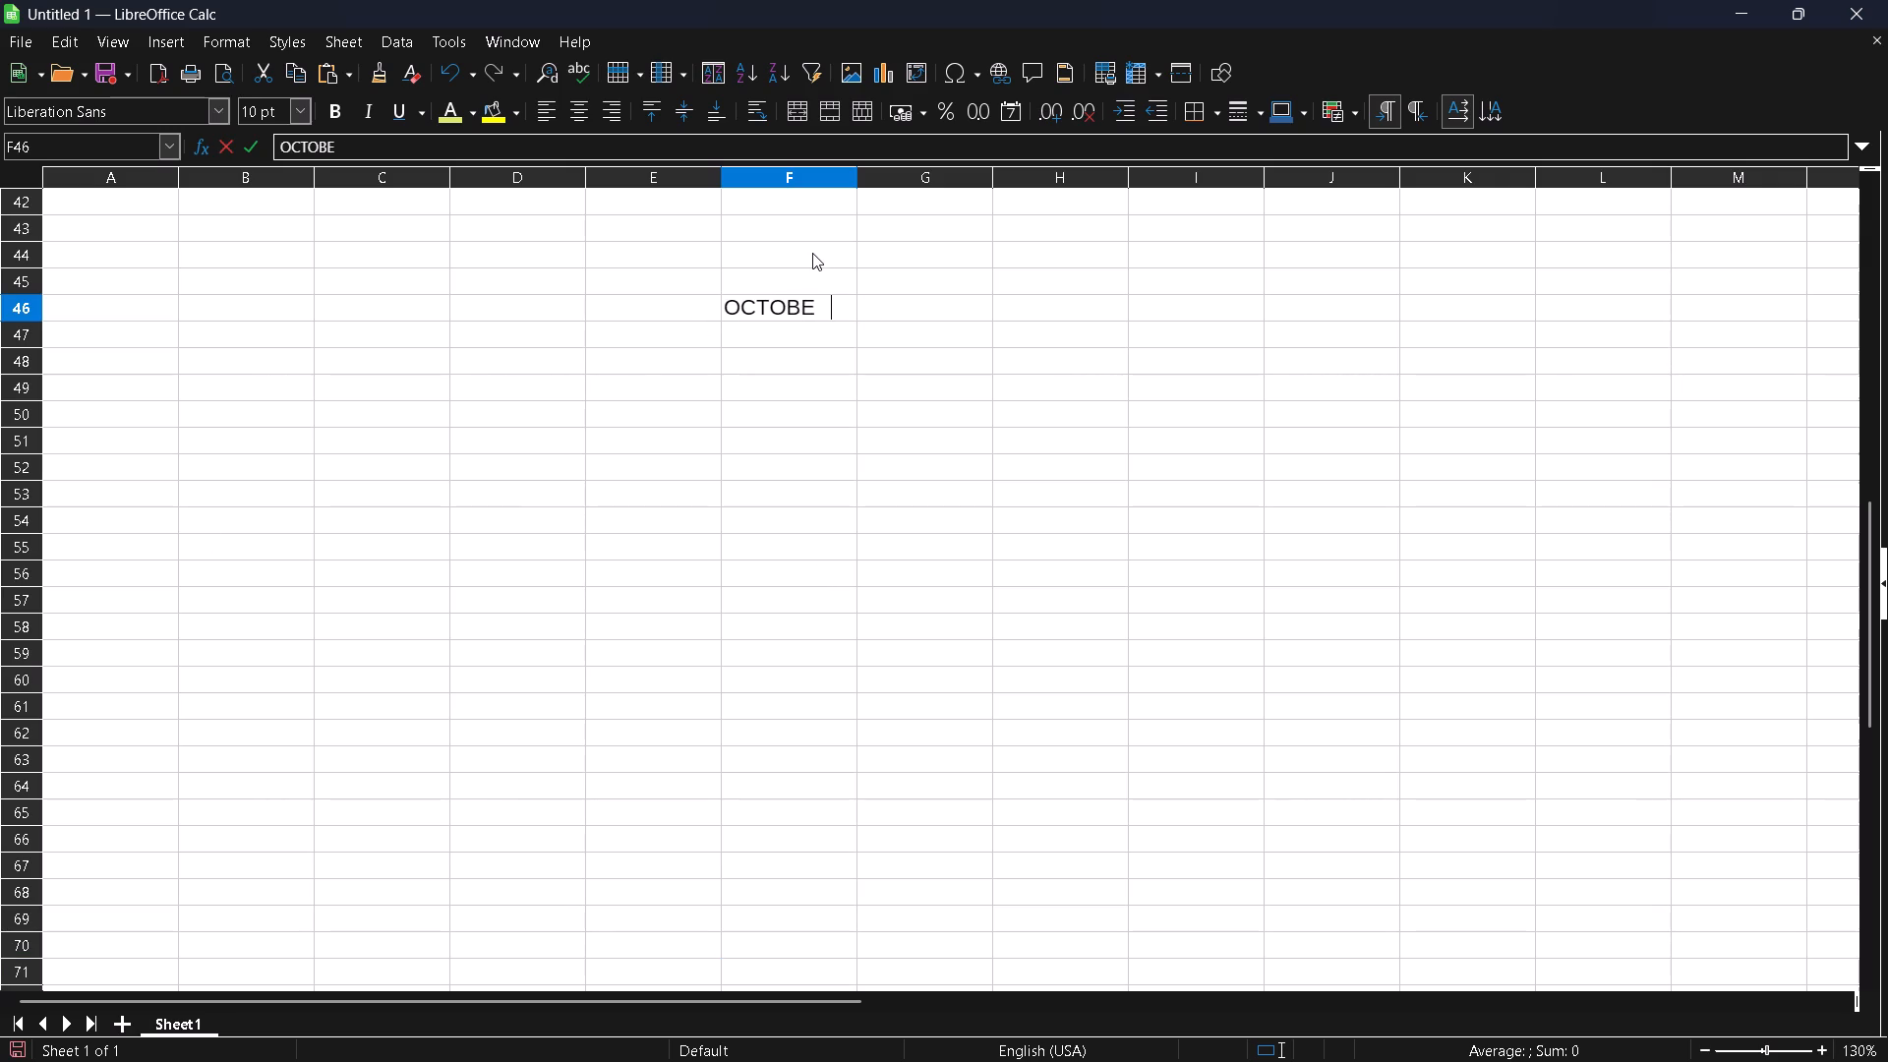
key("space")
type("MONTH EARNING")
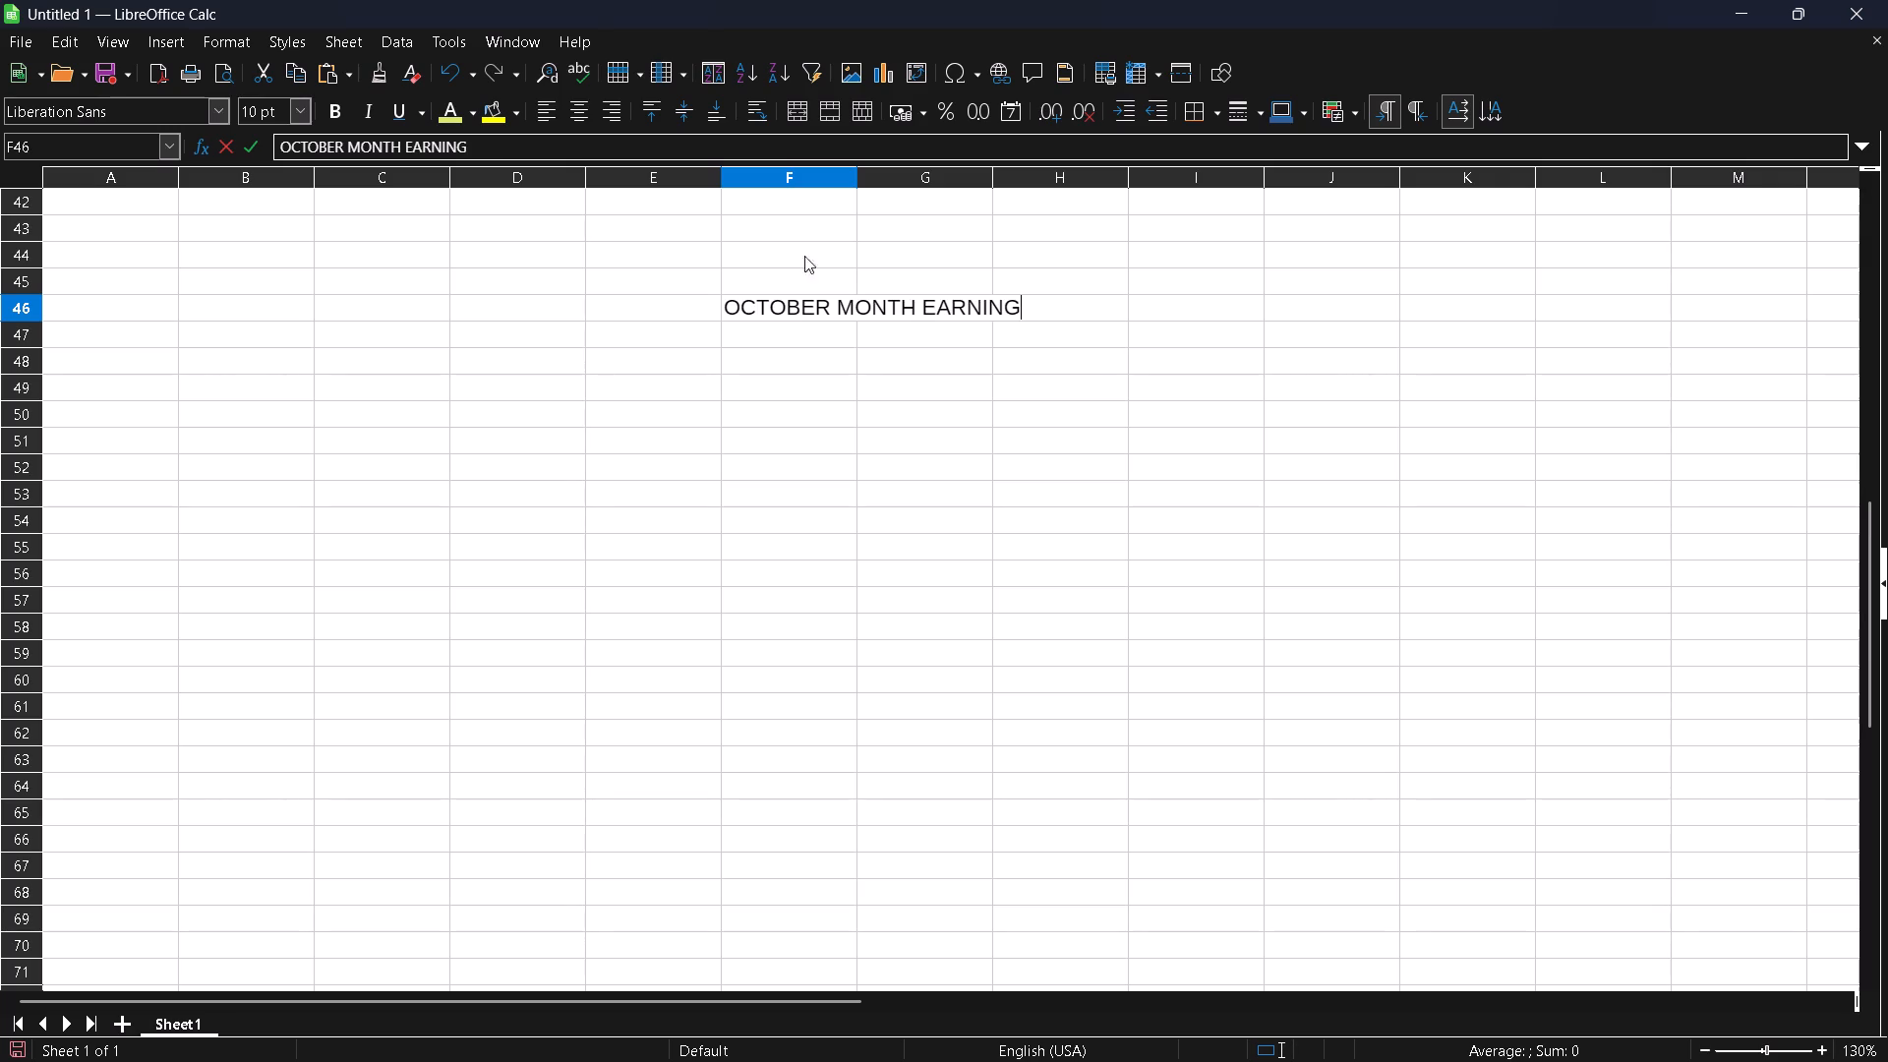
Format the whole OCTOBER MONTH EARNING title in the Impact font at 24 pt.
double_click(796, 304)
triple_click(796, 304)
left_click(796, 304)
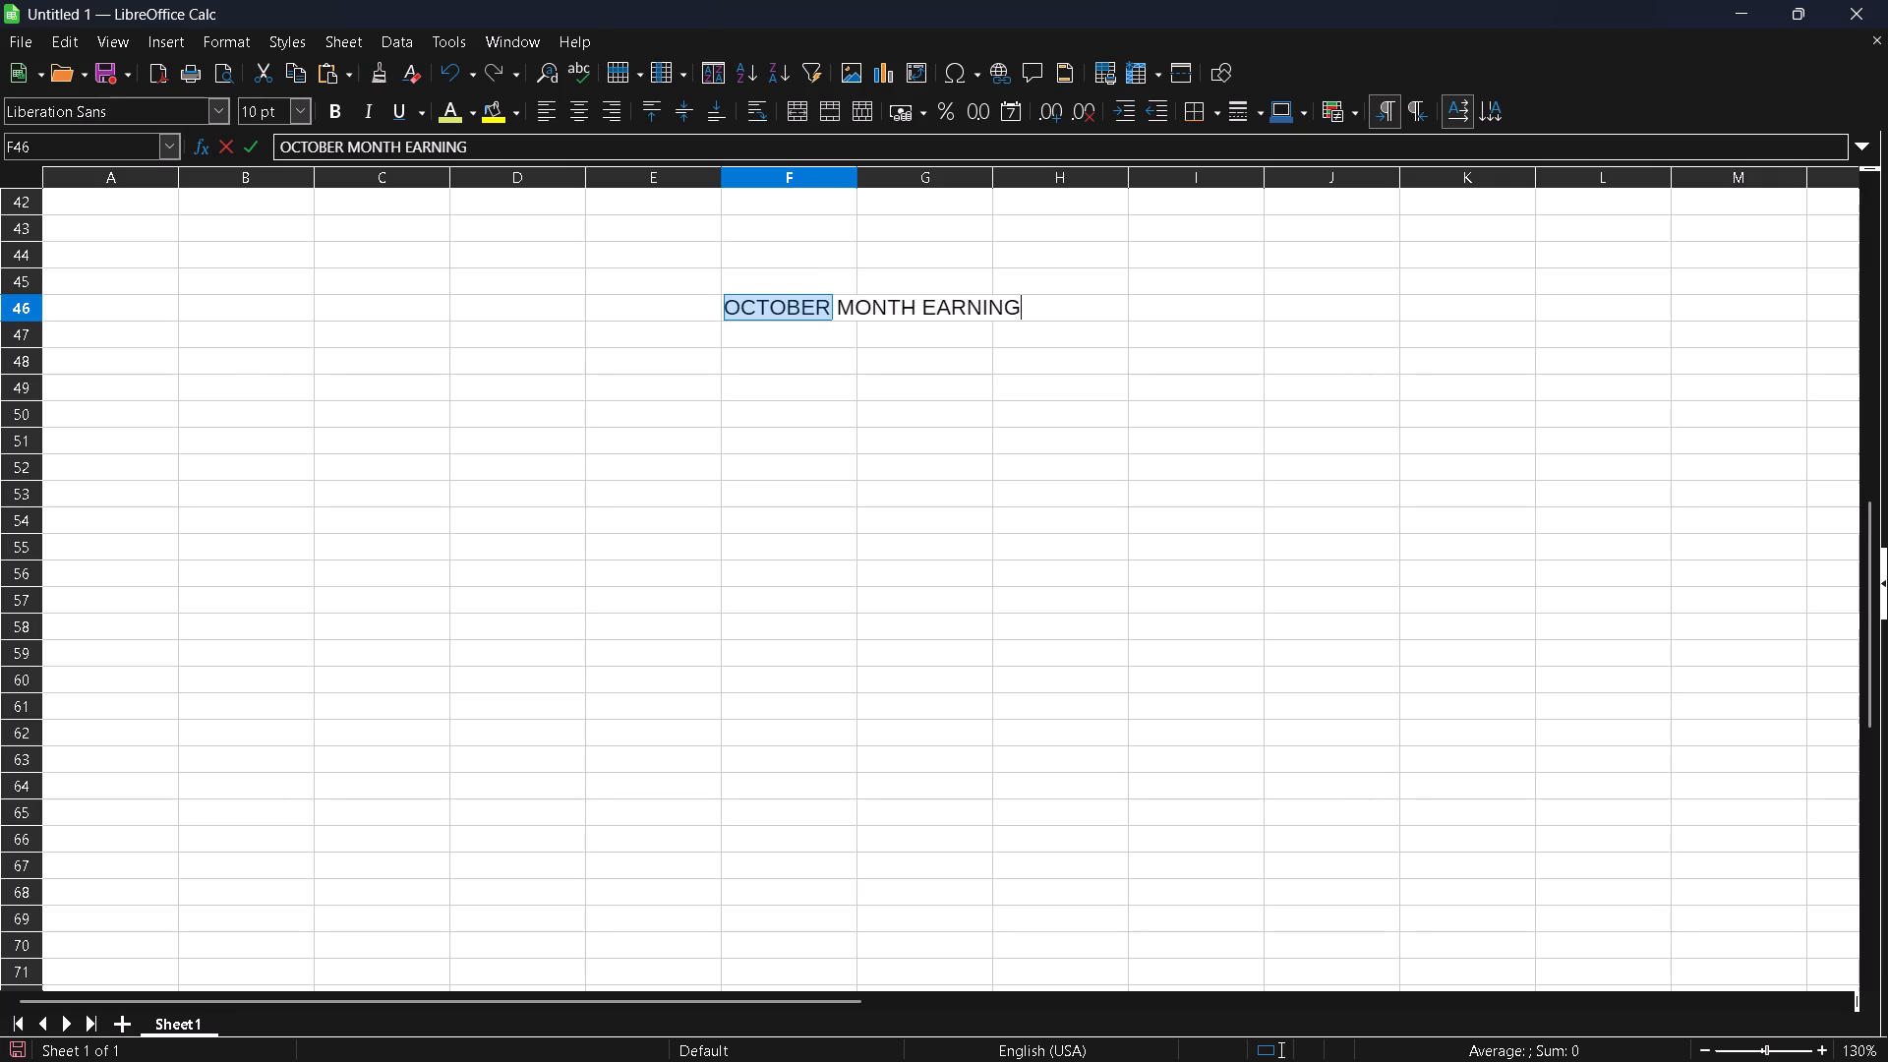
left_click(296, 101)
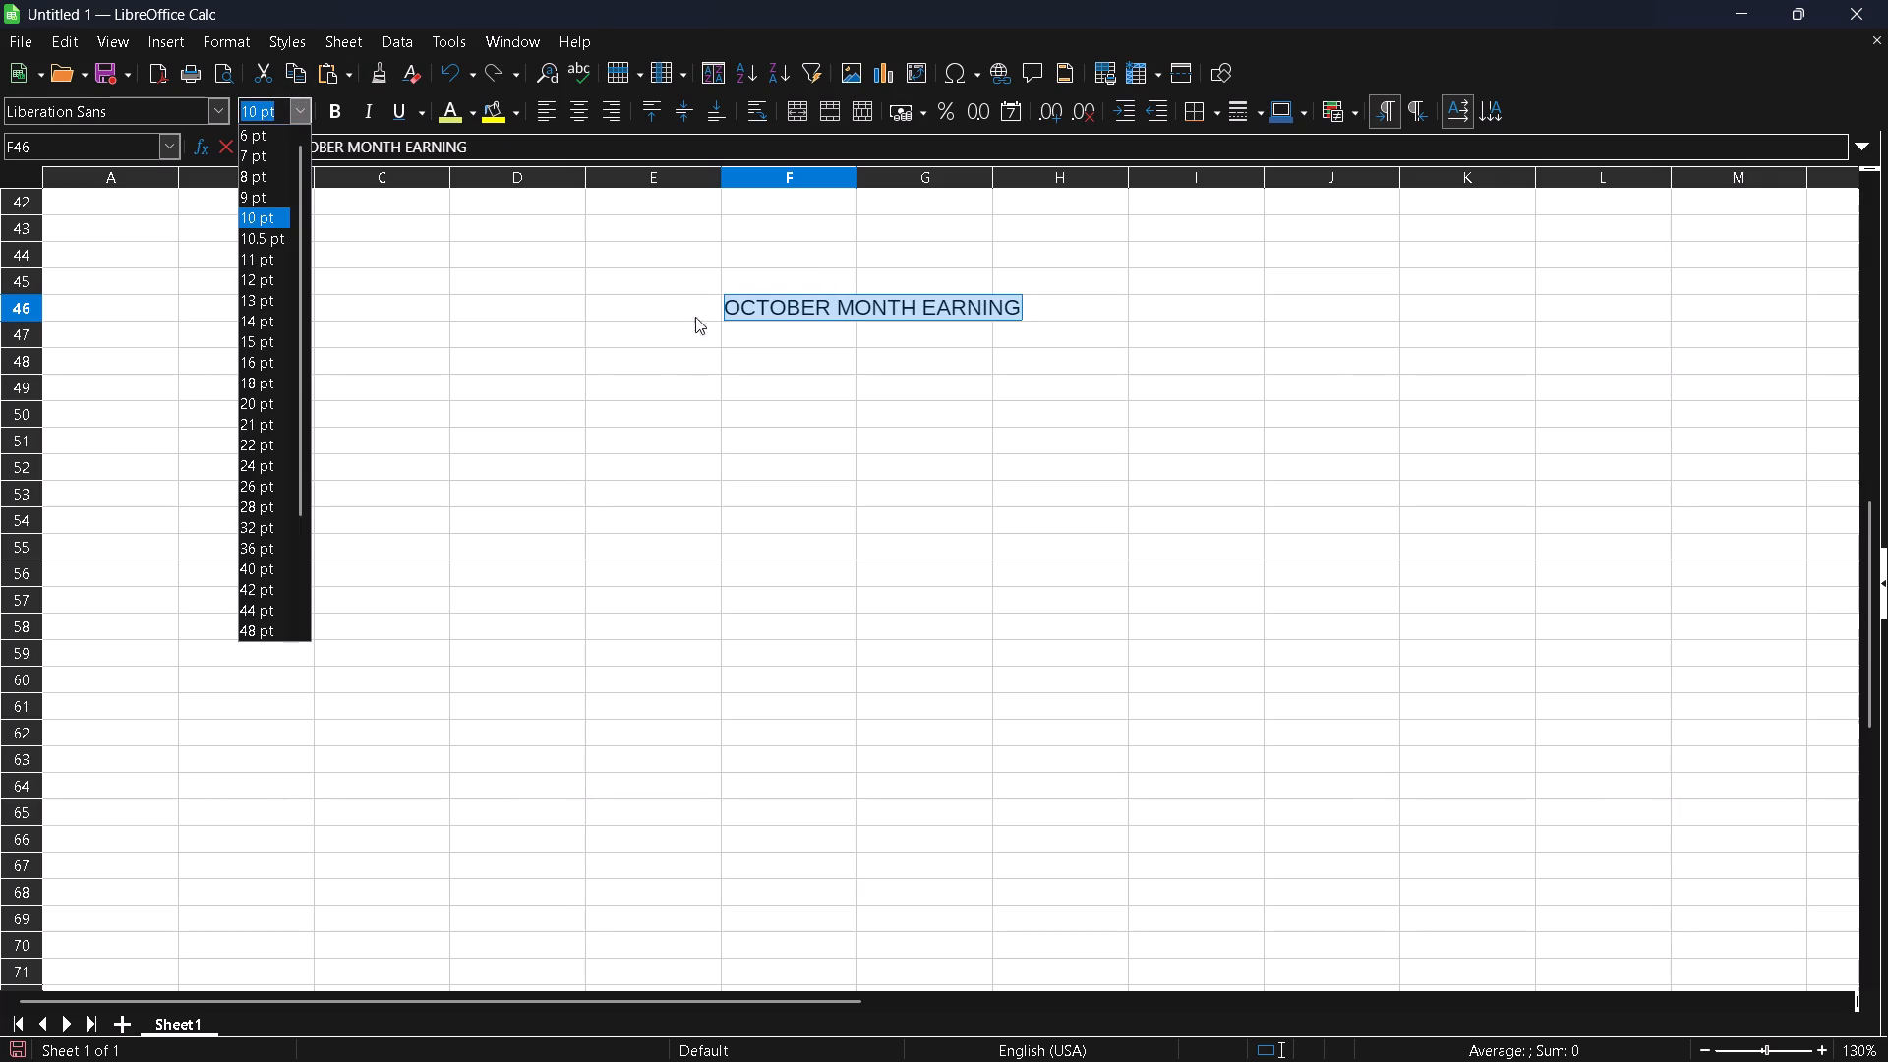
left_click(244, 467)
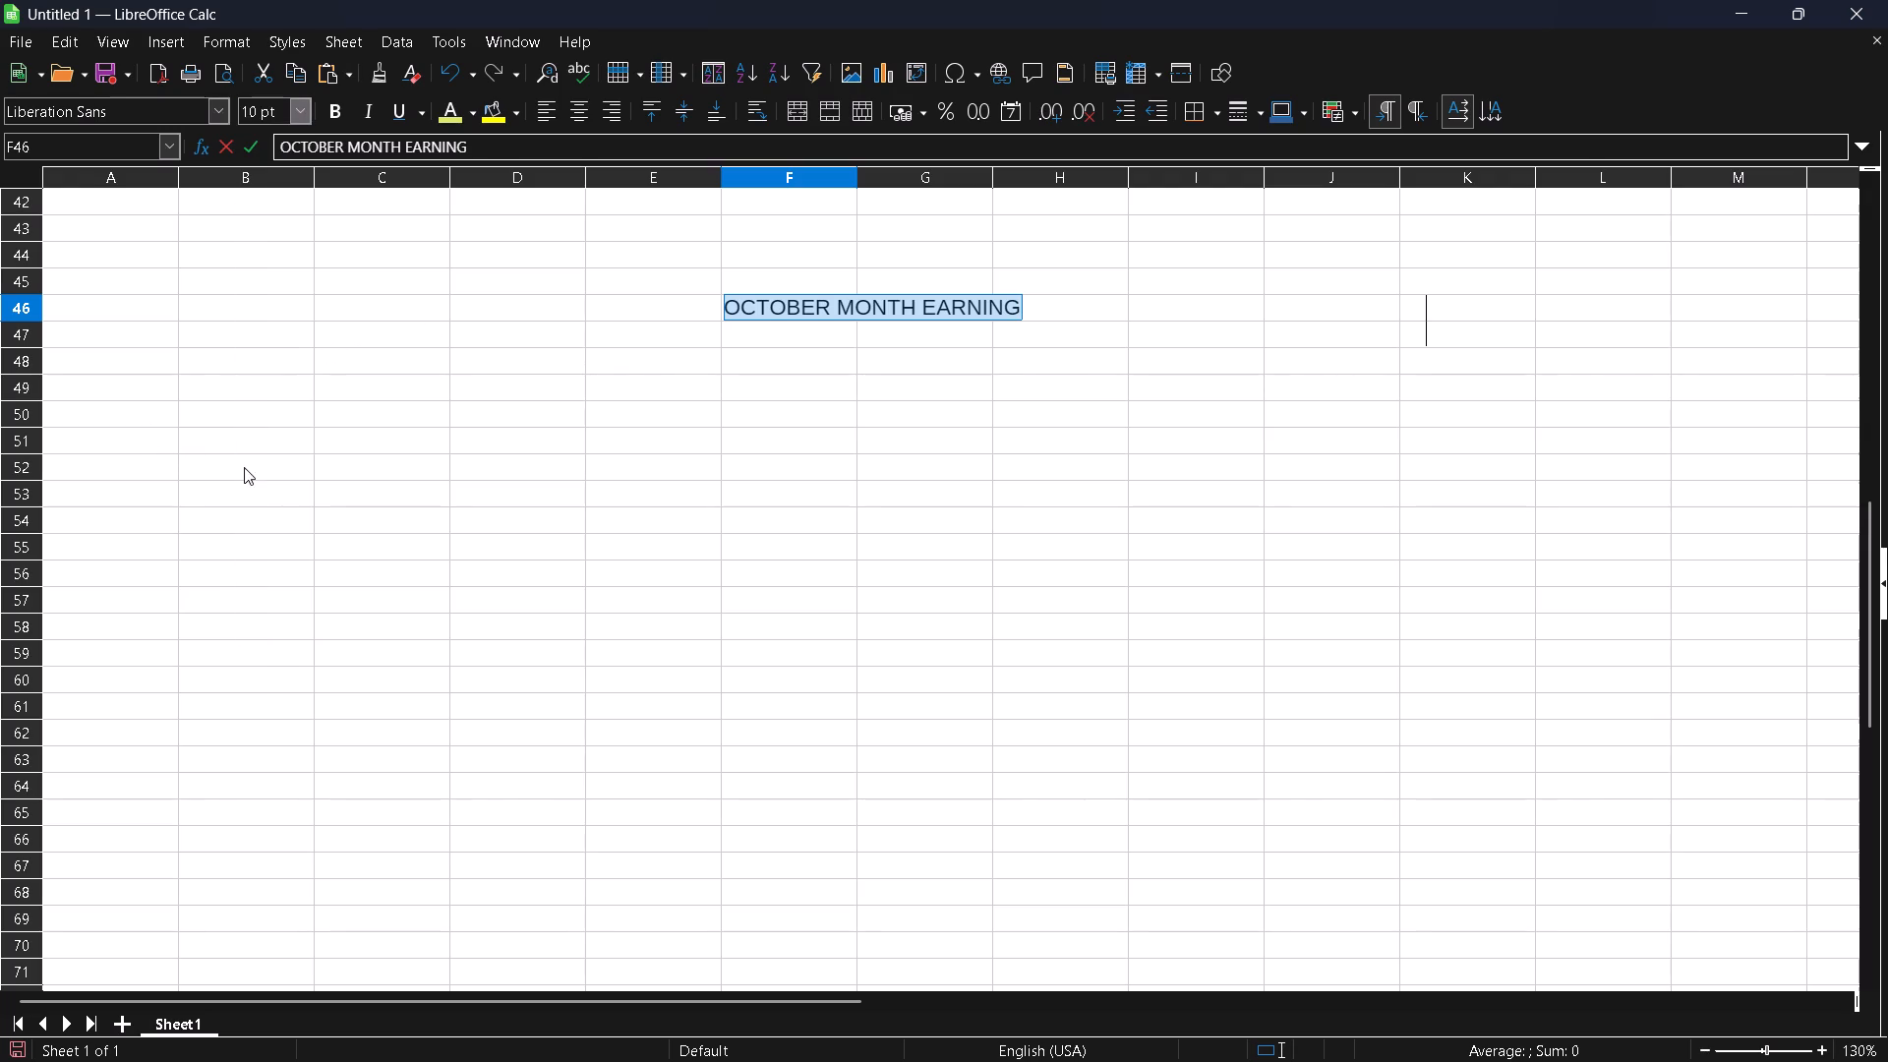
triple_click(774, 325)
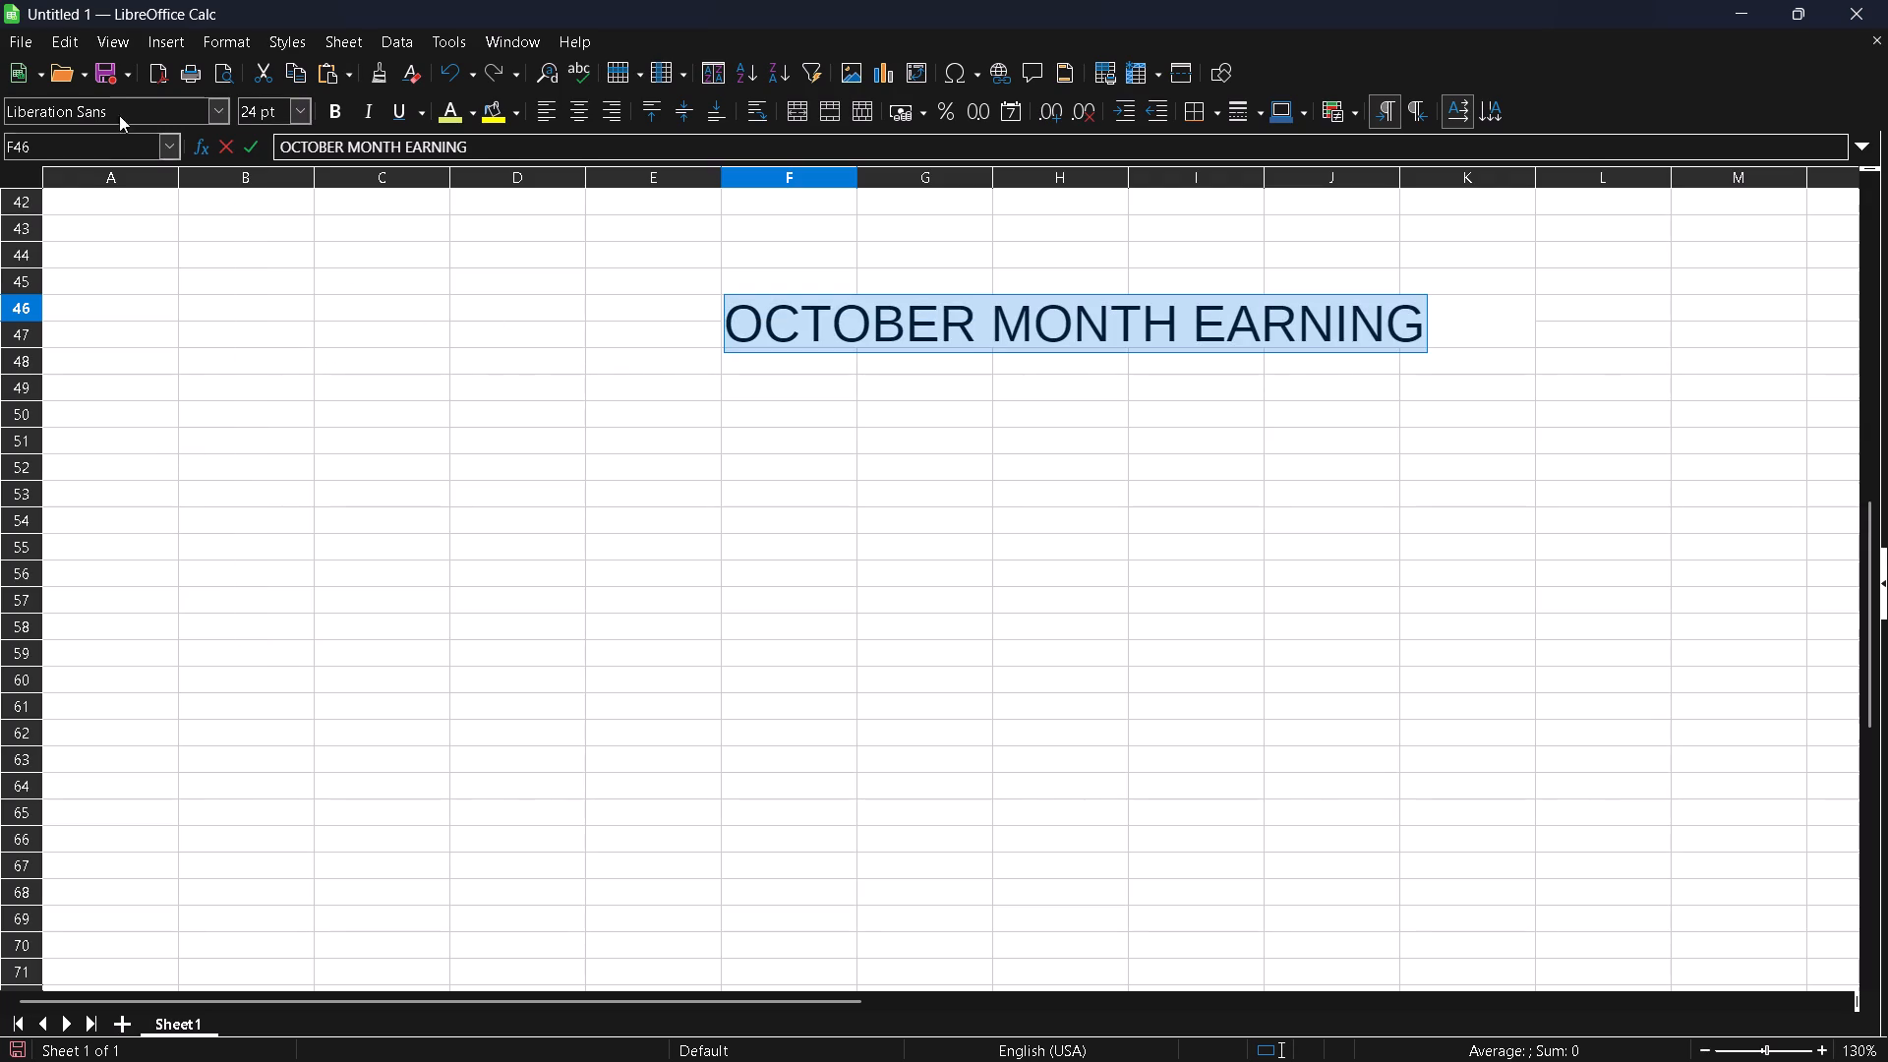
left_click(219, 115)
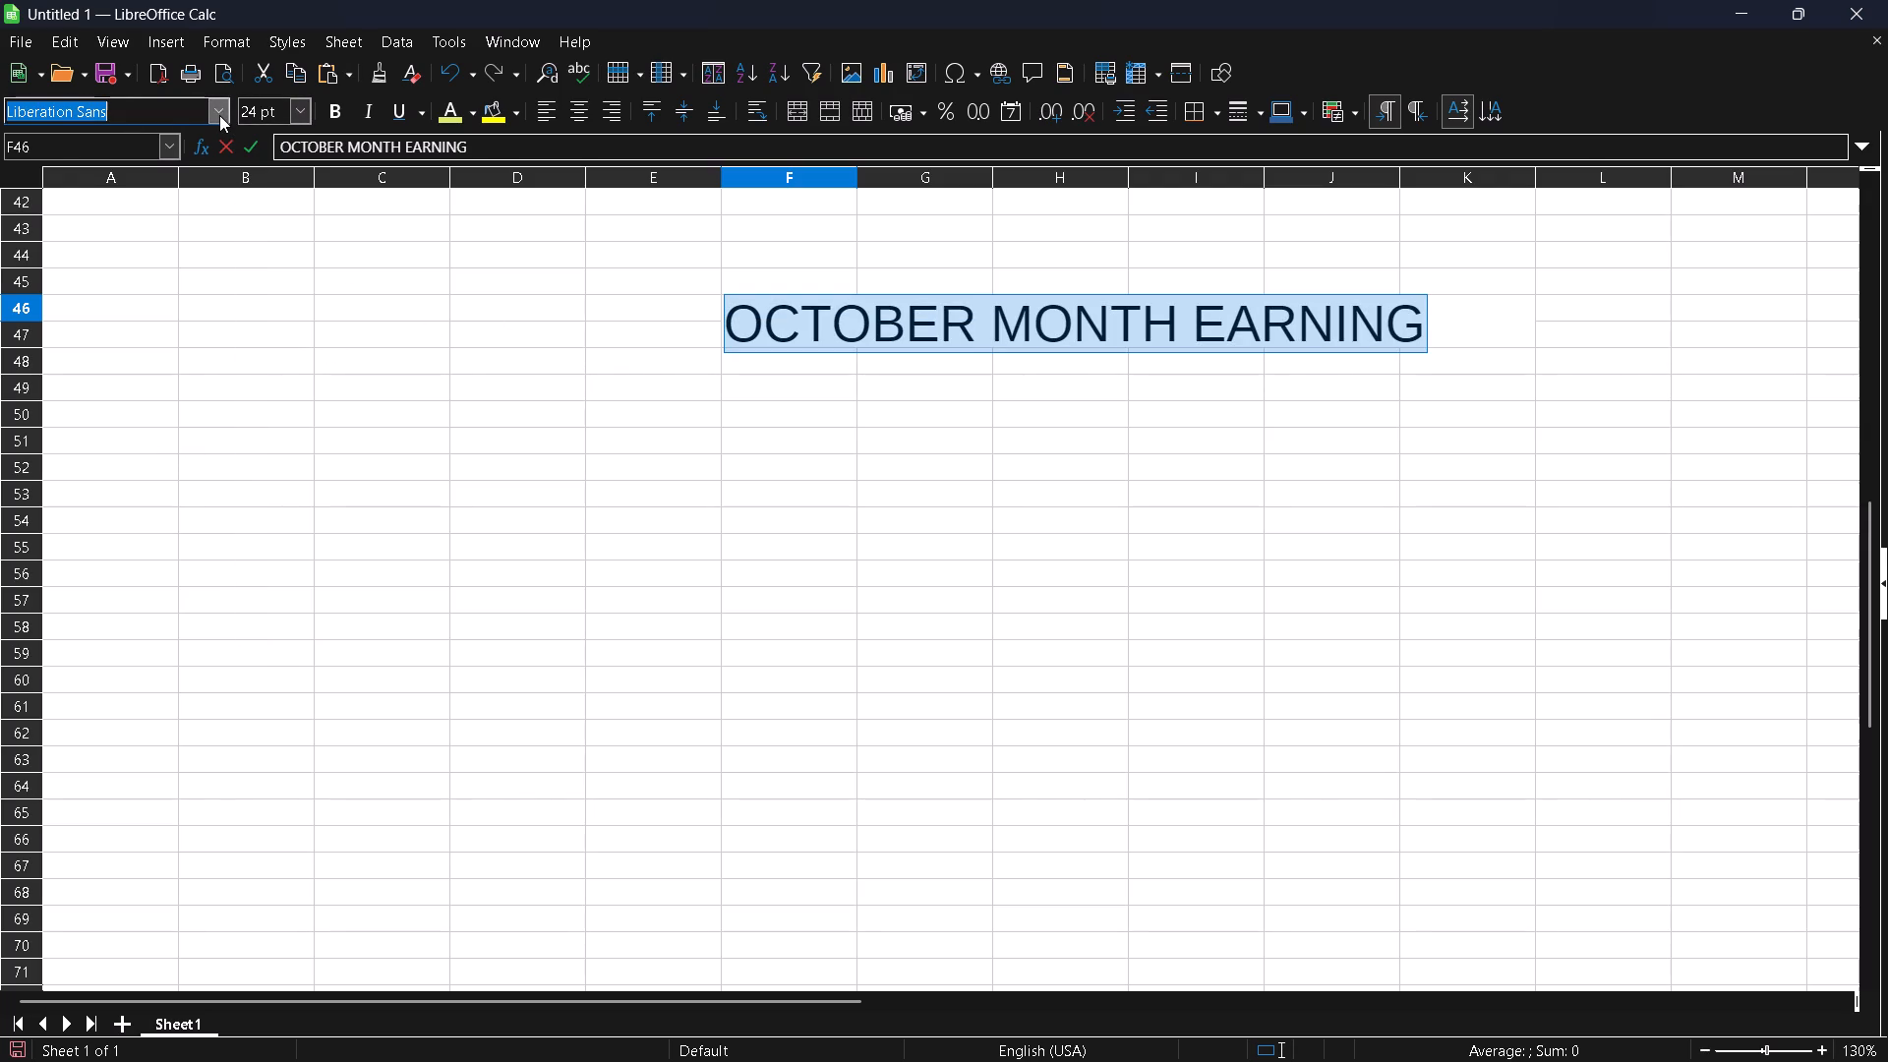
left_click(46, 304)
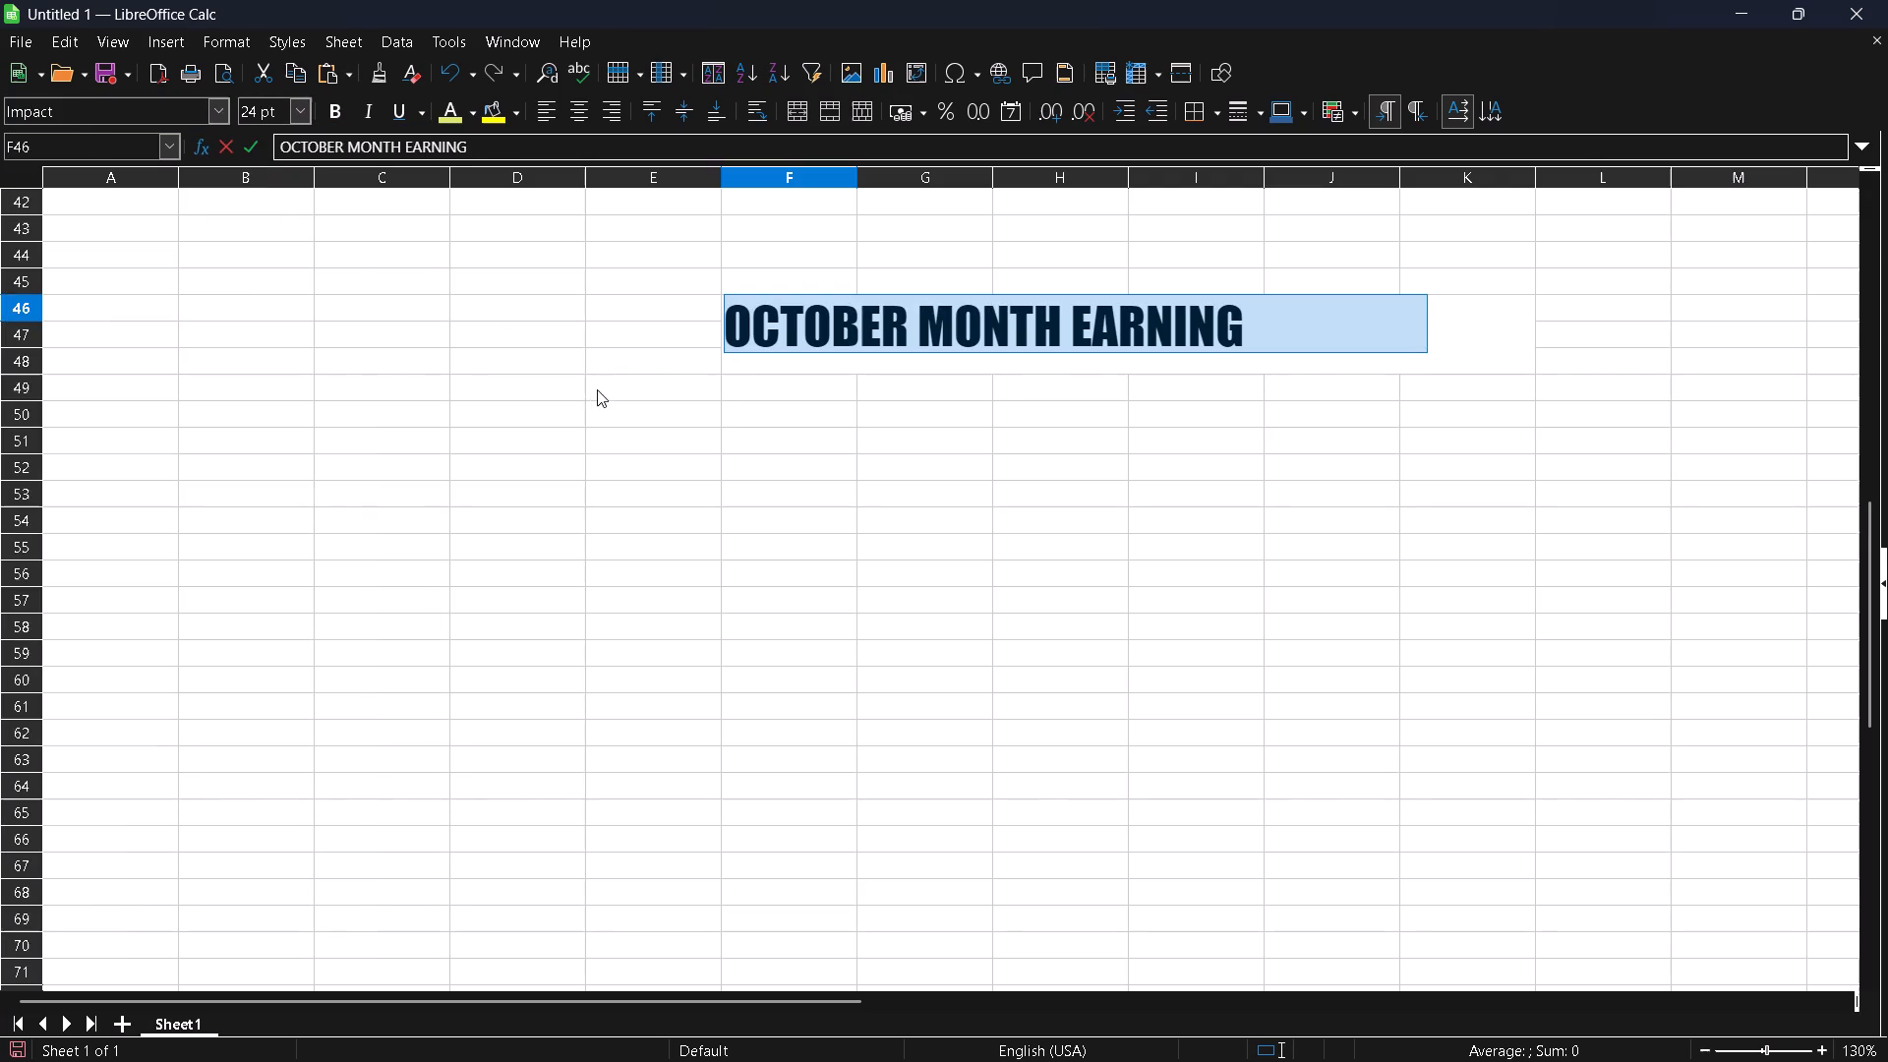
left_click(597, 389)
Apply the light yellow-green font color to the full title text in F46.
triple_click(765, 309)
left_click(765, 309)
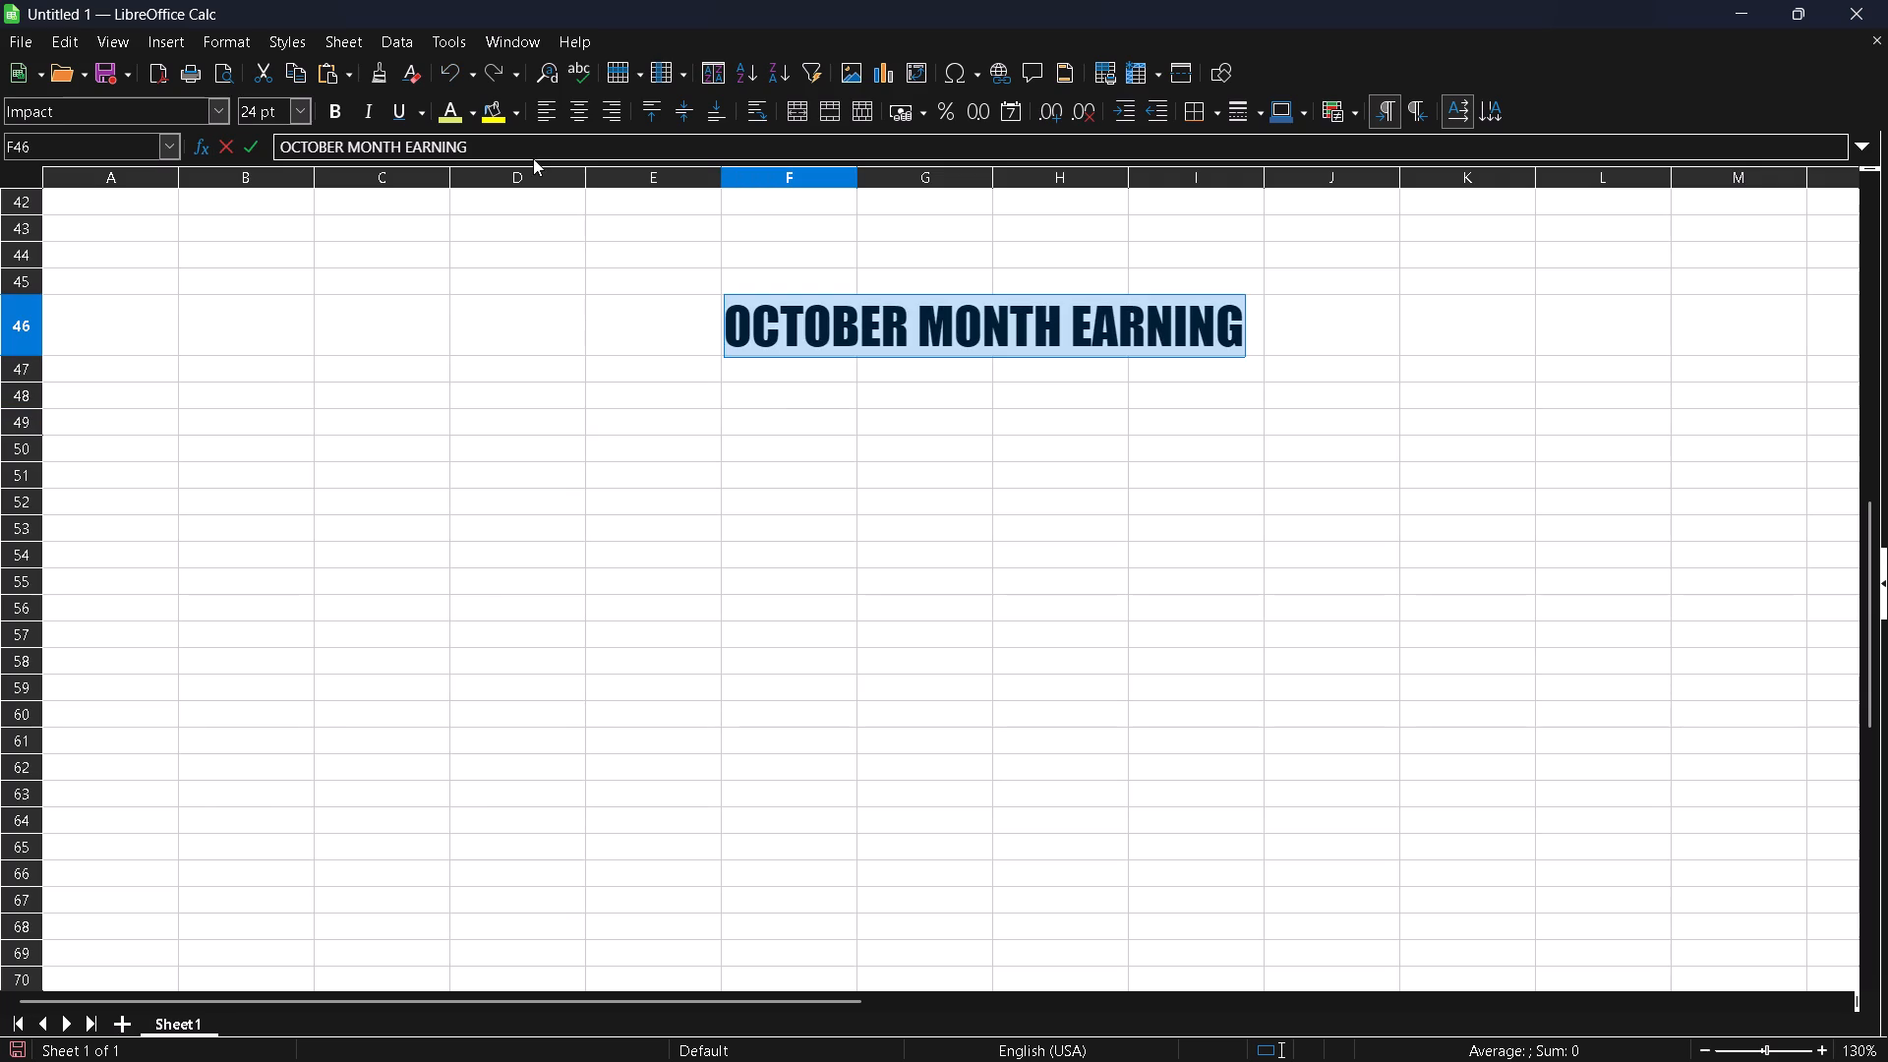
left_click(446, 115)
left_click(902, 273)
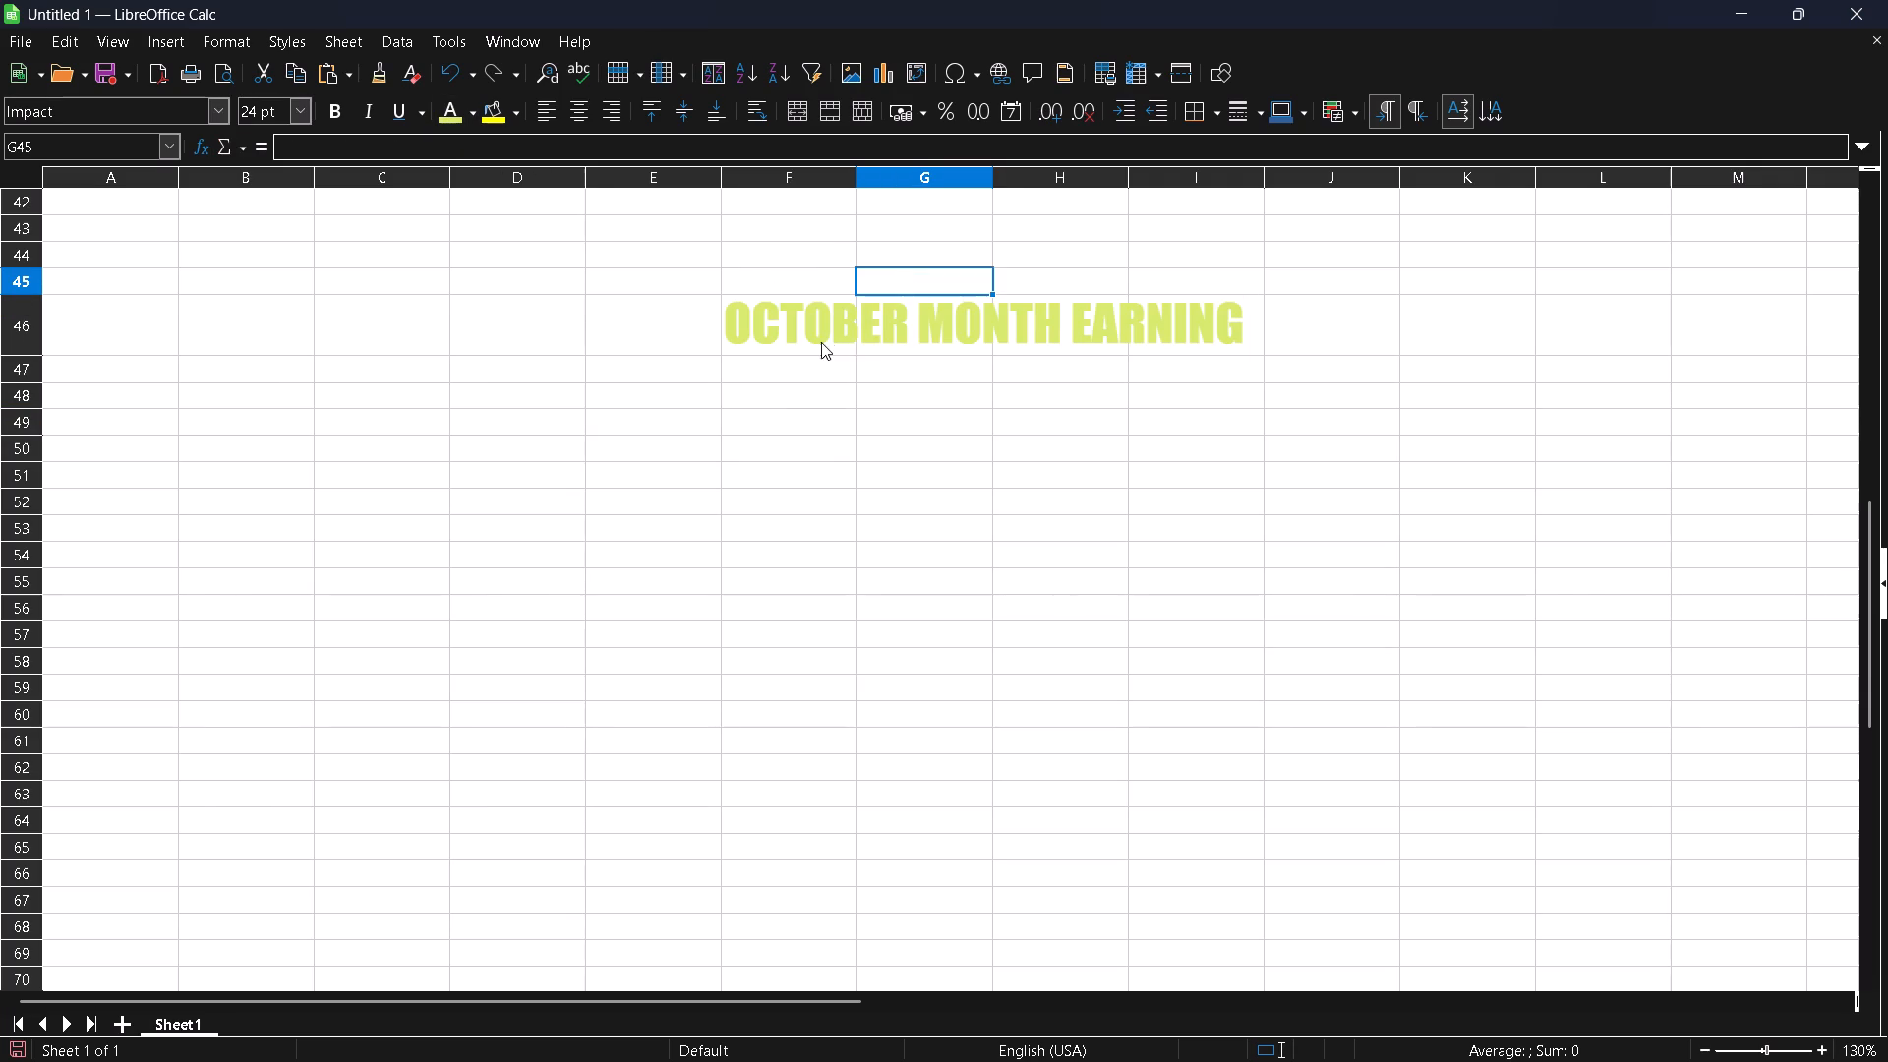
Fill the cells behind the title, F46 through I46, with a yellow background.
left_click(792, 334)
left_click(494, 115)
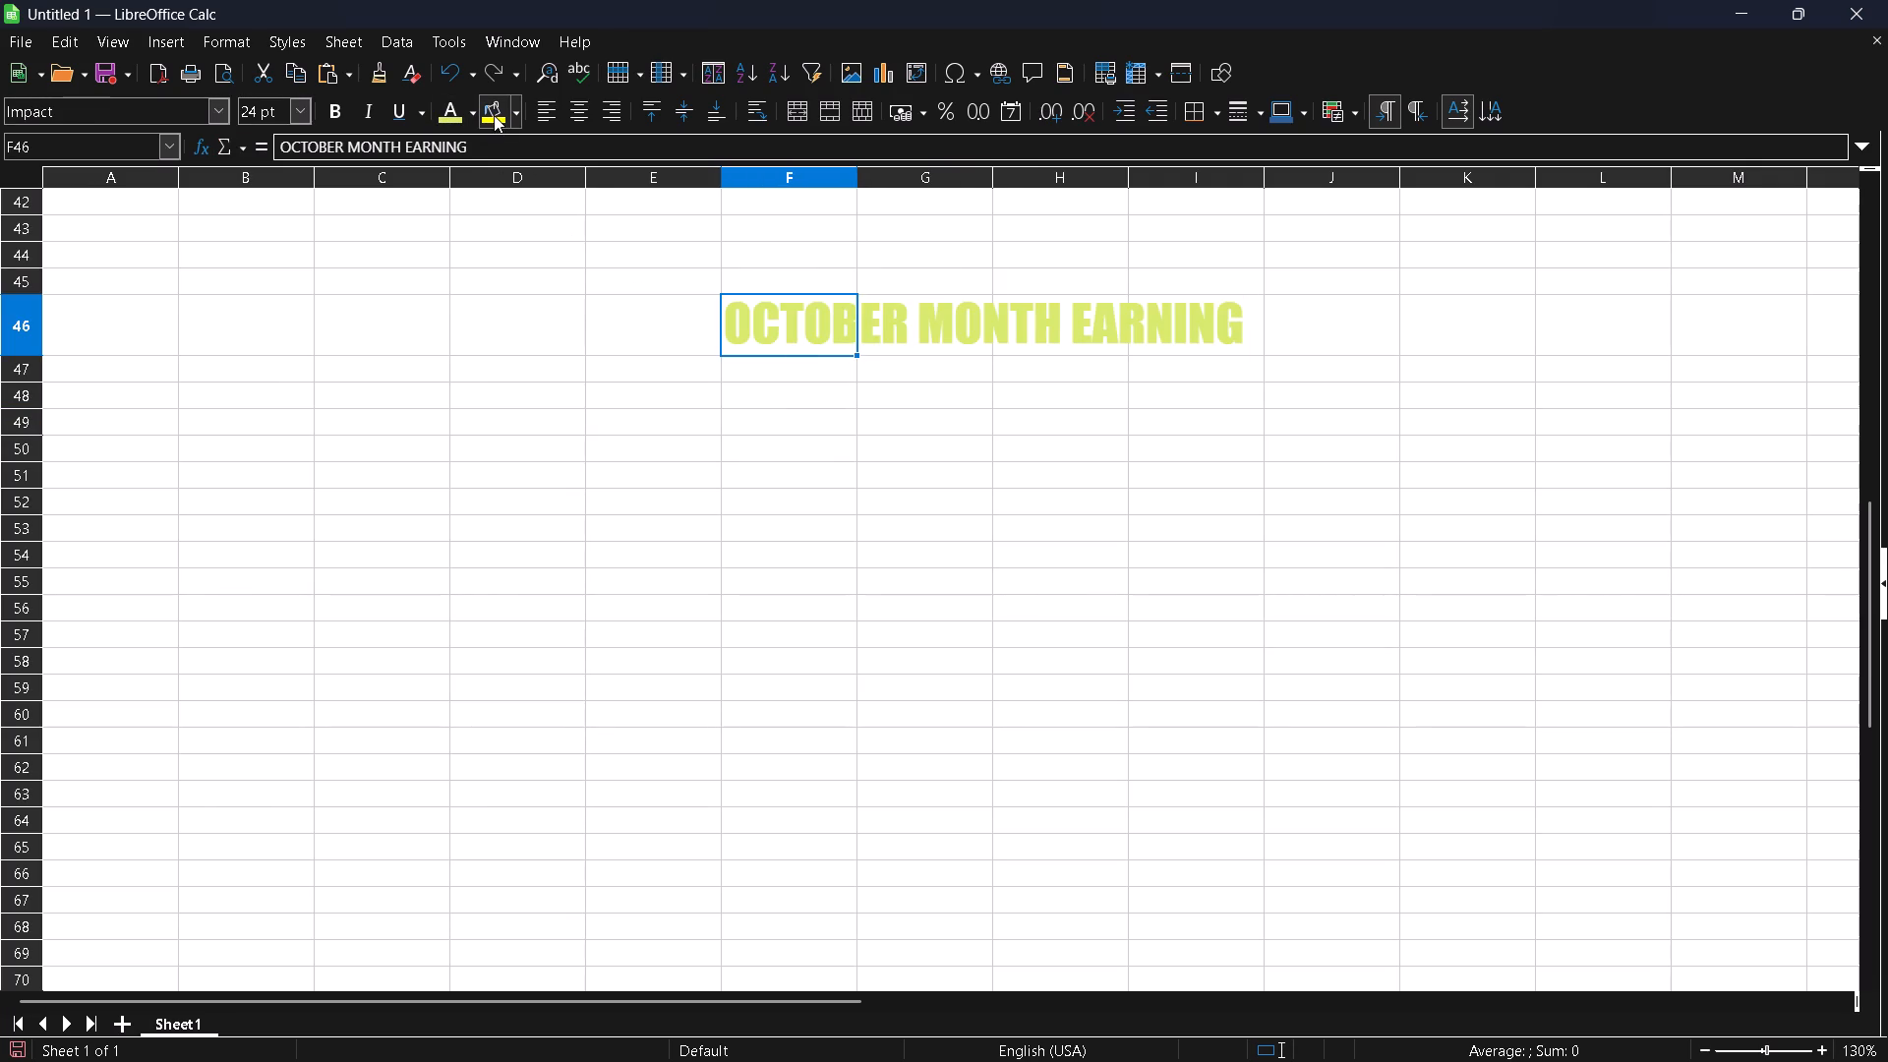
left_click(908, 352)
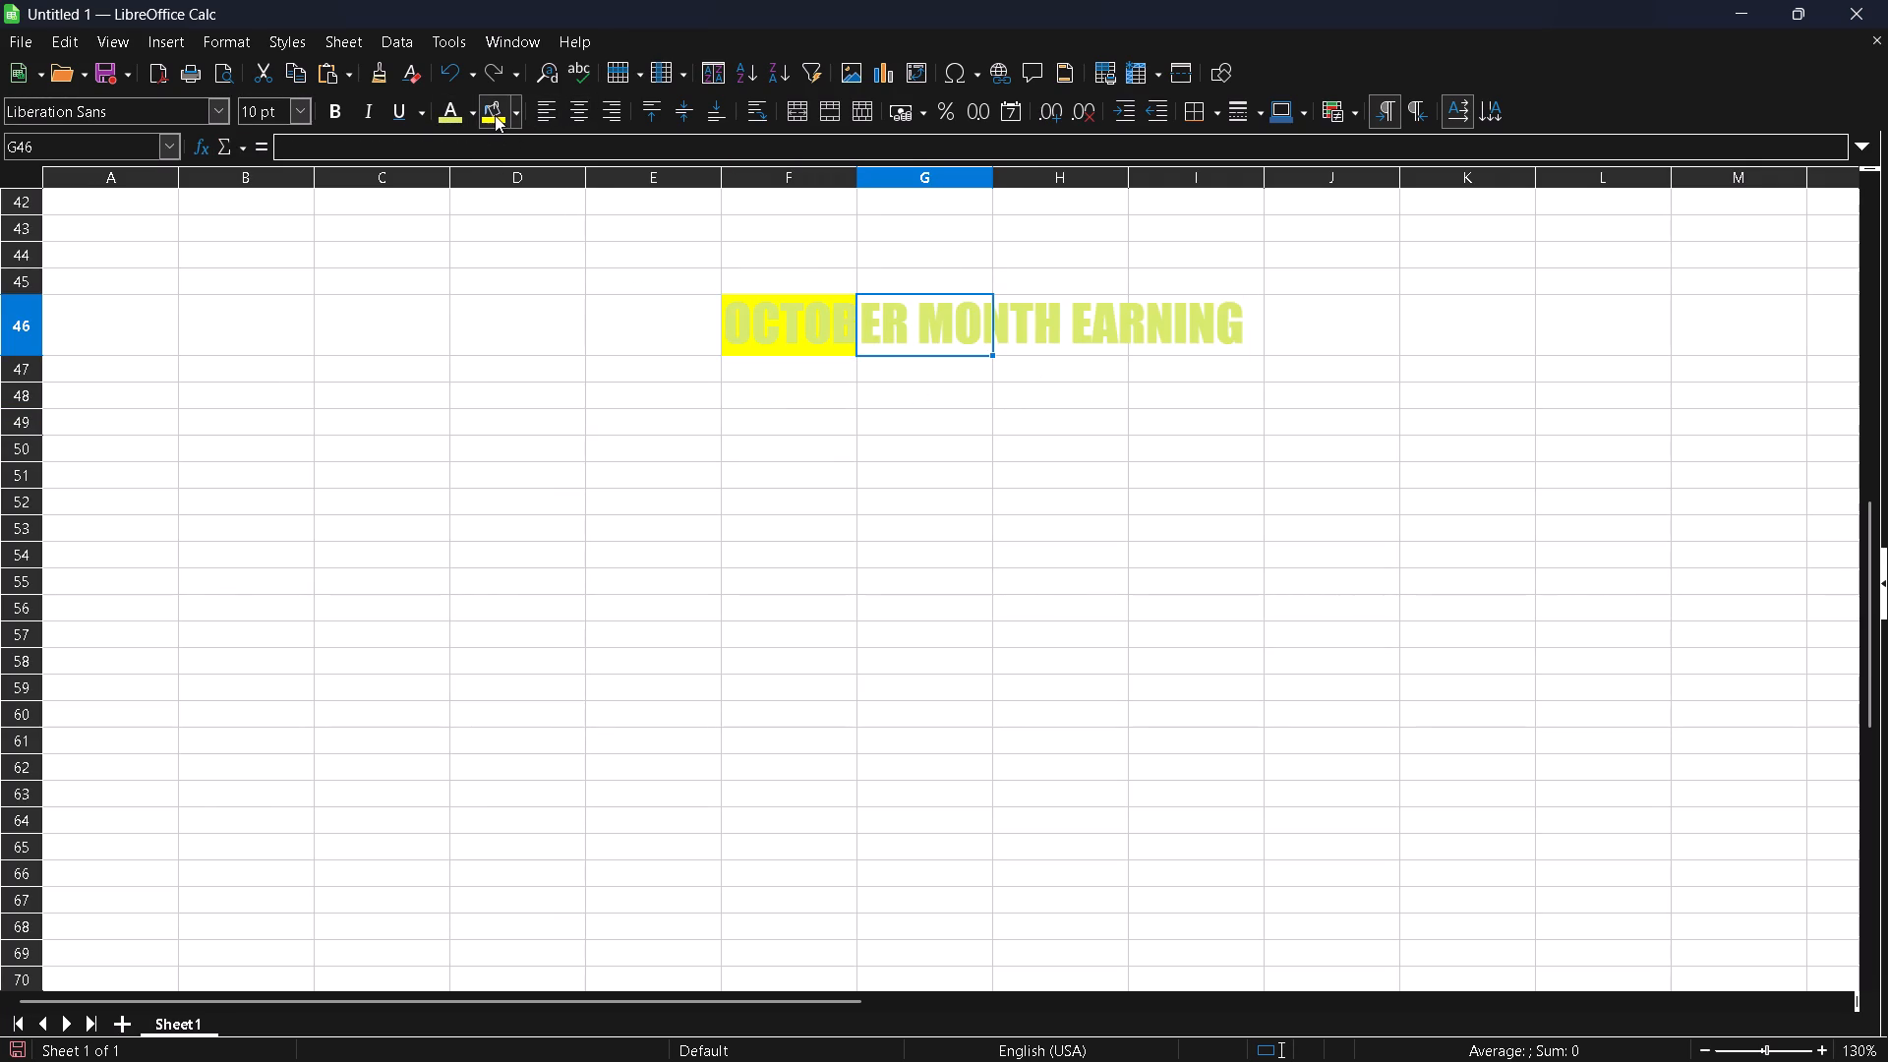
left_click(495, 115)
left_click(1053, 309)
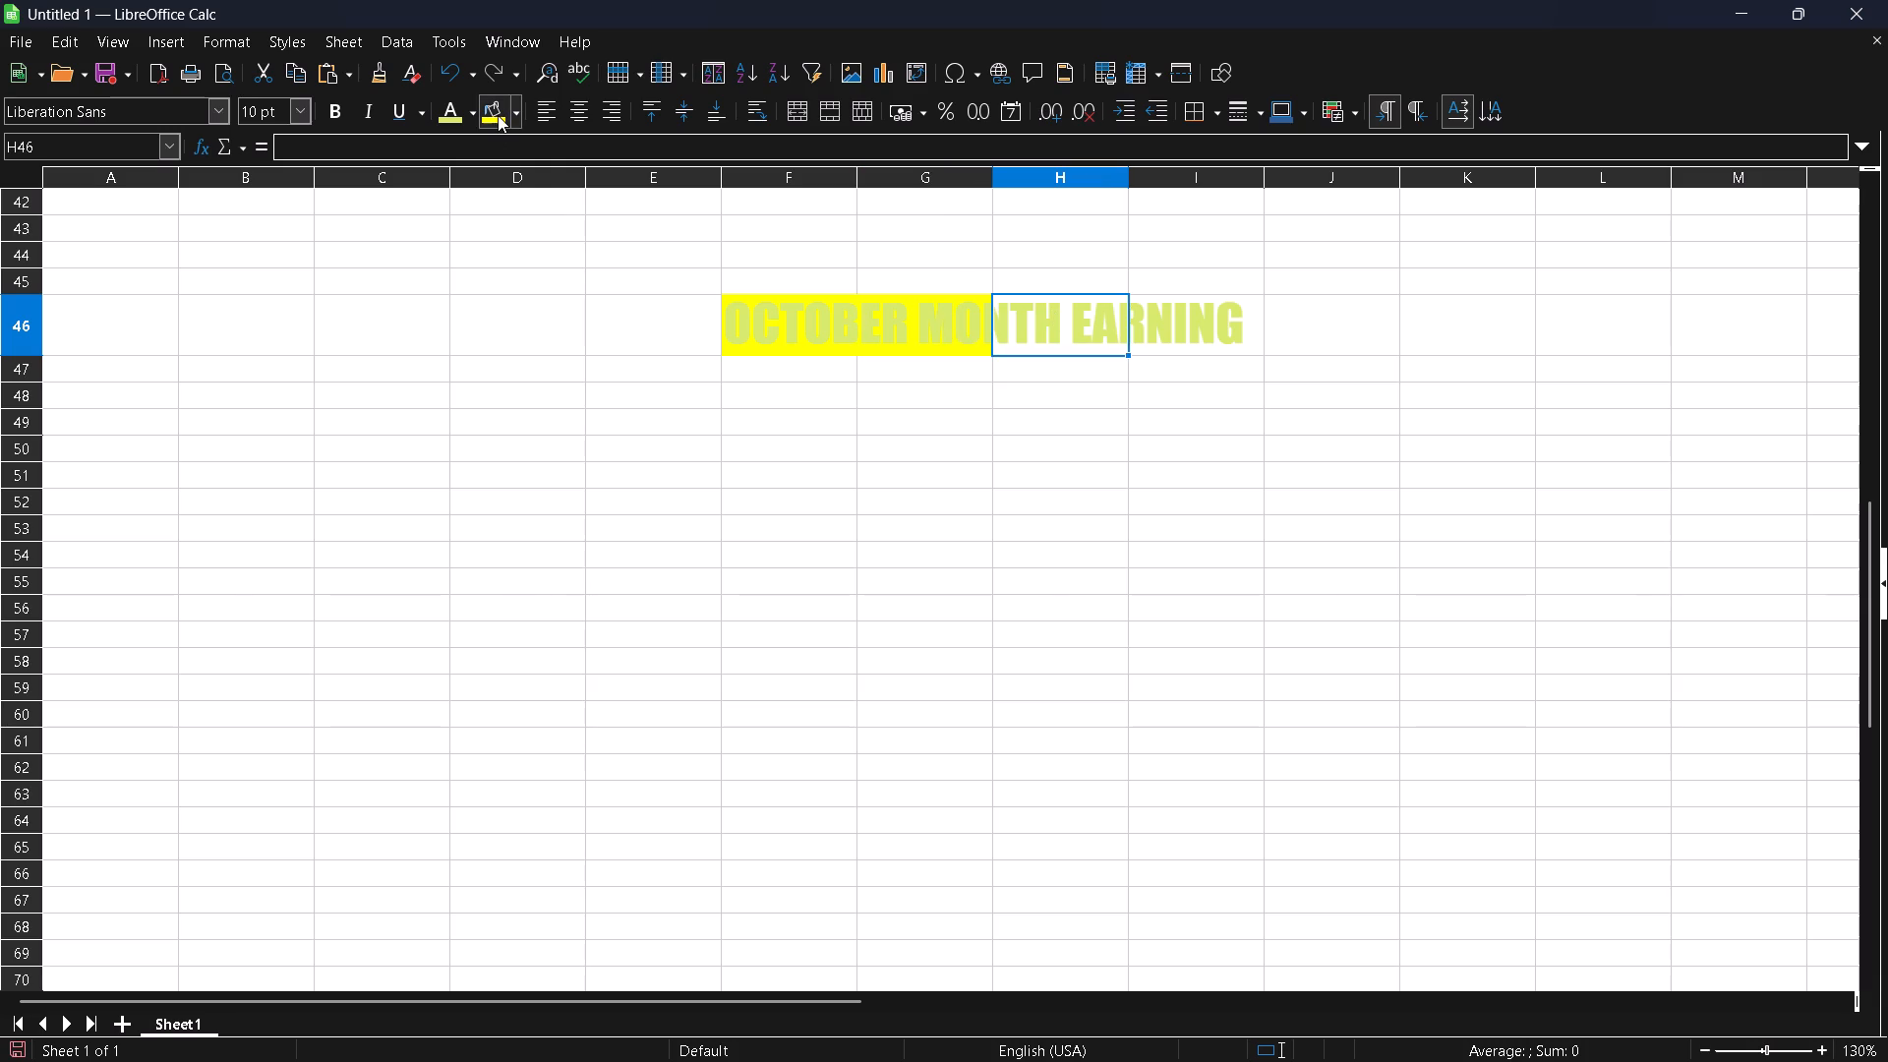
left_click(498, 115)
left_click(1164, 321)
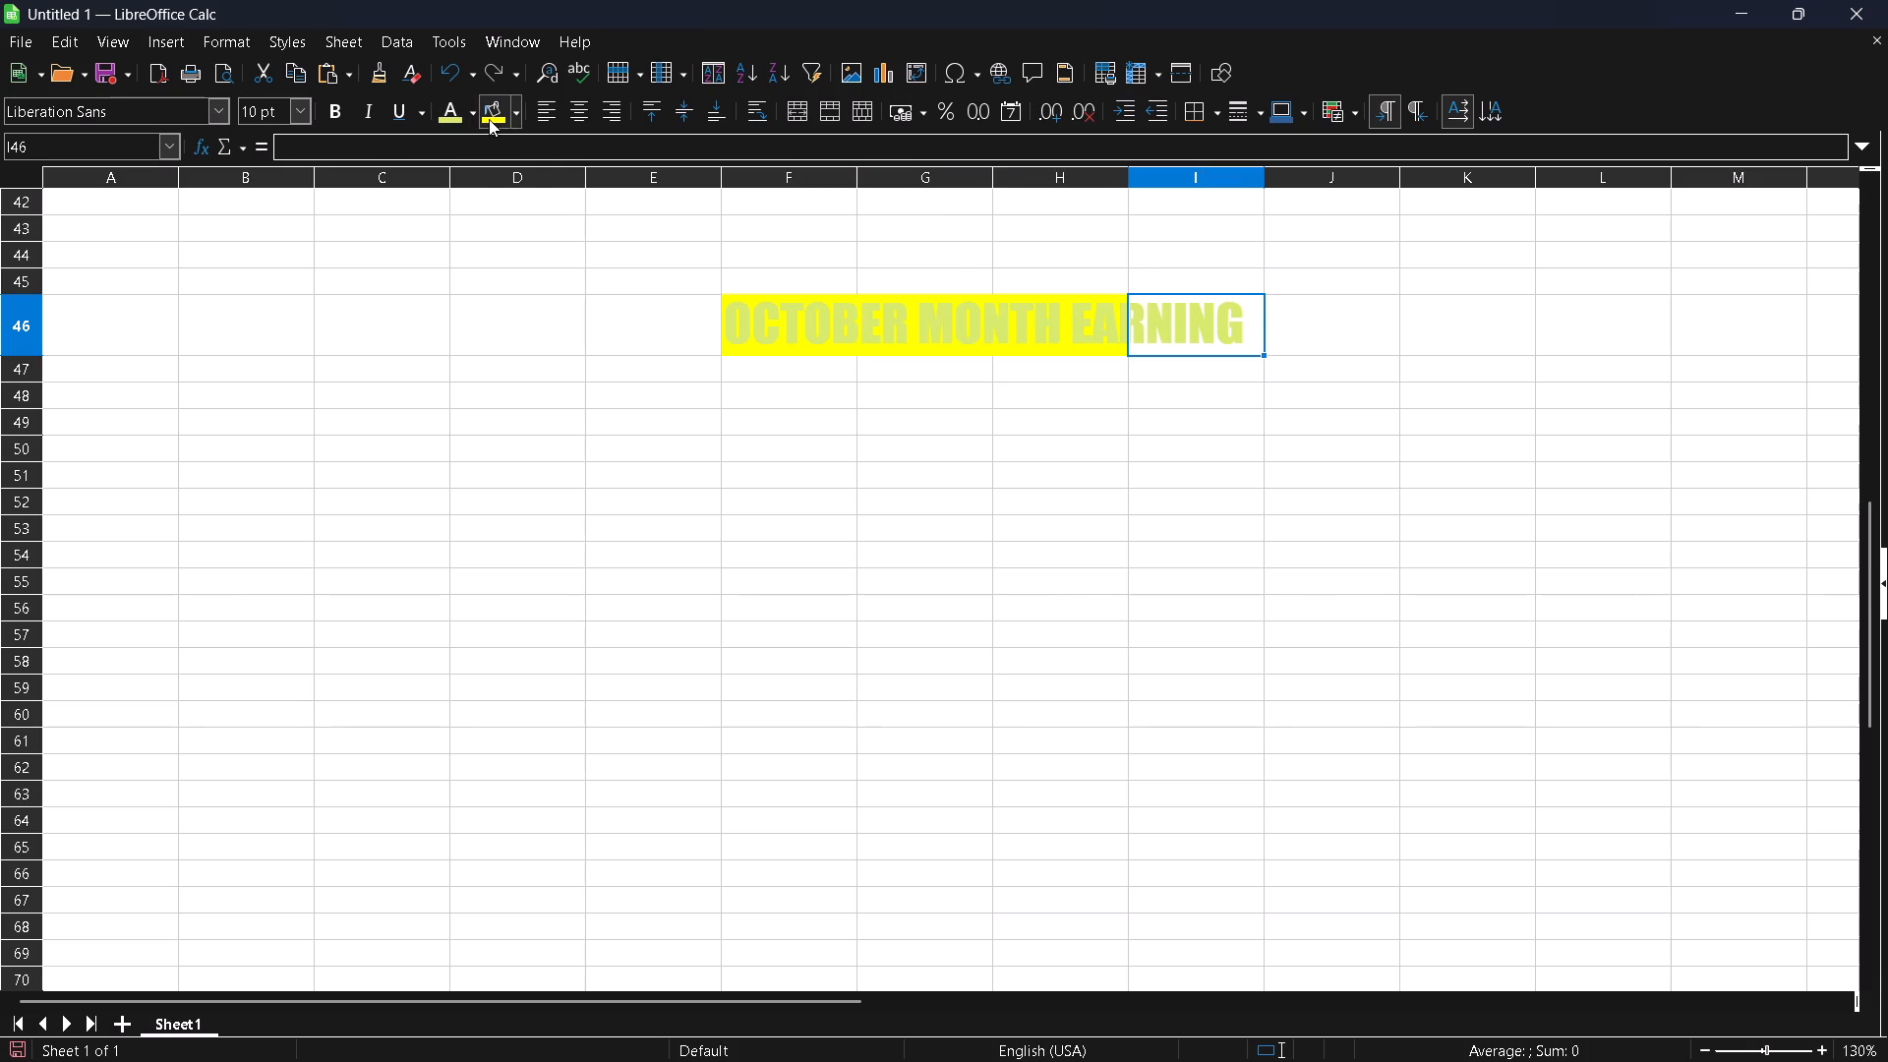
left_click(489, 119)
Change the font color of the whole OCTOBER MONTH EARNING title to red.
triple_click(747, 308)
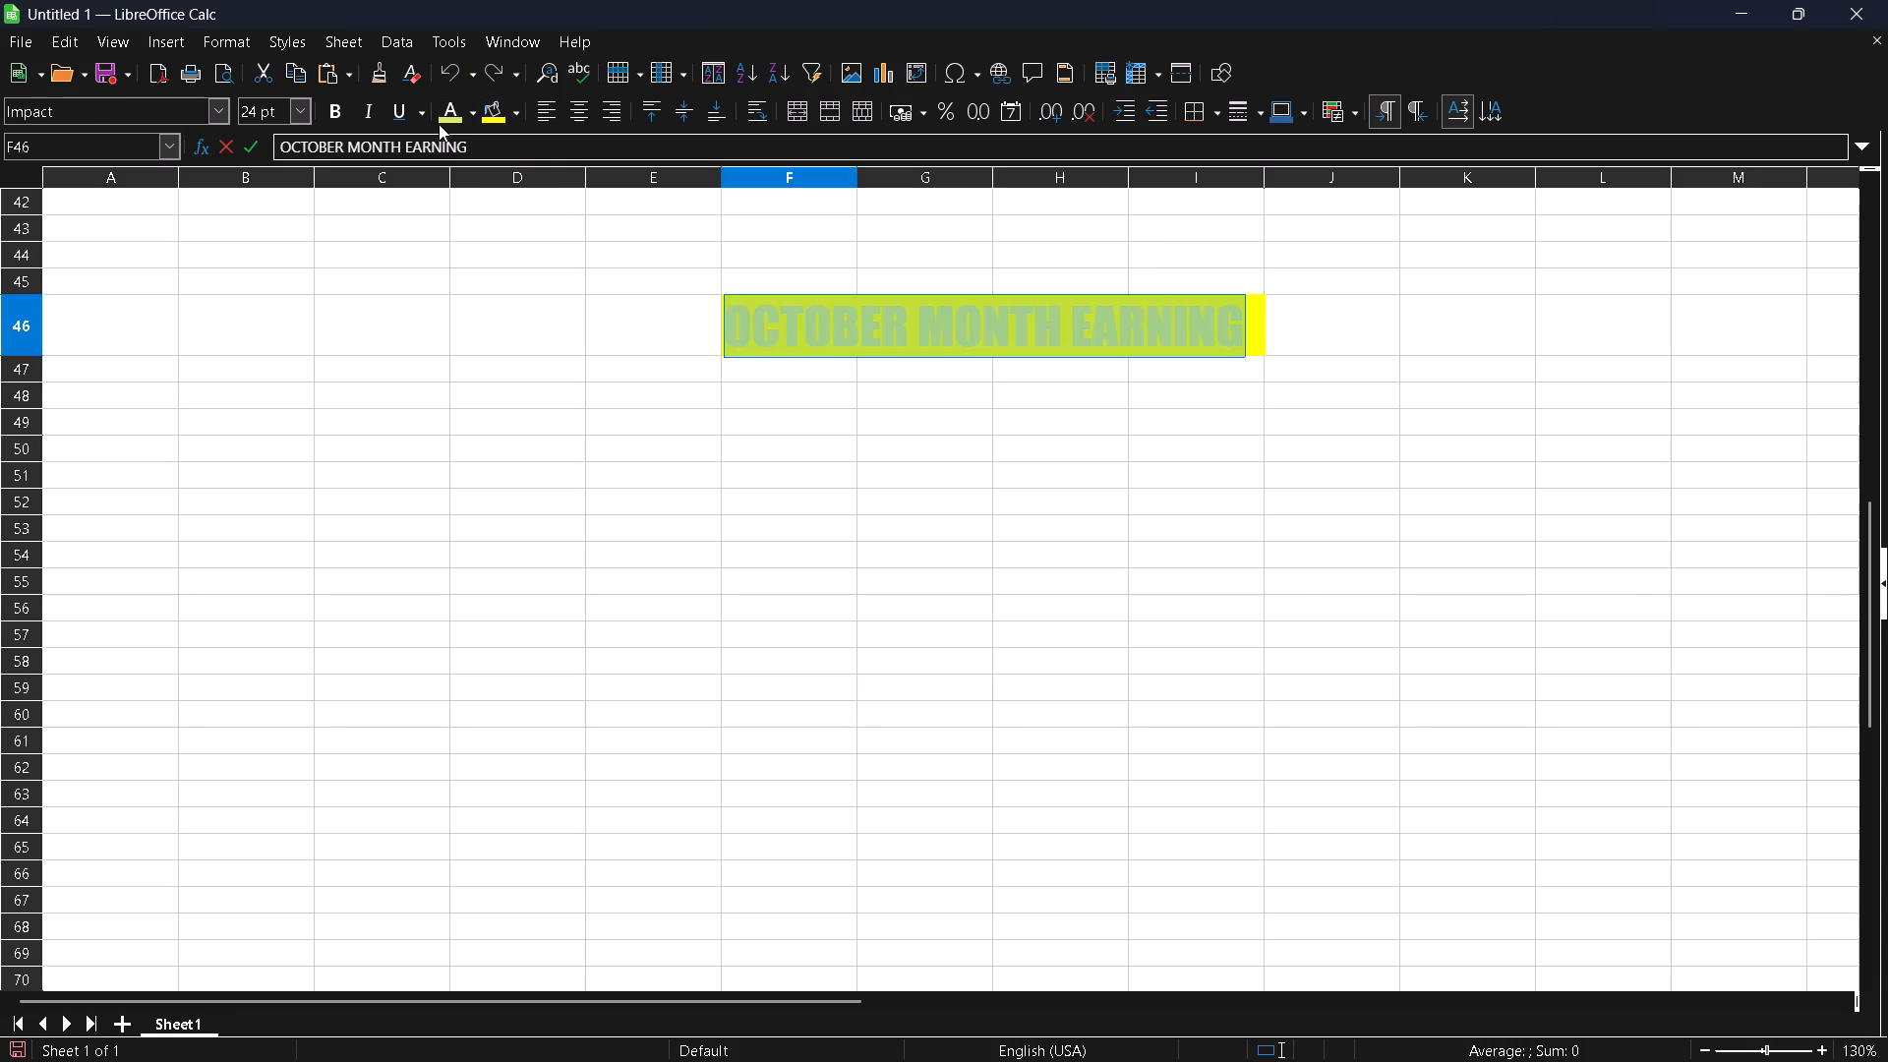
left_click(430, 115)
left_click(442, 115)
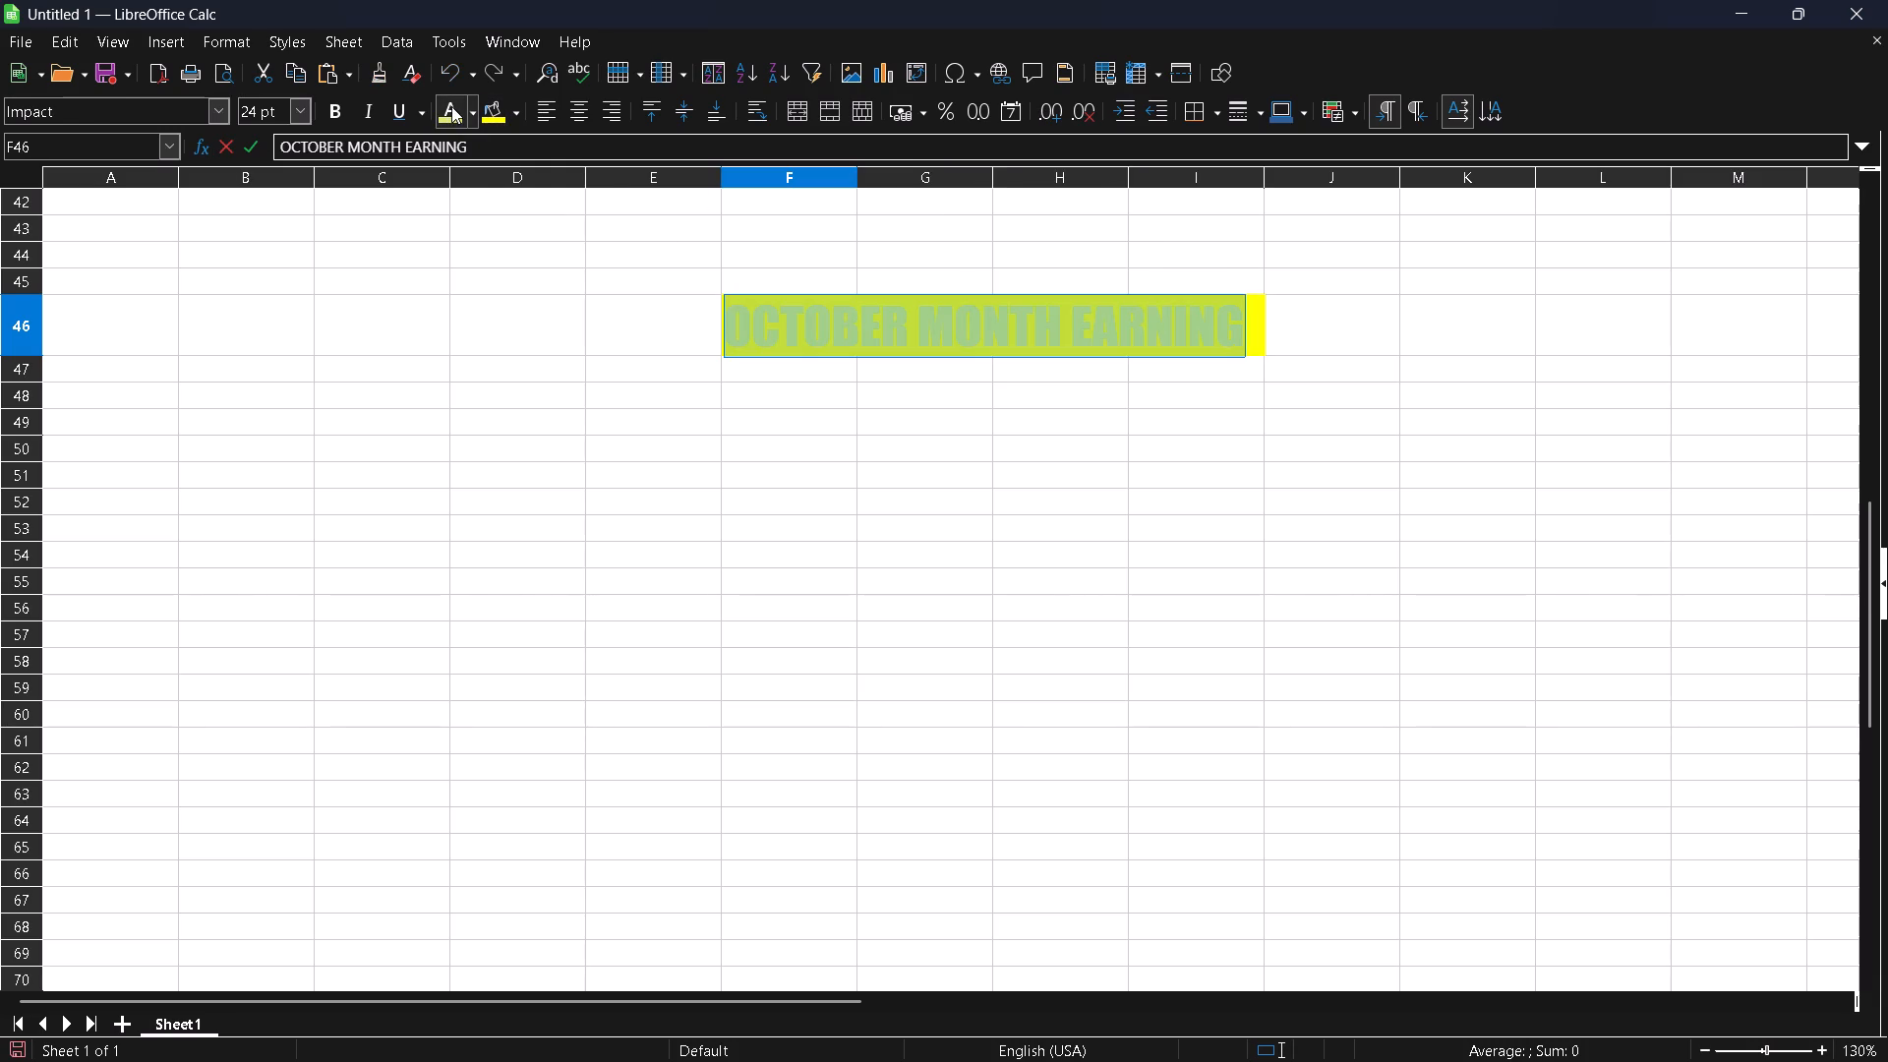
left_click(447, 106)
left_click(472, 106)
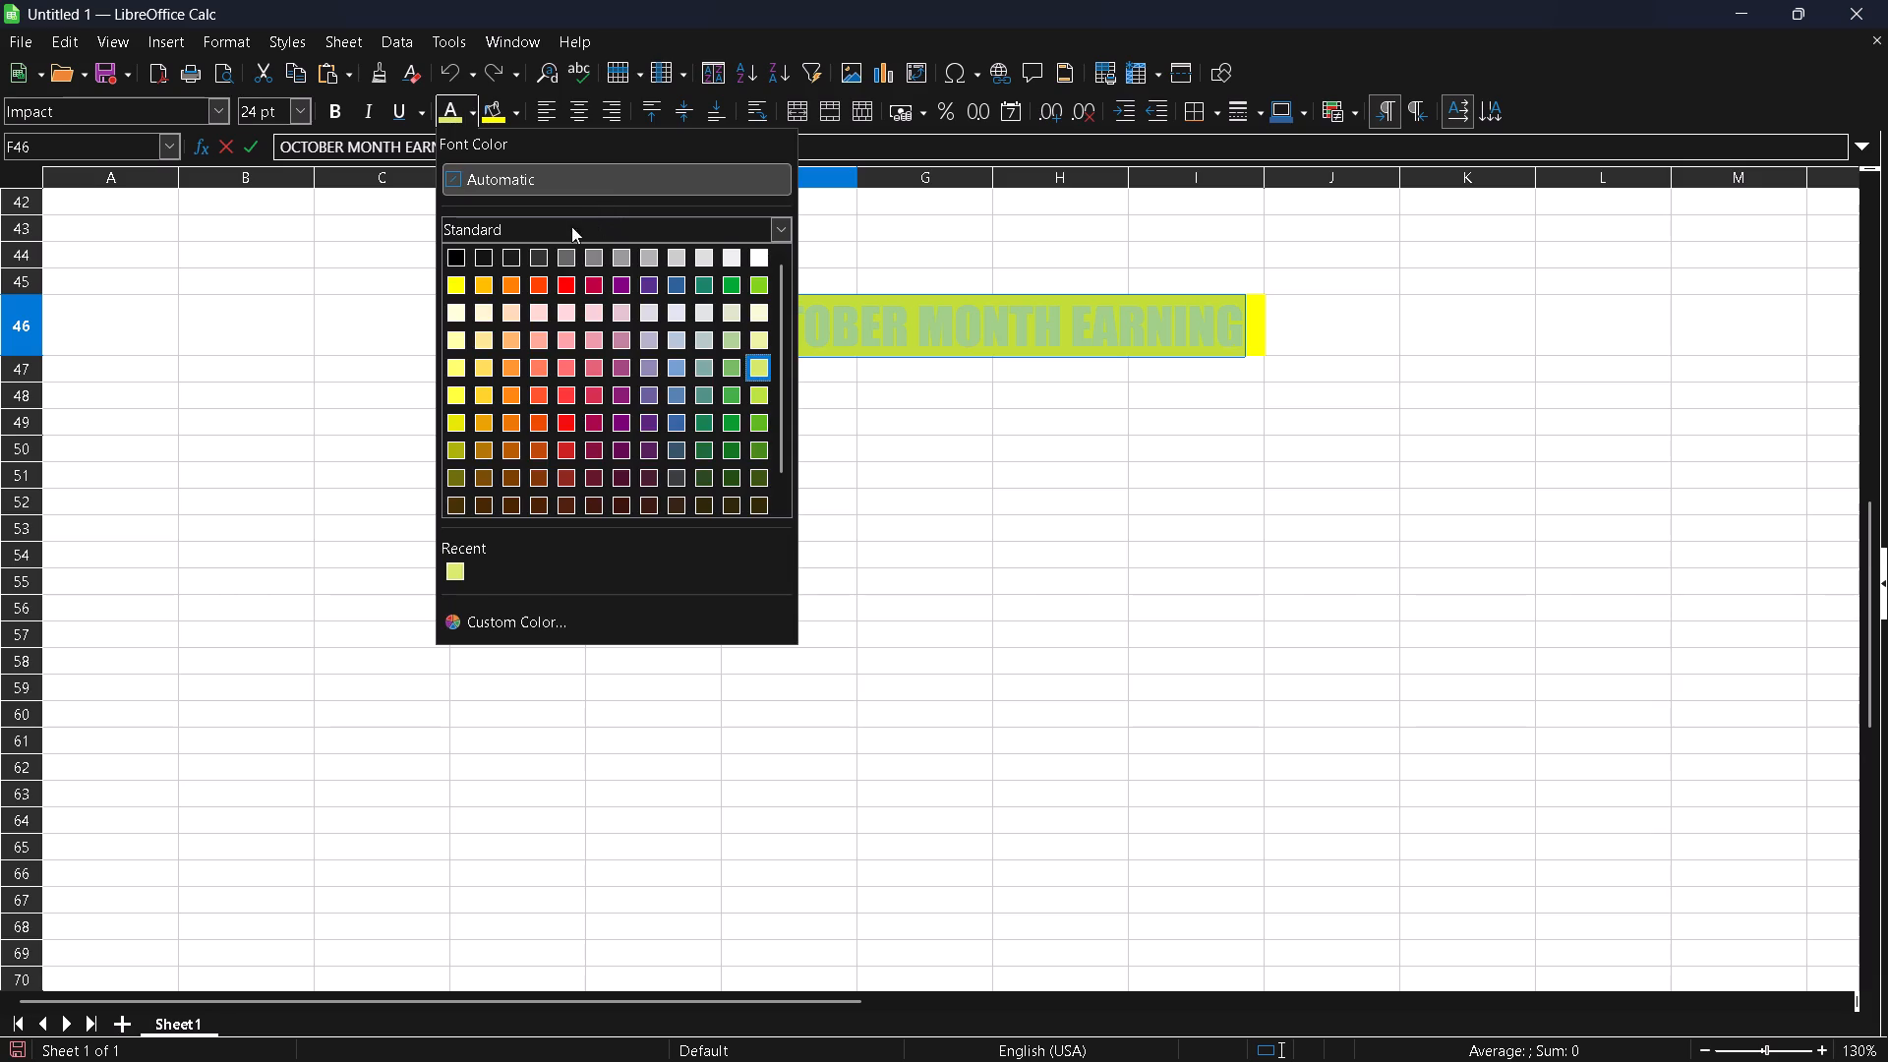
left_click(558, 286)
left_click(867, 398)
left_click(696, 403)
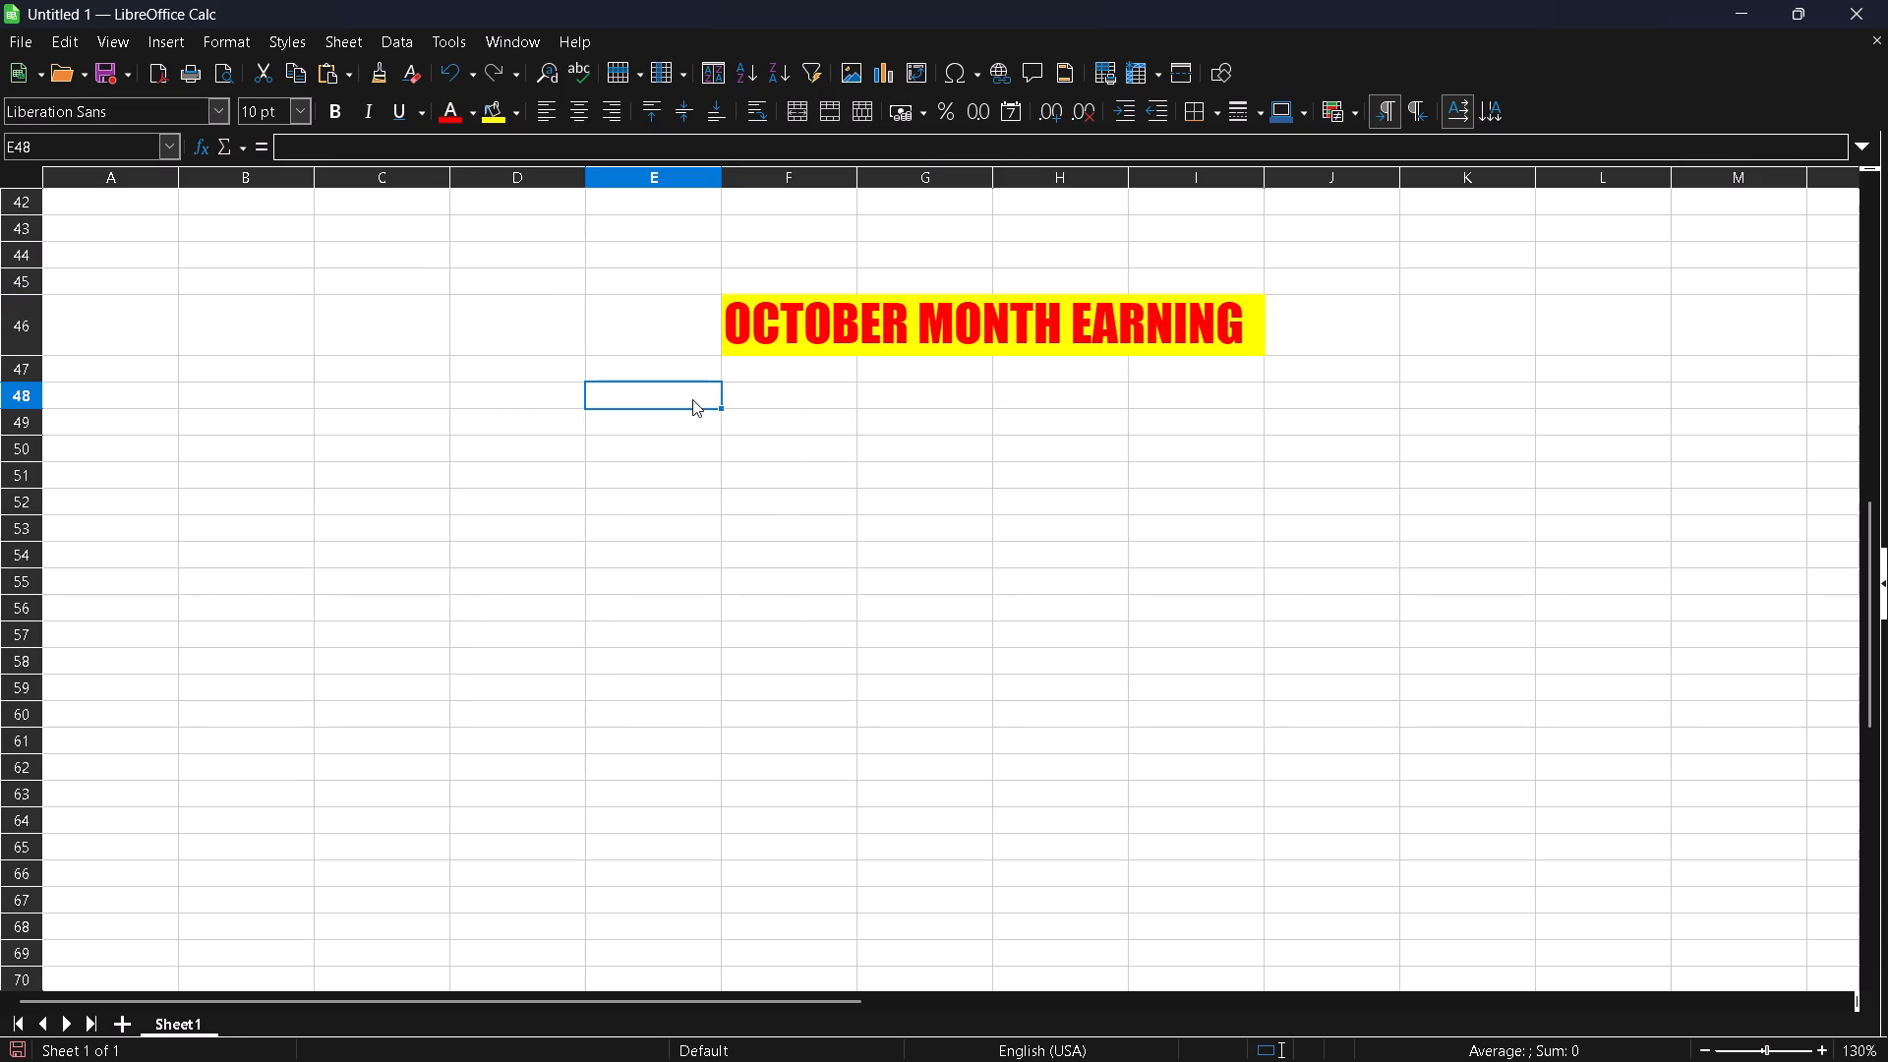
left_click(654, 420)
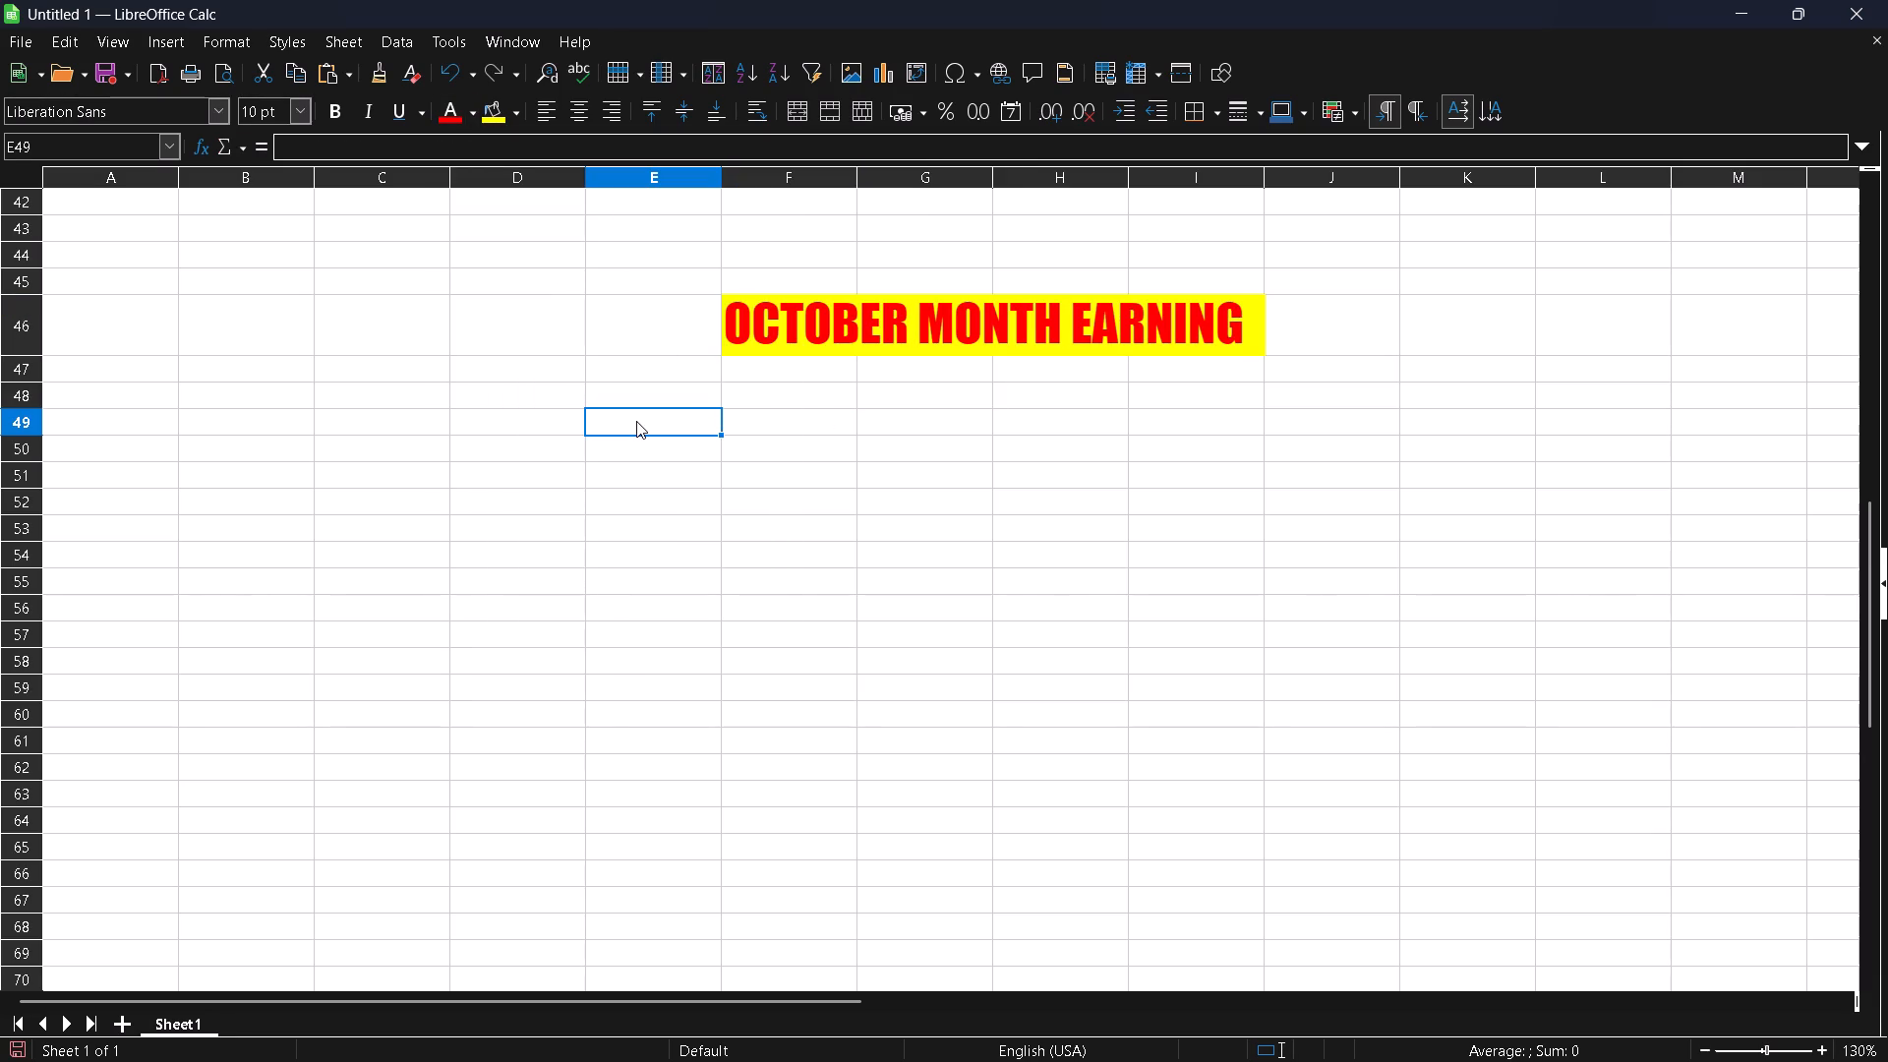
List the earning sources SUPERPOSITION, MOUSE, LOBBY BOY and COMPUTER down cells E49 to E52.
left_click(636, 421)
type("SU")
type("PERPOS")
key("i")
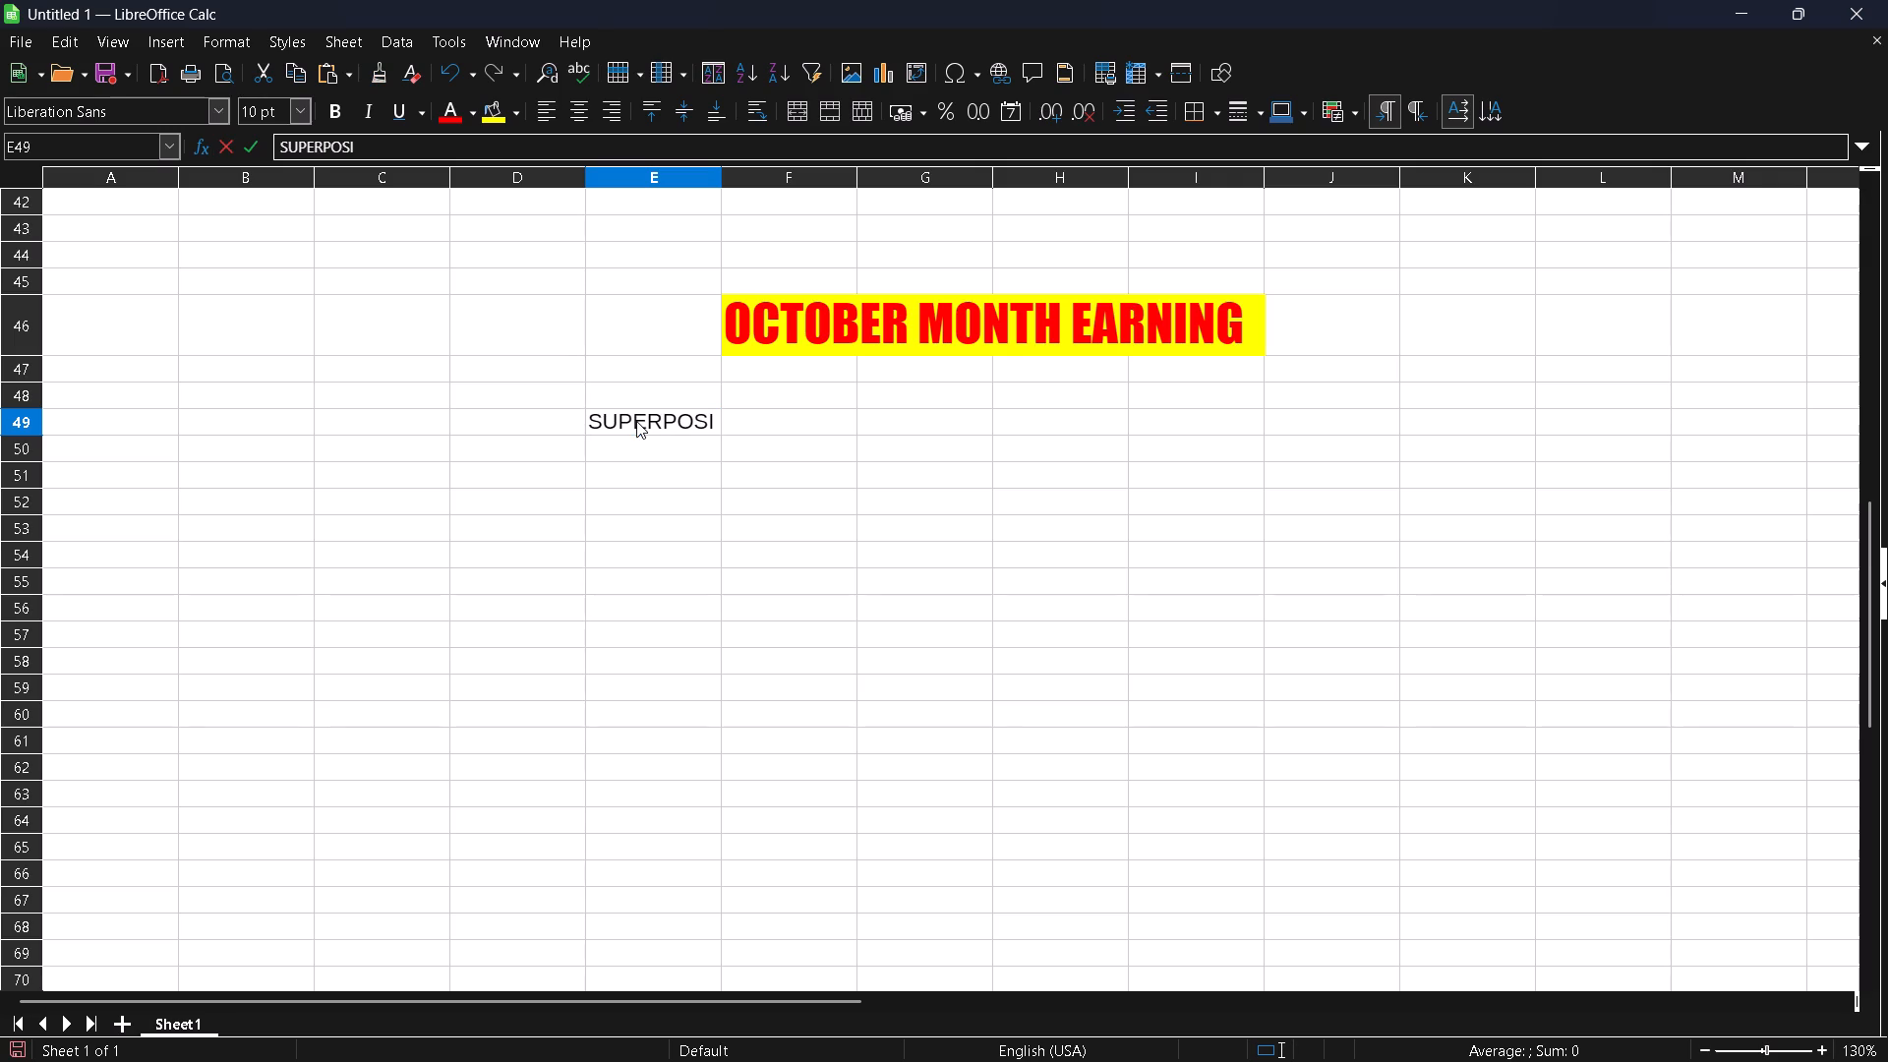
type("TION")
key("Return")
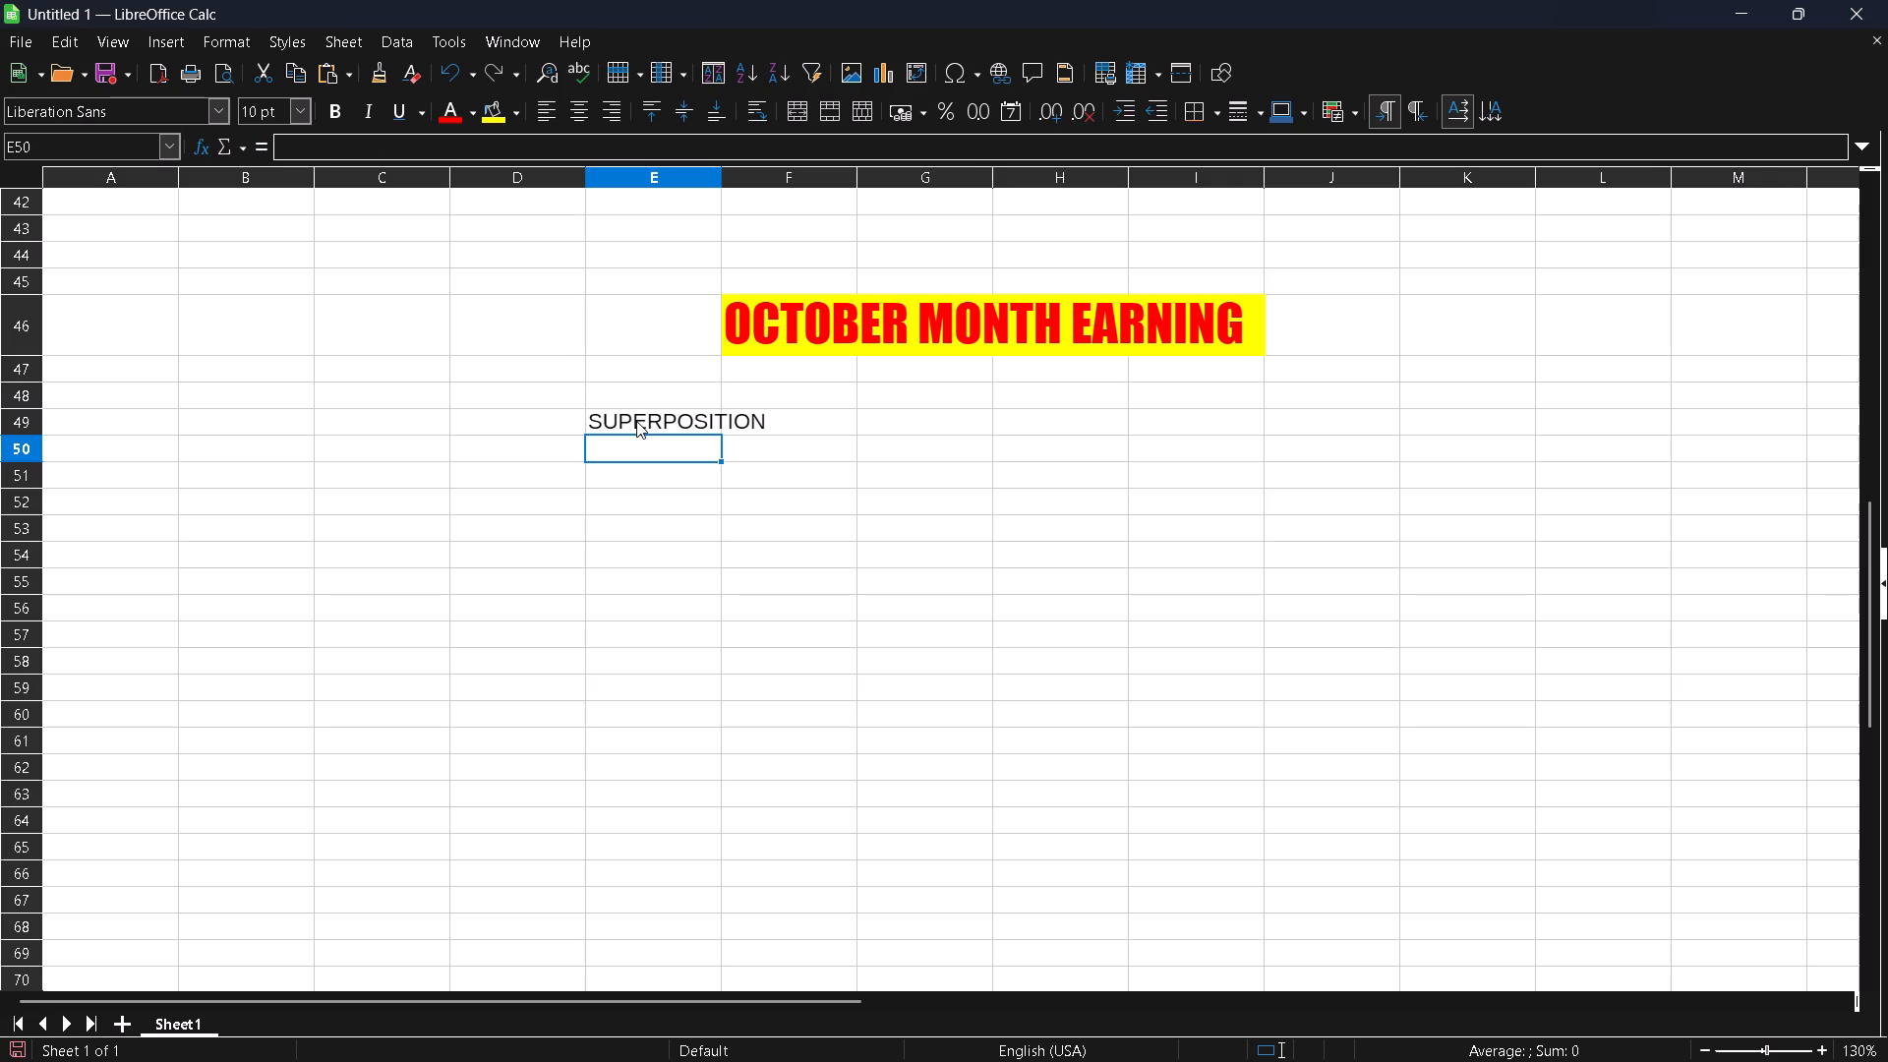
type("MOUSE")
key("Return")
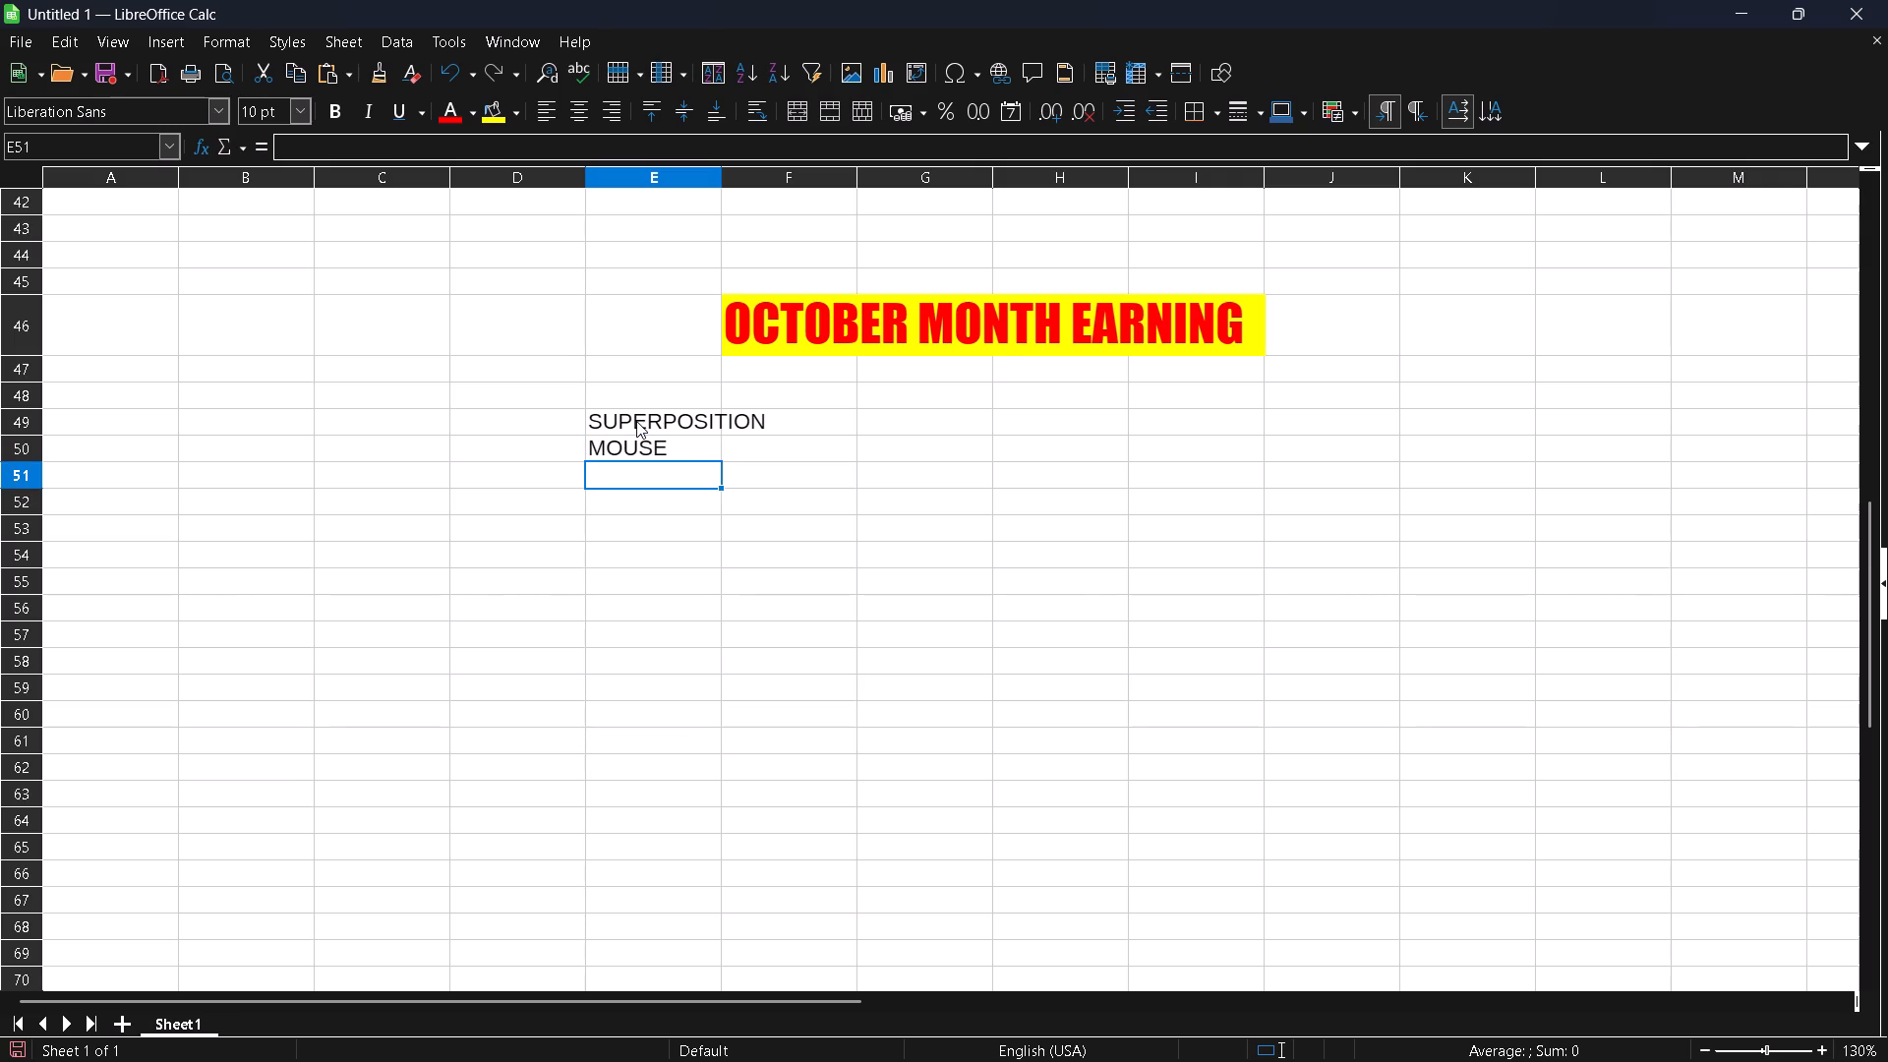
type("LO")
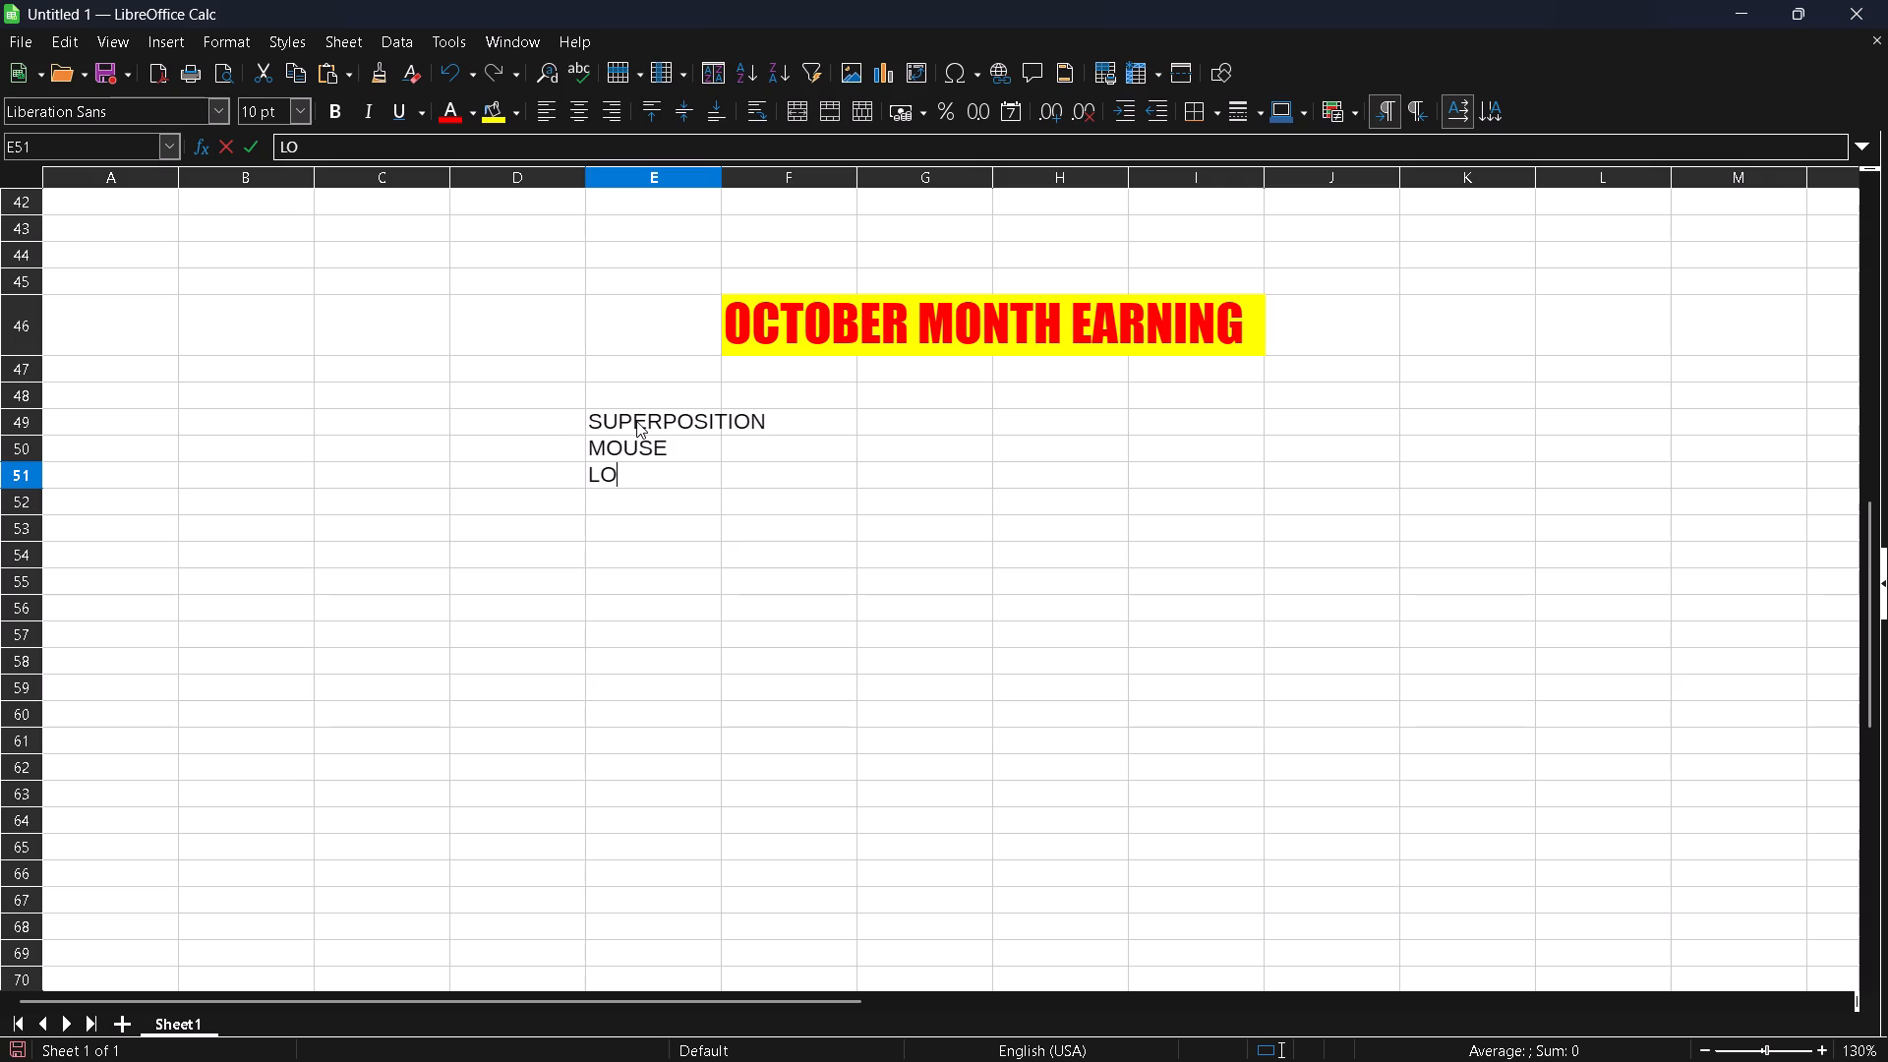
type("BBY")
key("space")
type("BOY")
key("Return")
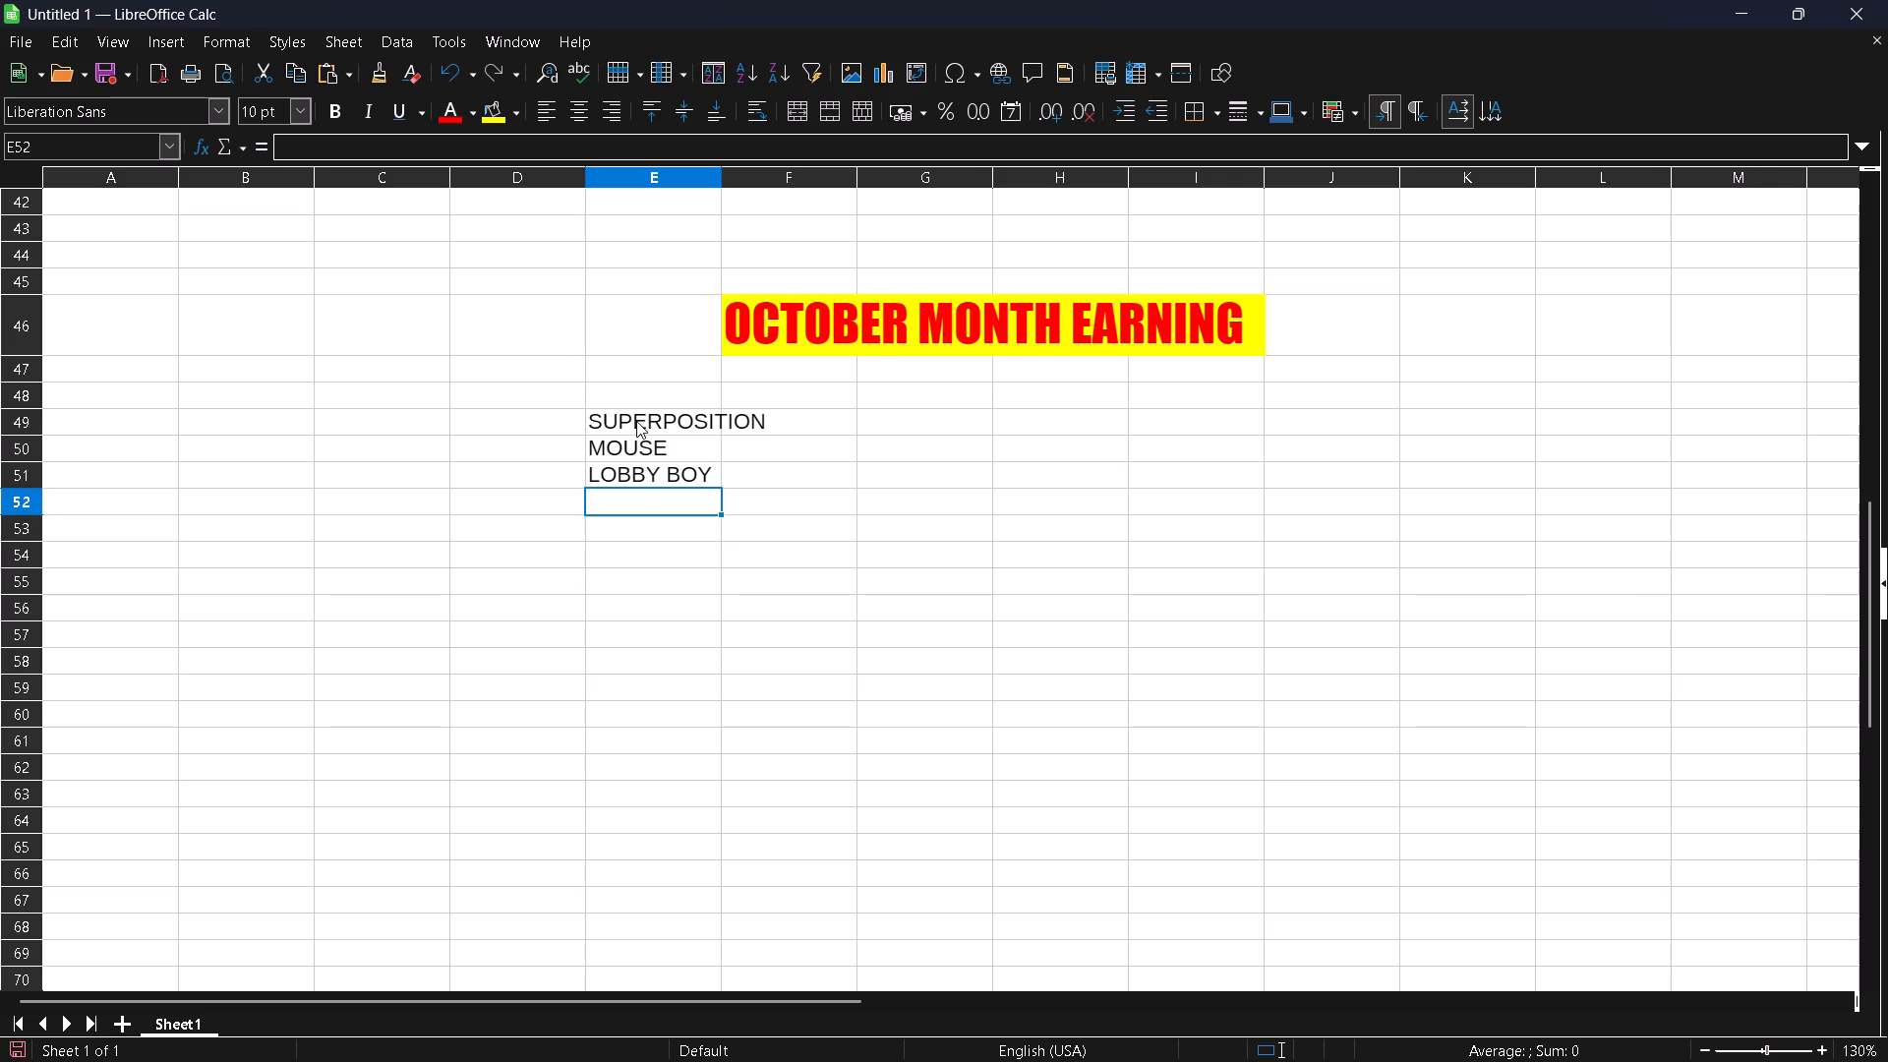
key("o")
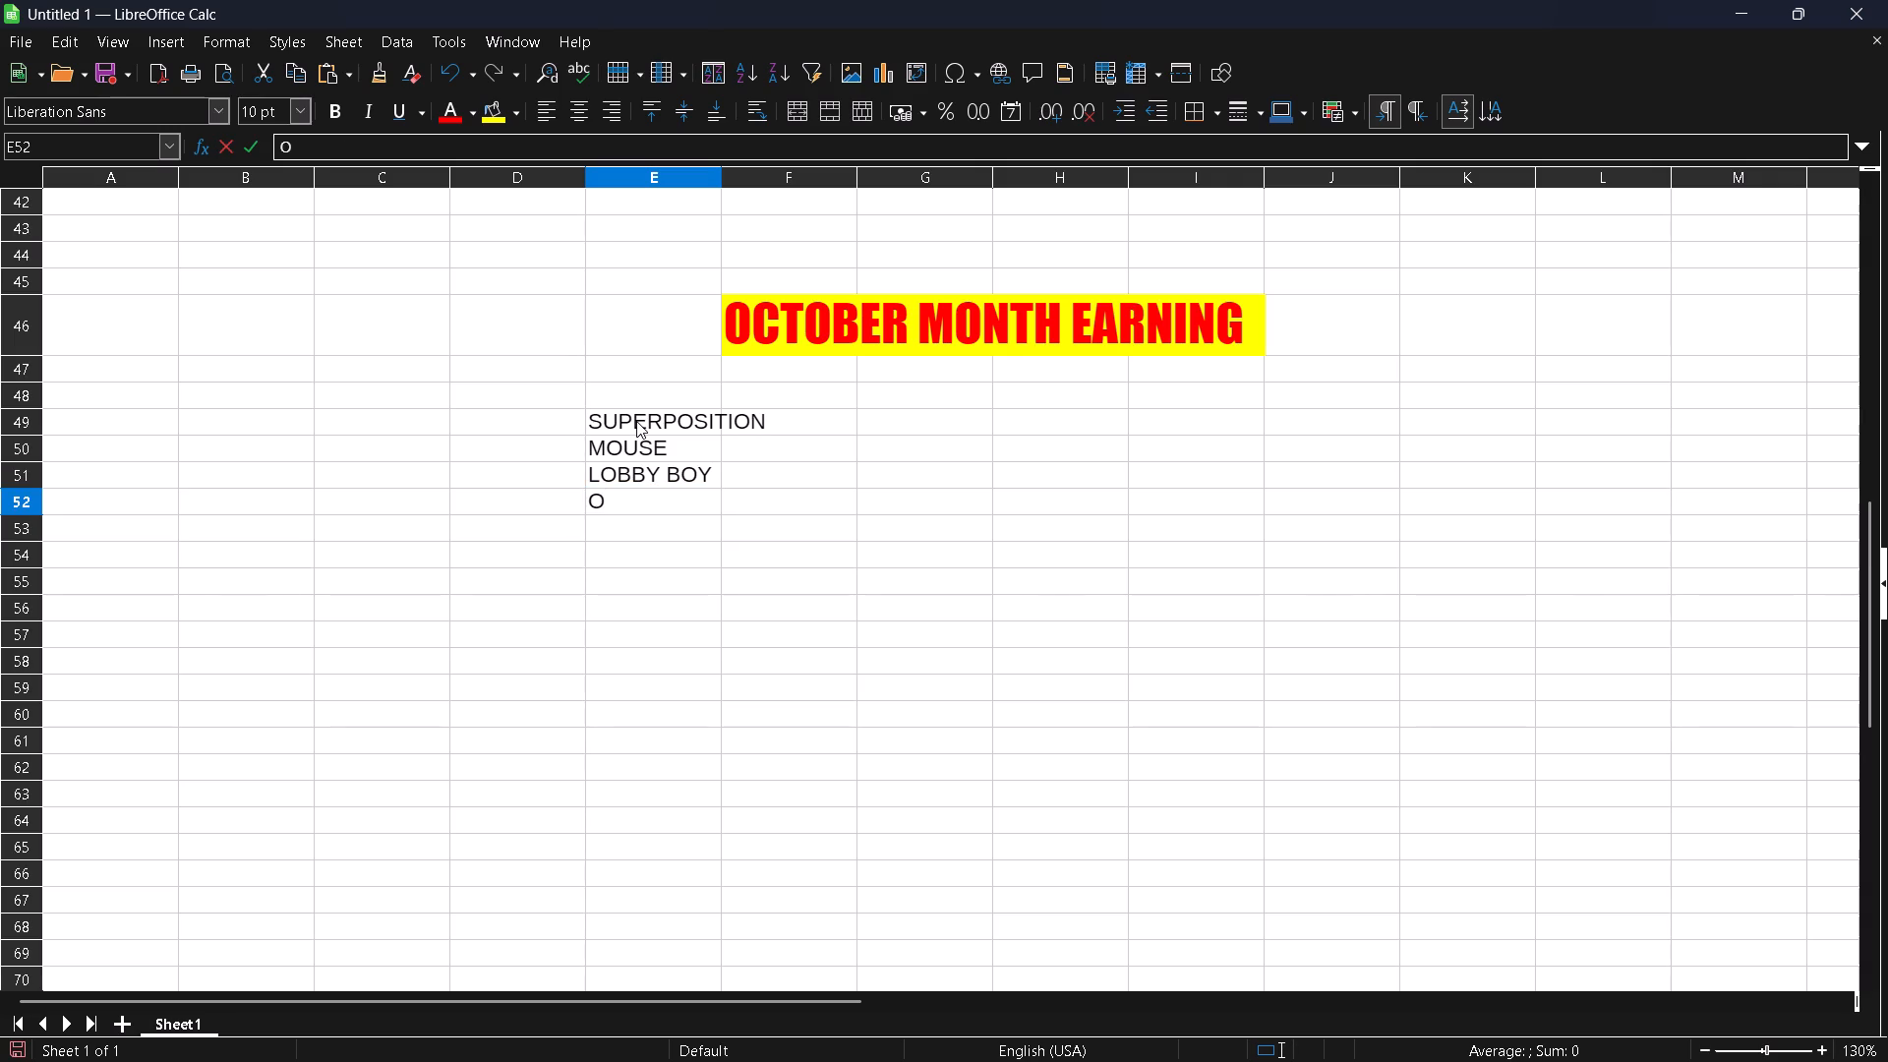
key("BackSpace")
type("COMPUTER")
key("Return")
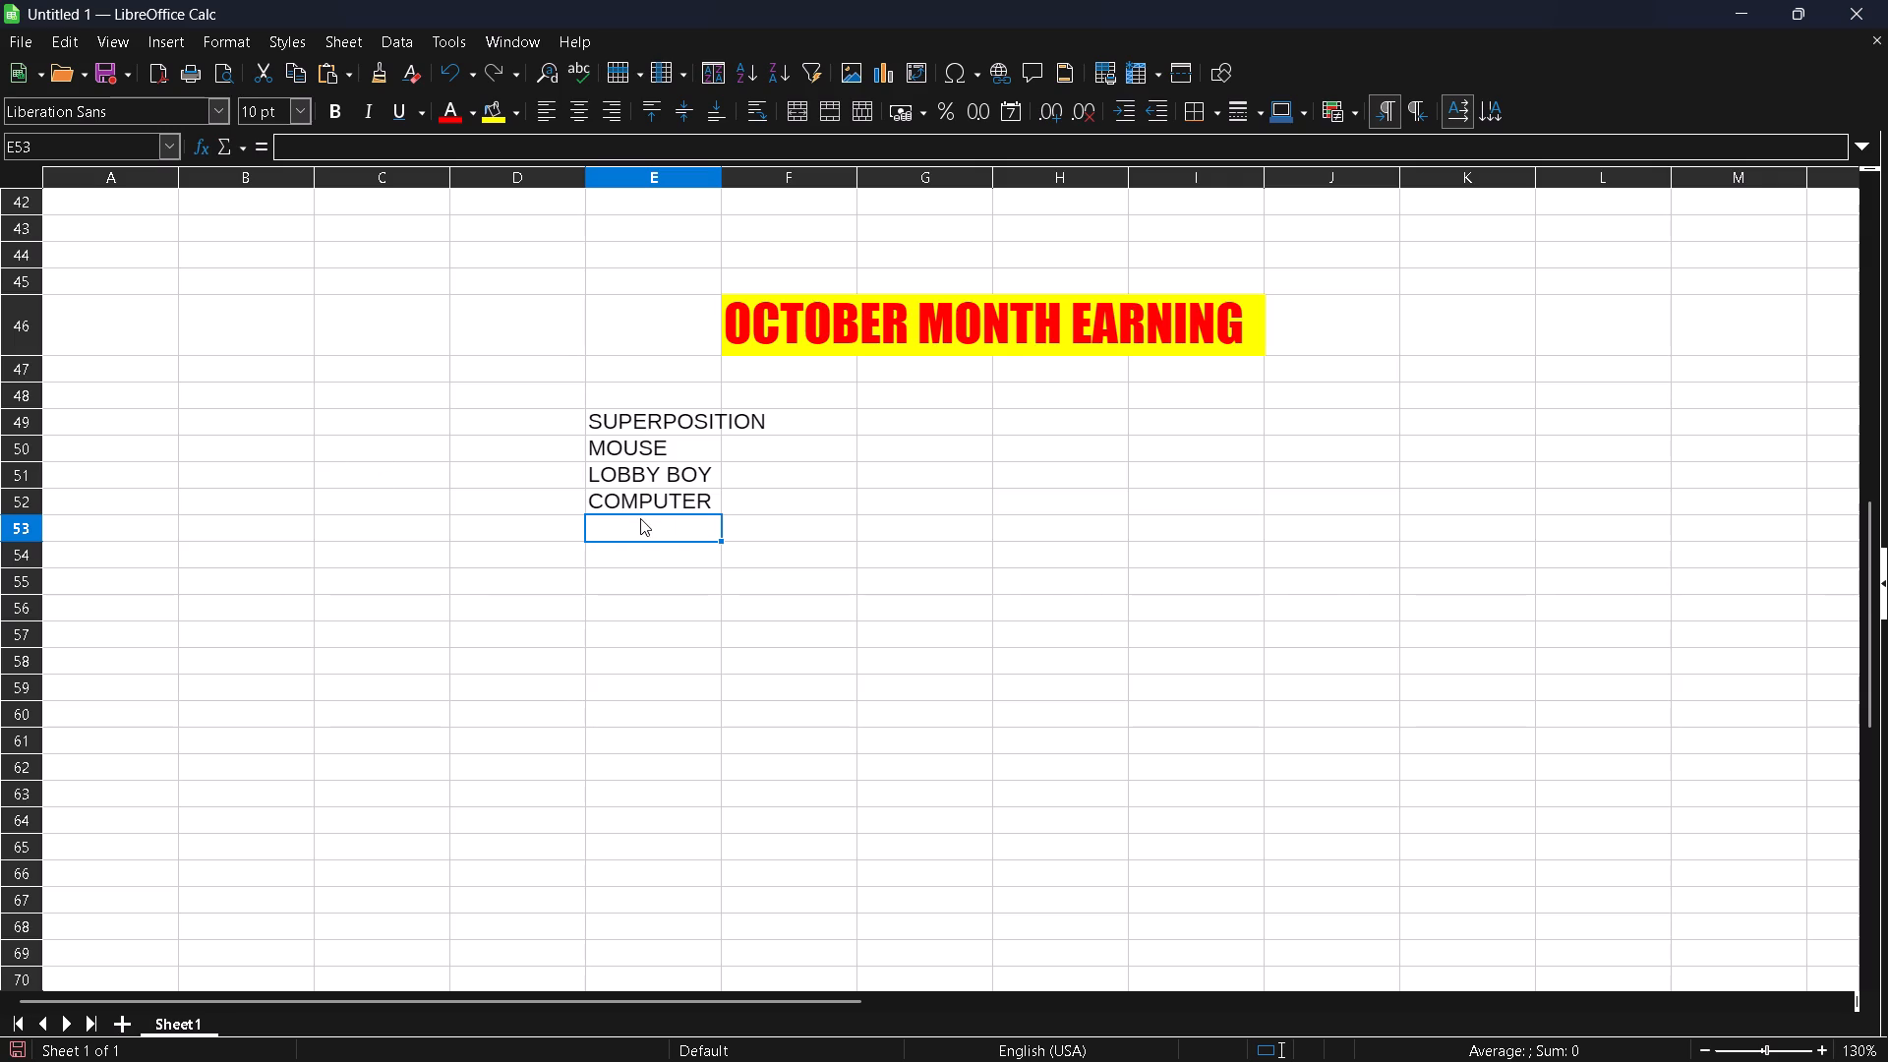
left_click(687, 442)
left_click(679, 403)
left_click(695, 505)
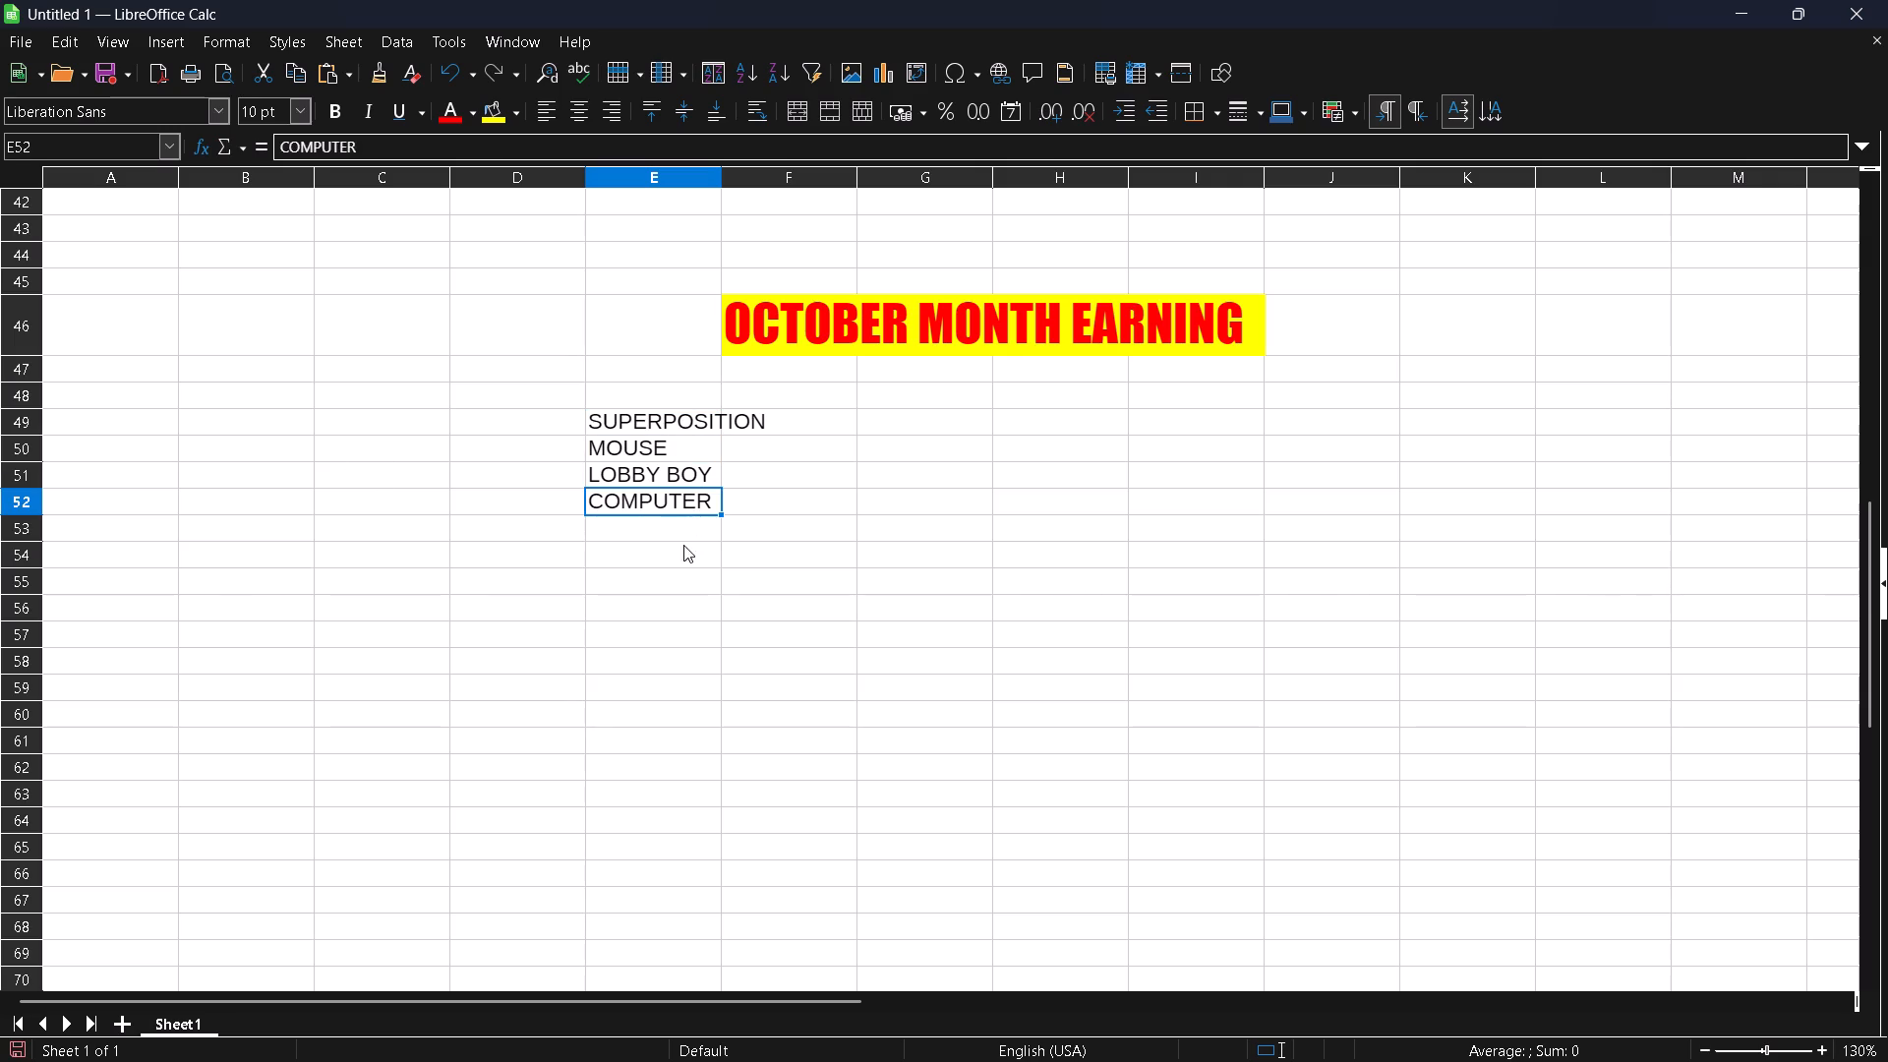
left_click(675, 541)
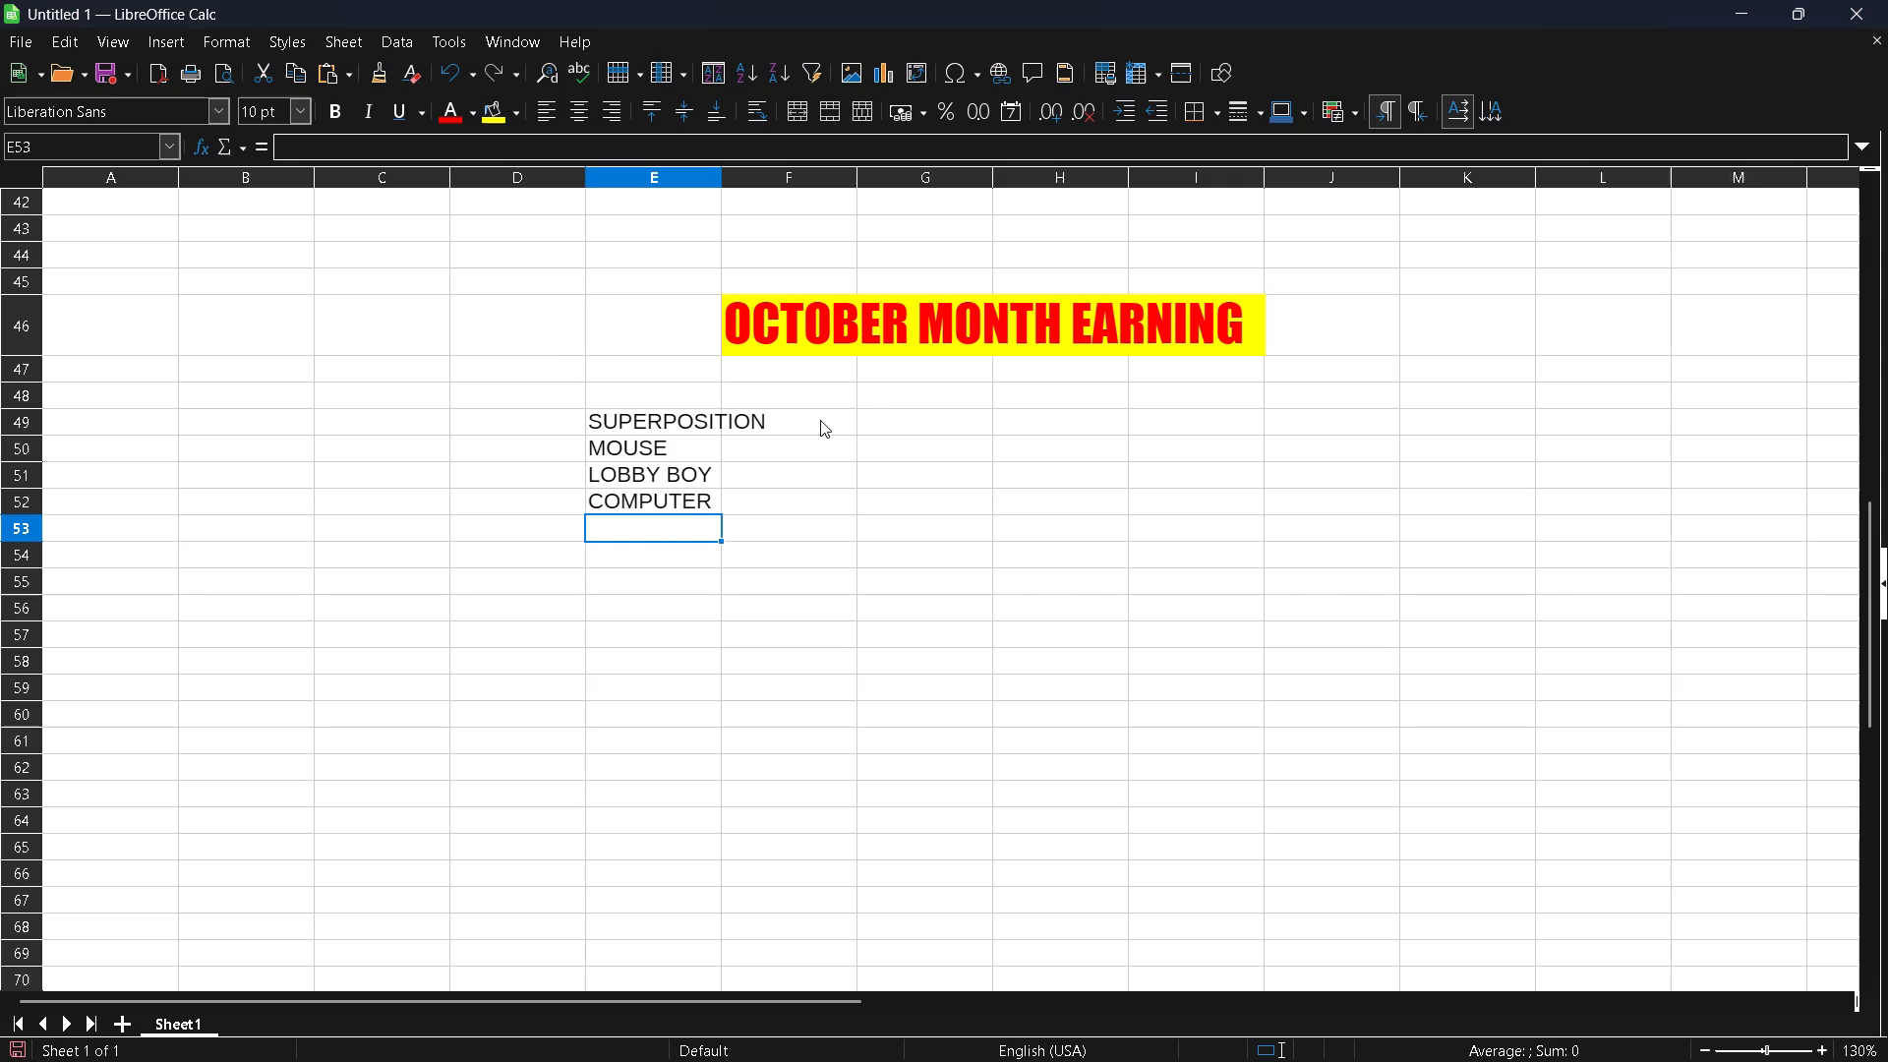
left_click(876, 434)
Enter the heading SOURCE in E48, directly above the list of earning sources.
left_click(667, 399)
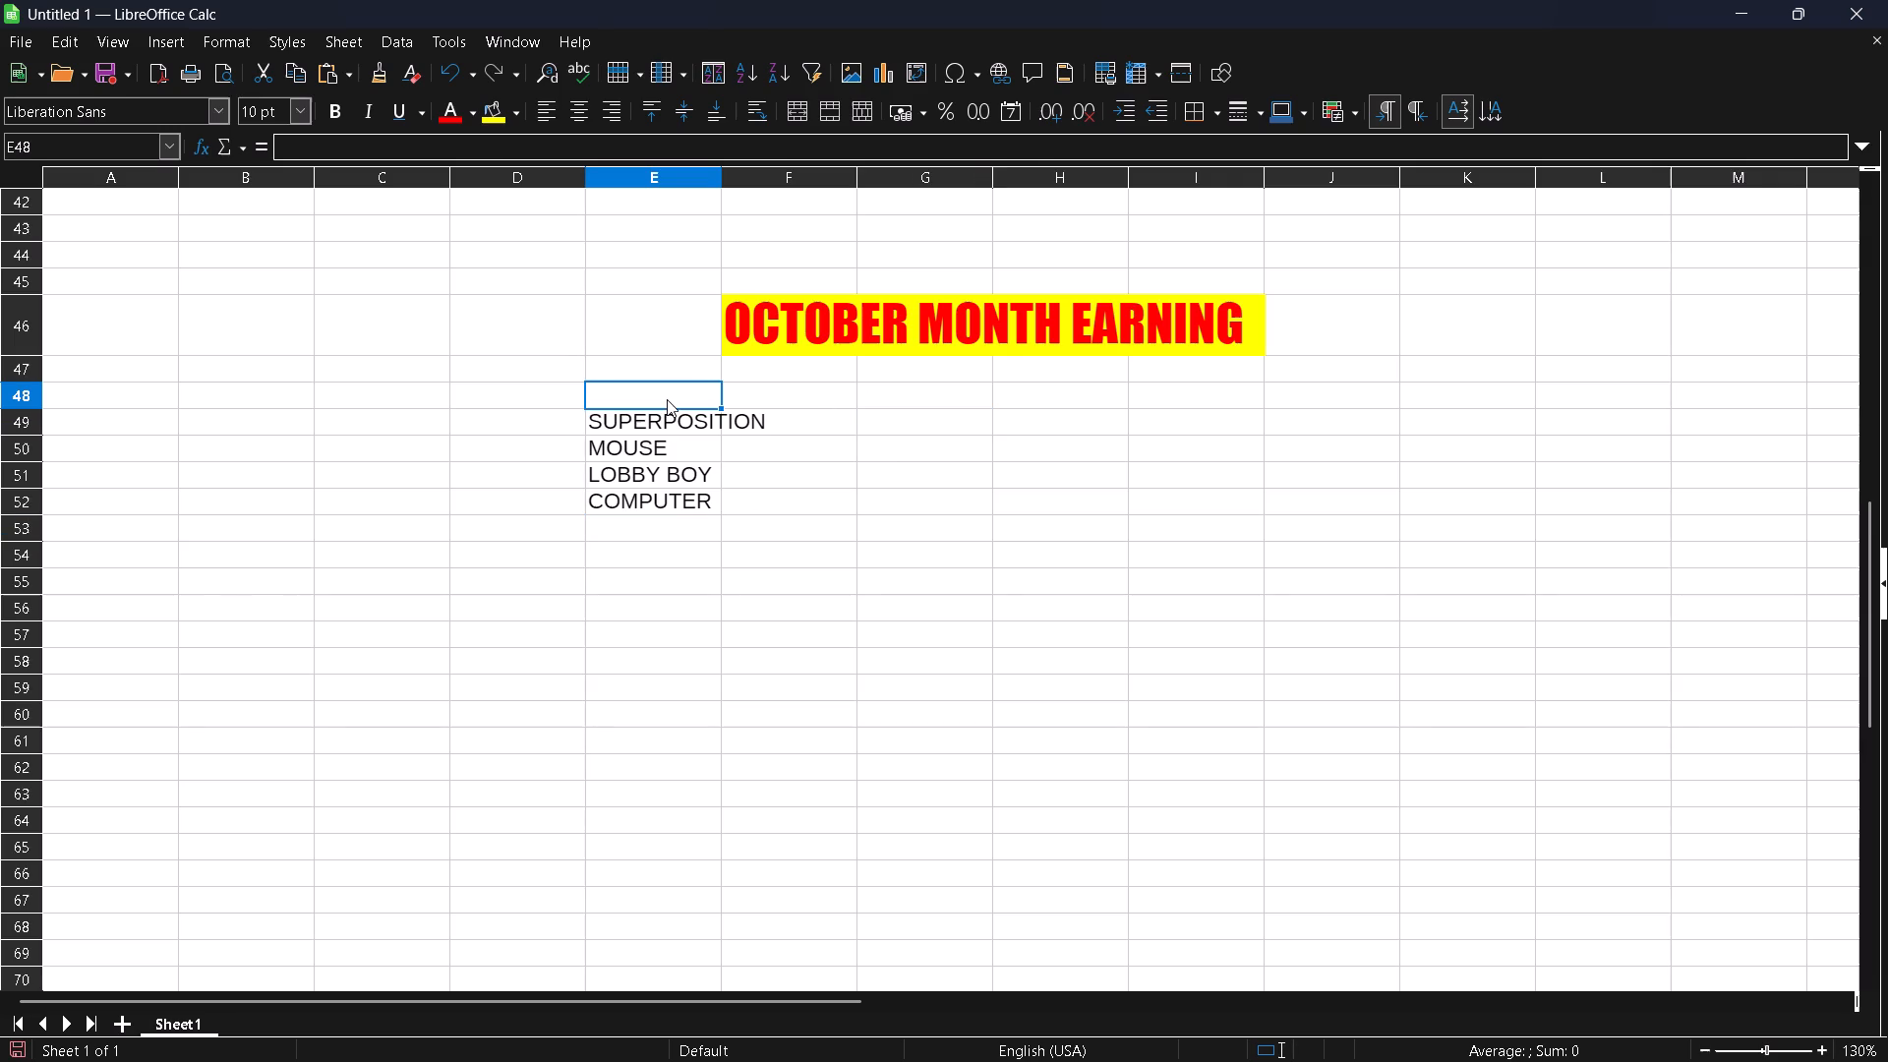
type("SOURCE")
Format the SOURCE heading text in E48 at 15 pt in the Arial Black font.
left_click(667, 399)
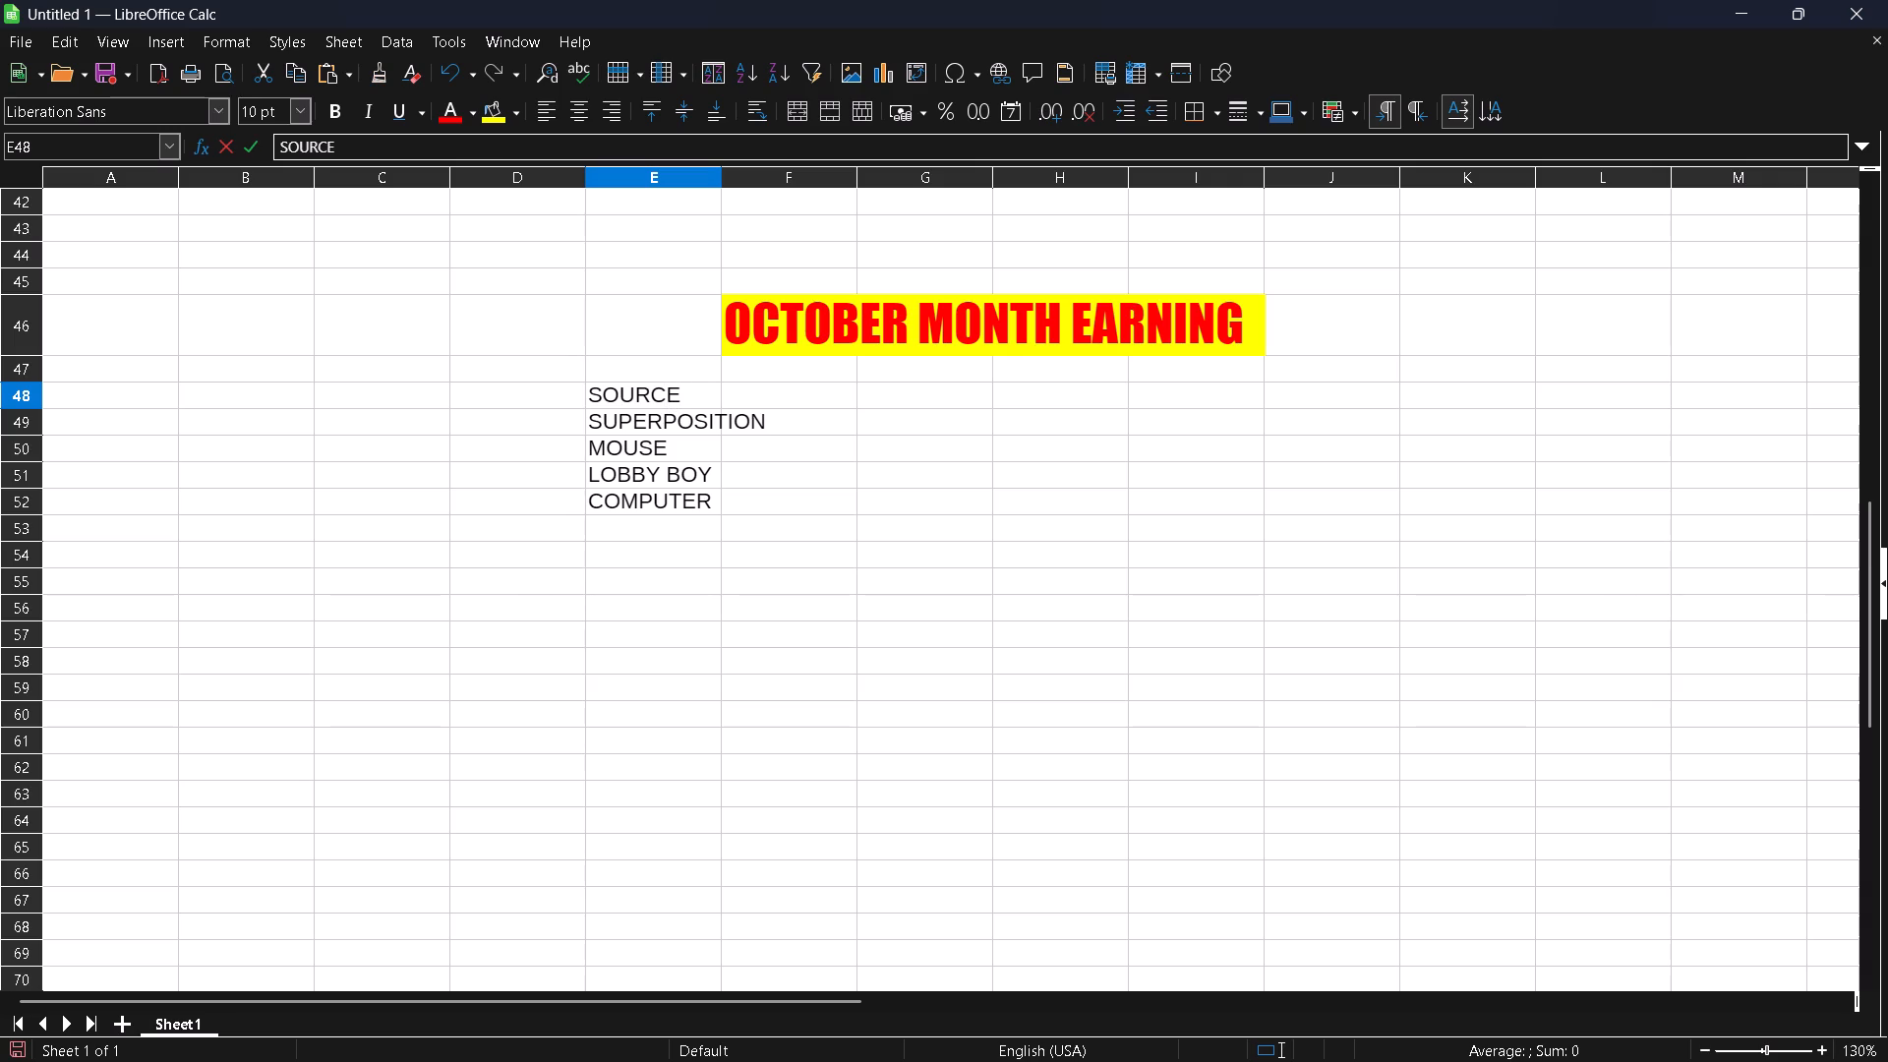
left_click(611, 407)
double_click(631, 394)
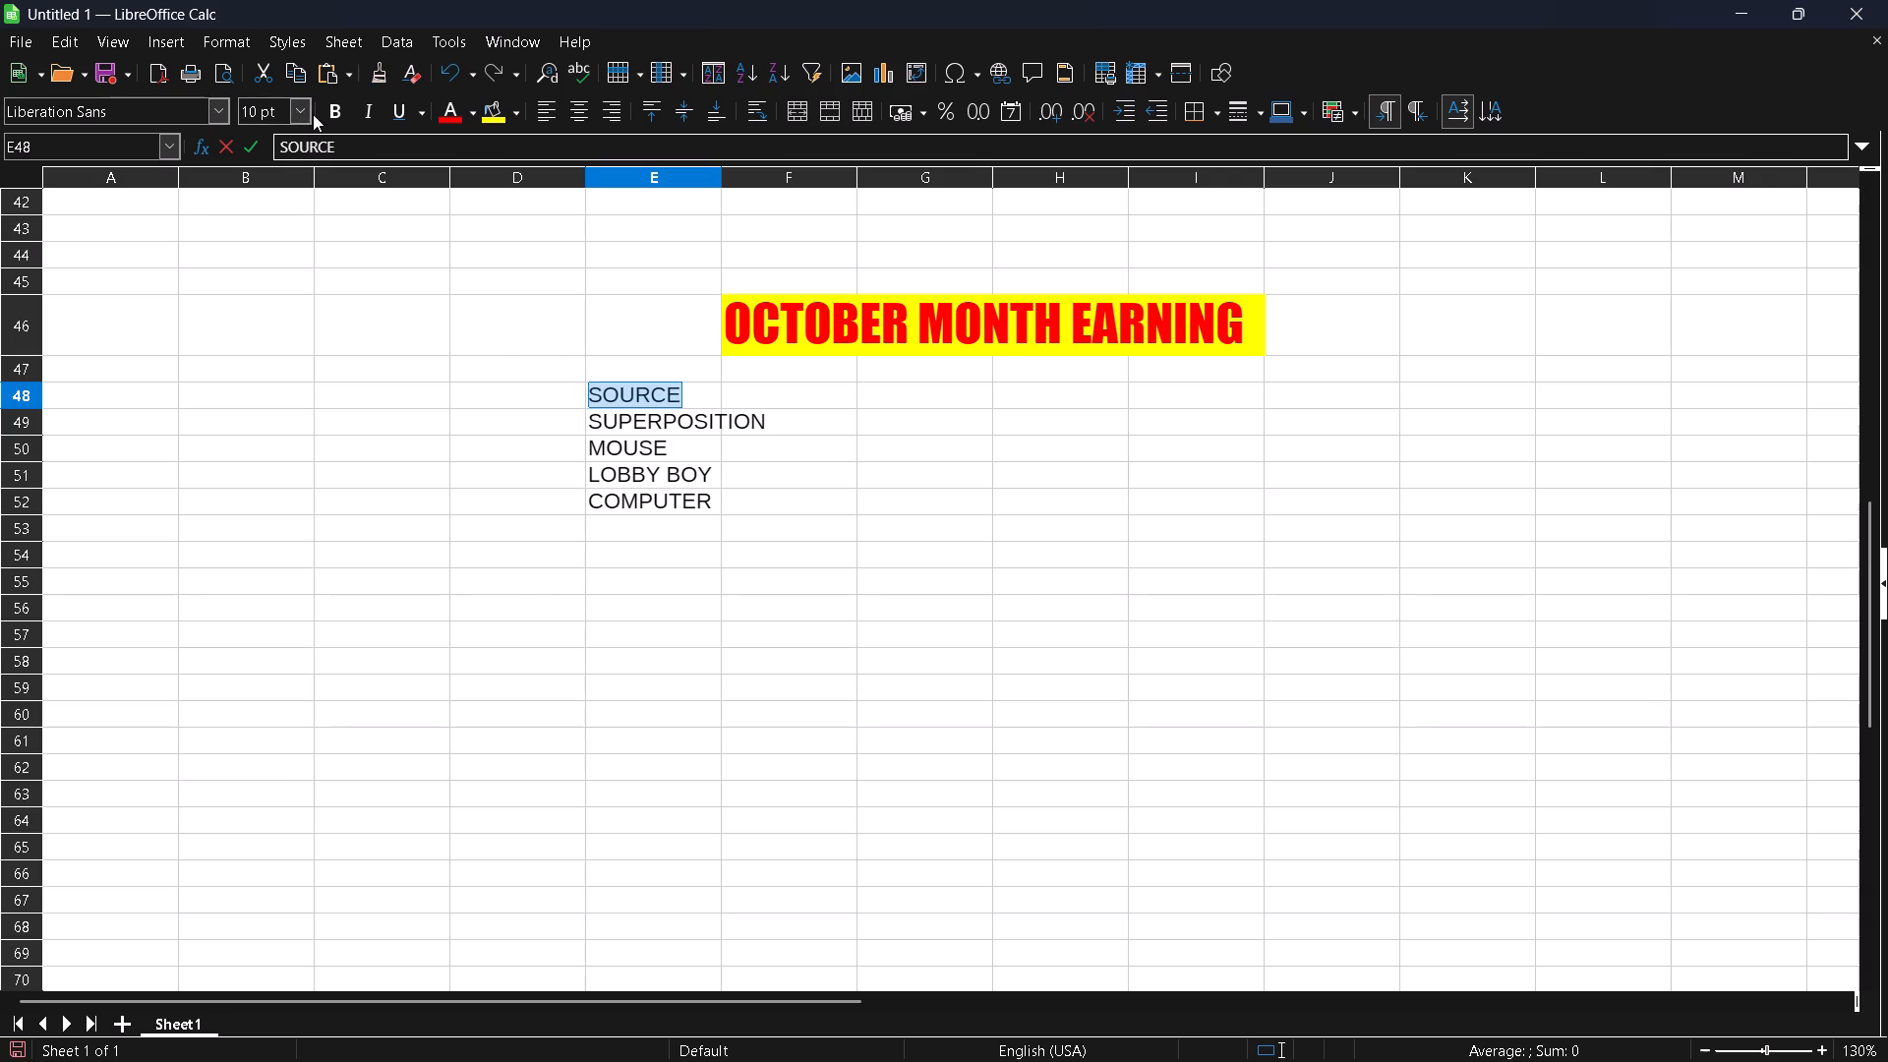
left_click(296, 111)
left_click(274, 347)
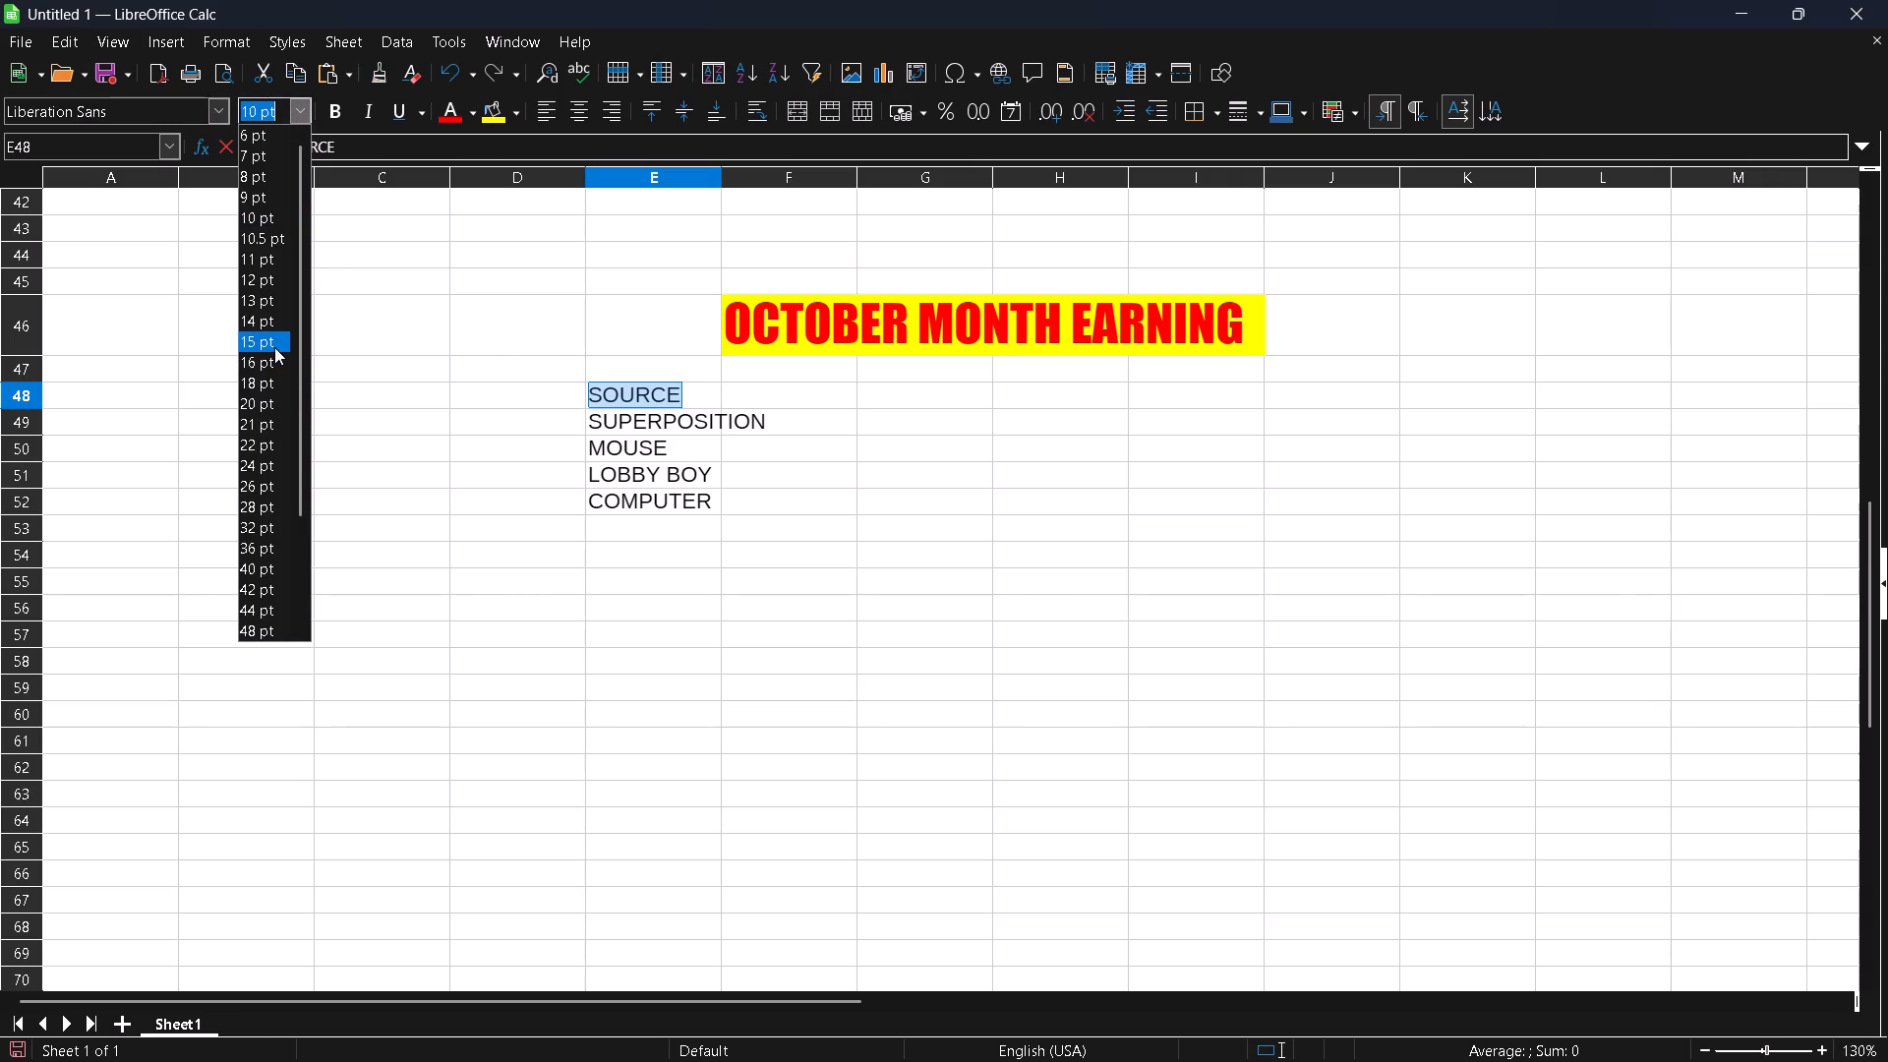
double_click(614, 424)
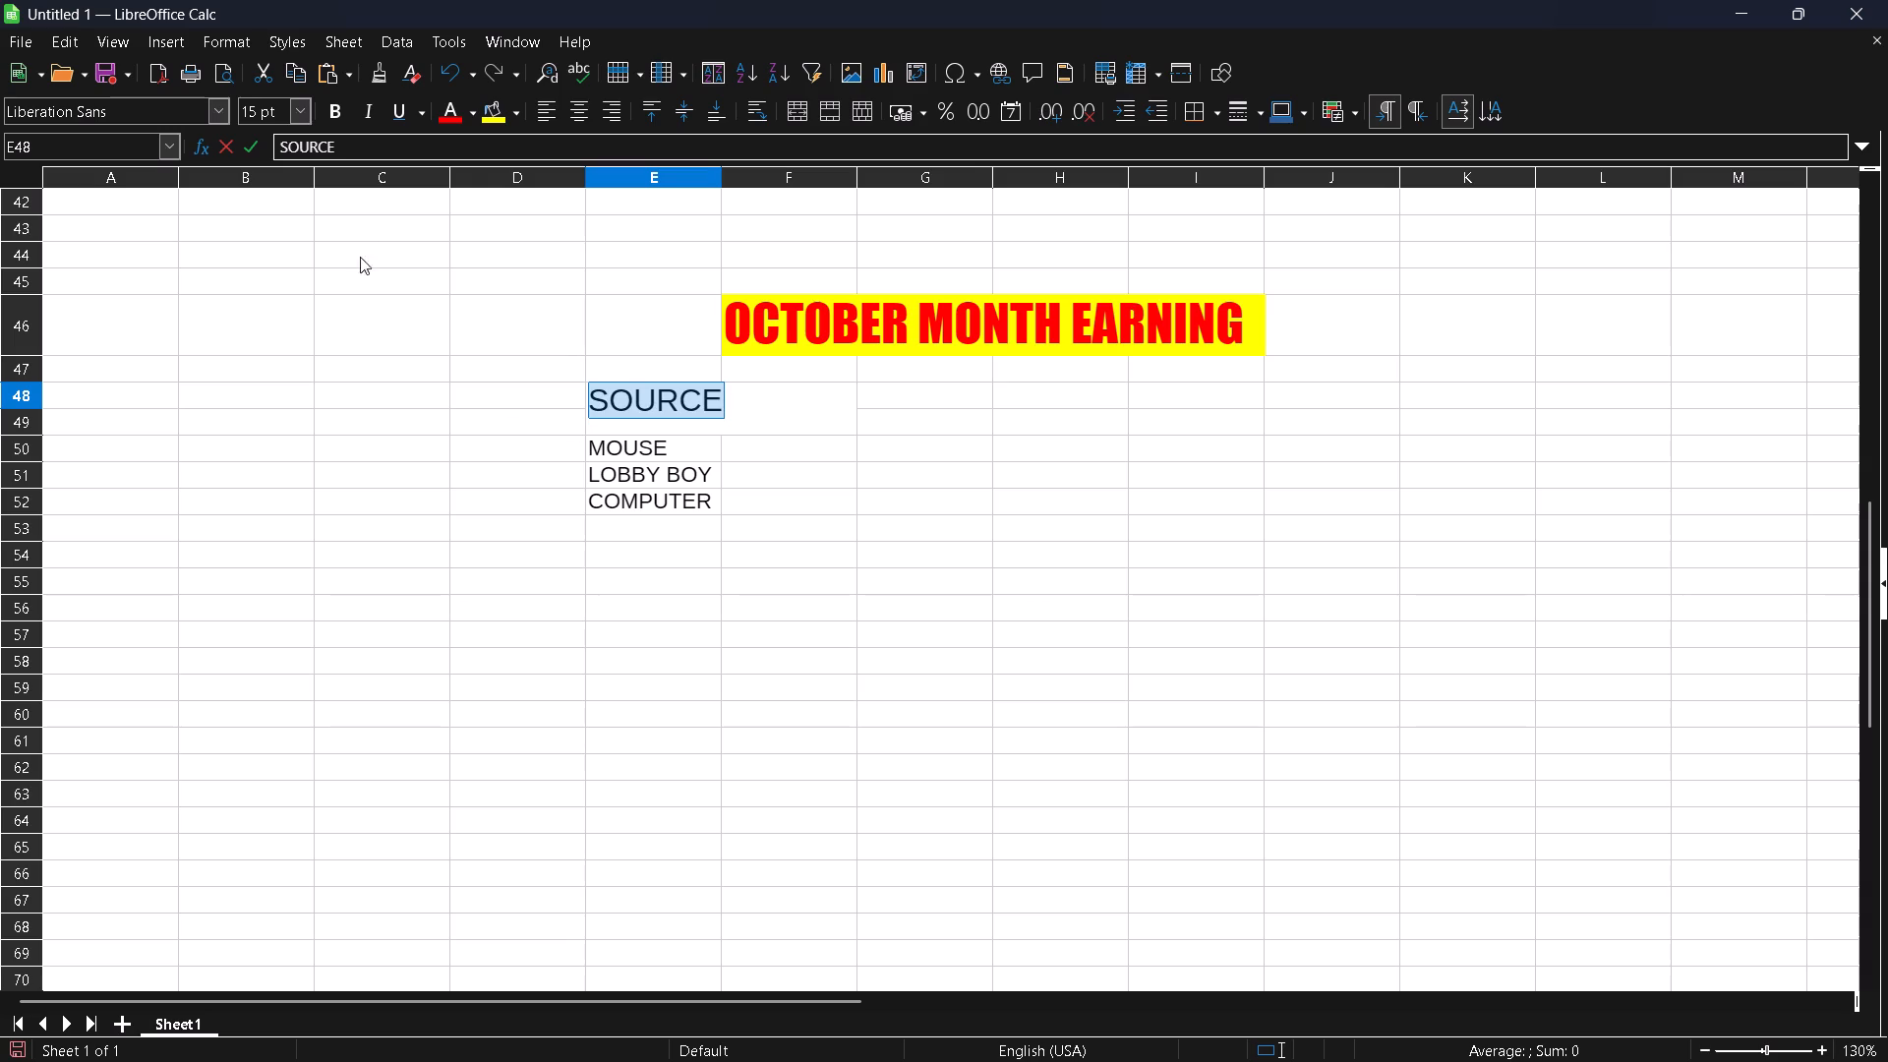
left_click(219, 111)
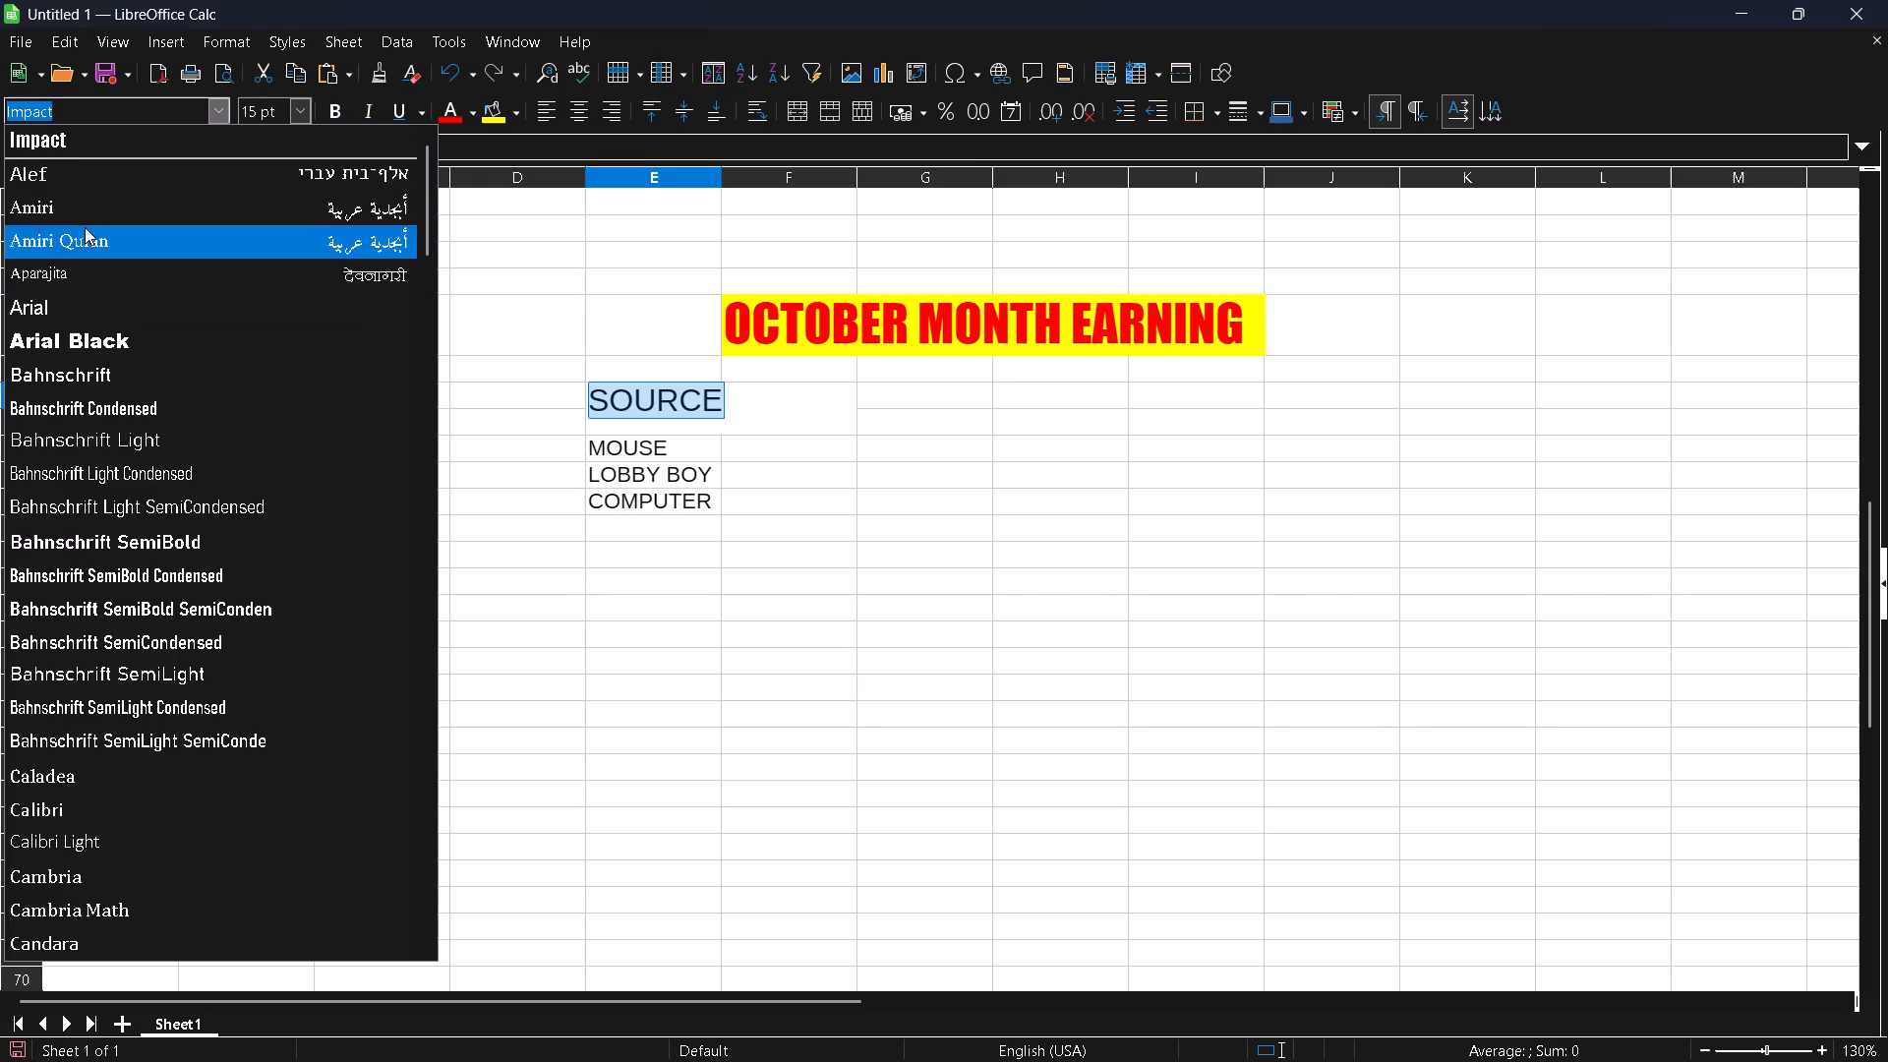
left_click(69, 338)
left_click(770, 398)
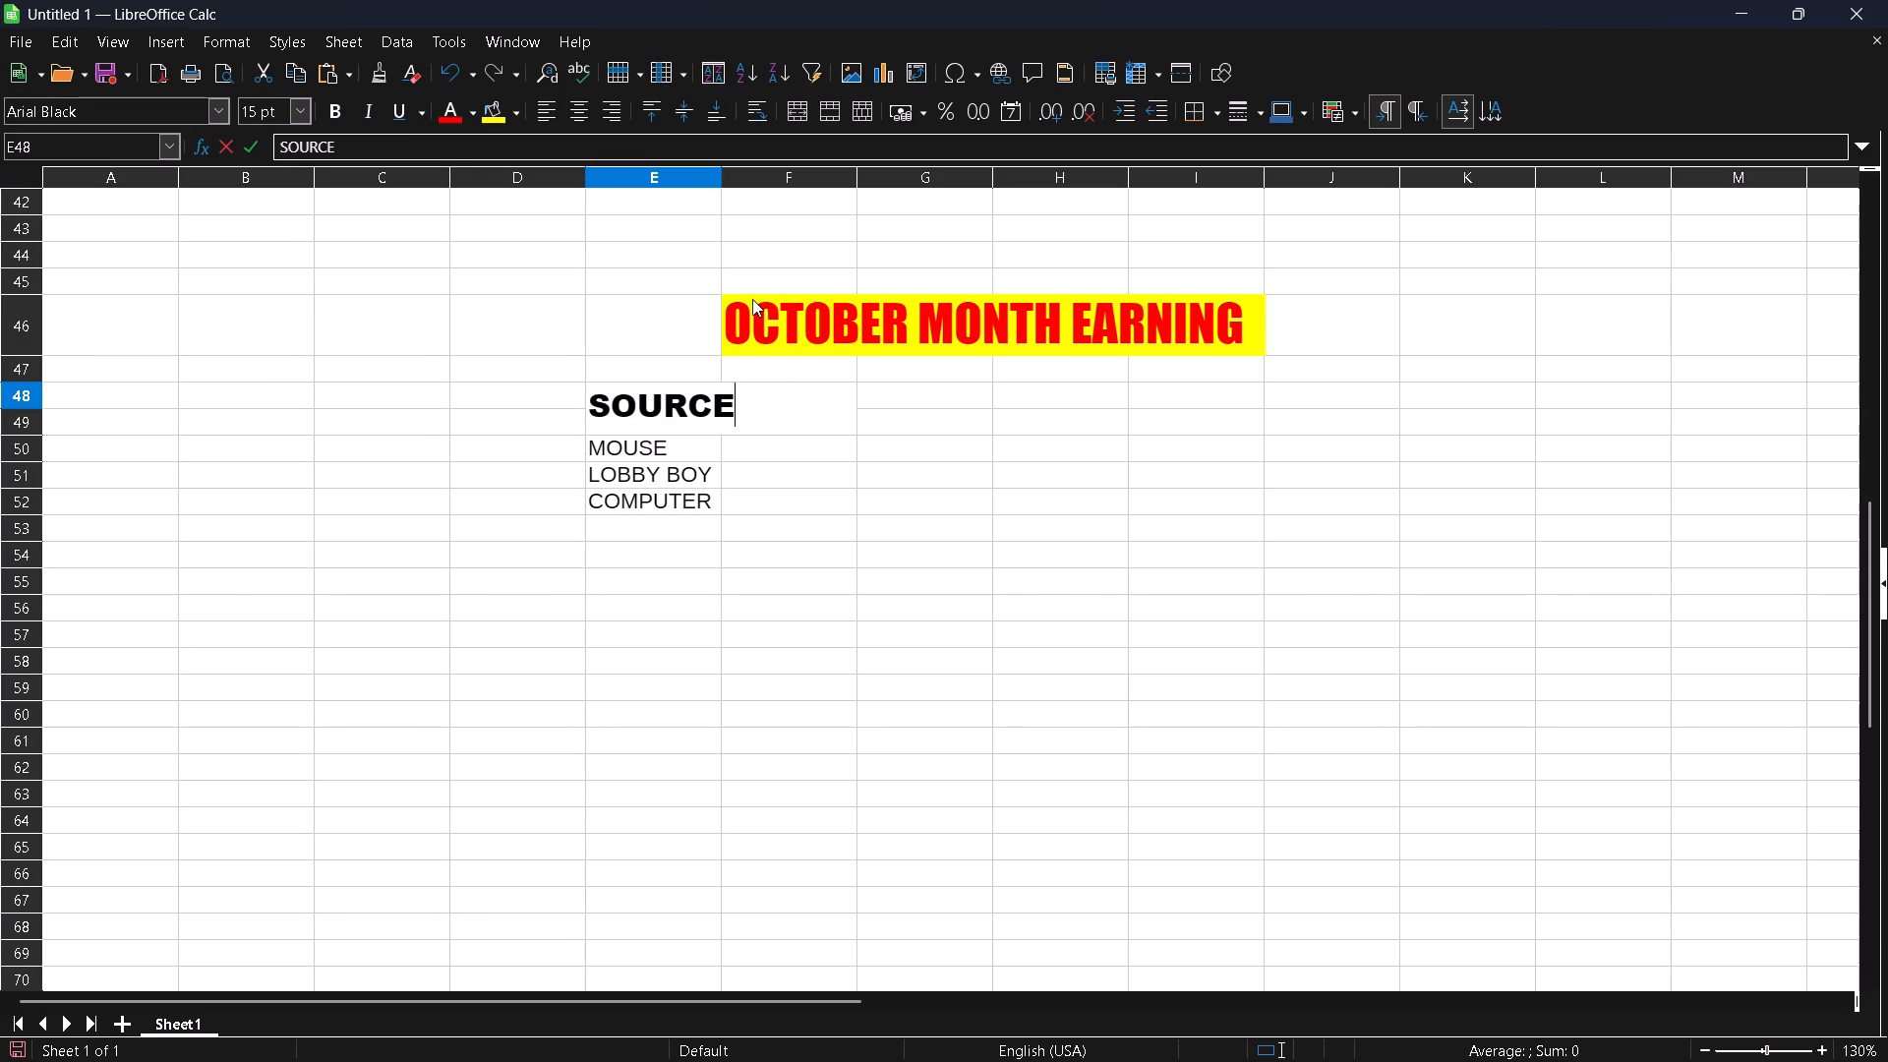
Widen column E so the SOURCE heading and the longest source name, SUPERPOSITION, fit inside it.
left_click(728, 161)
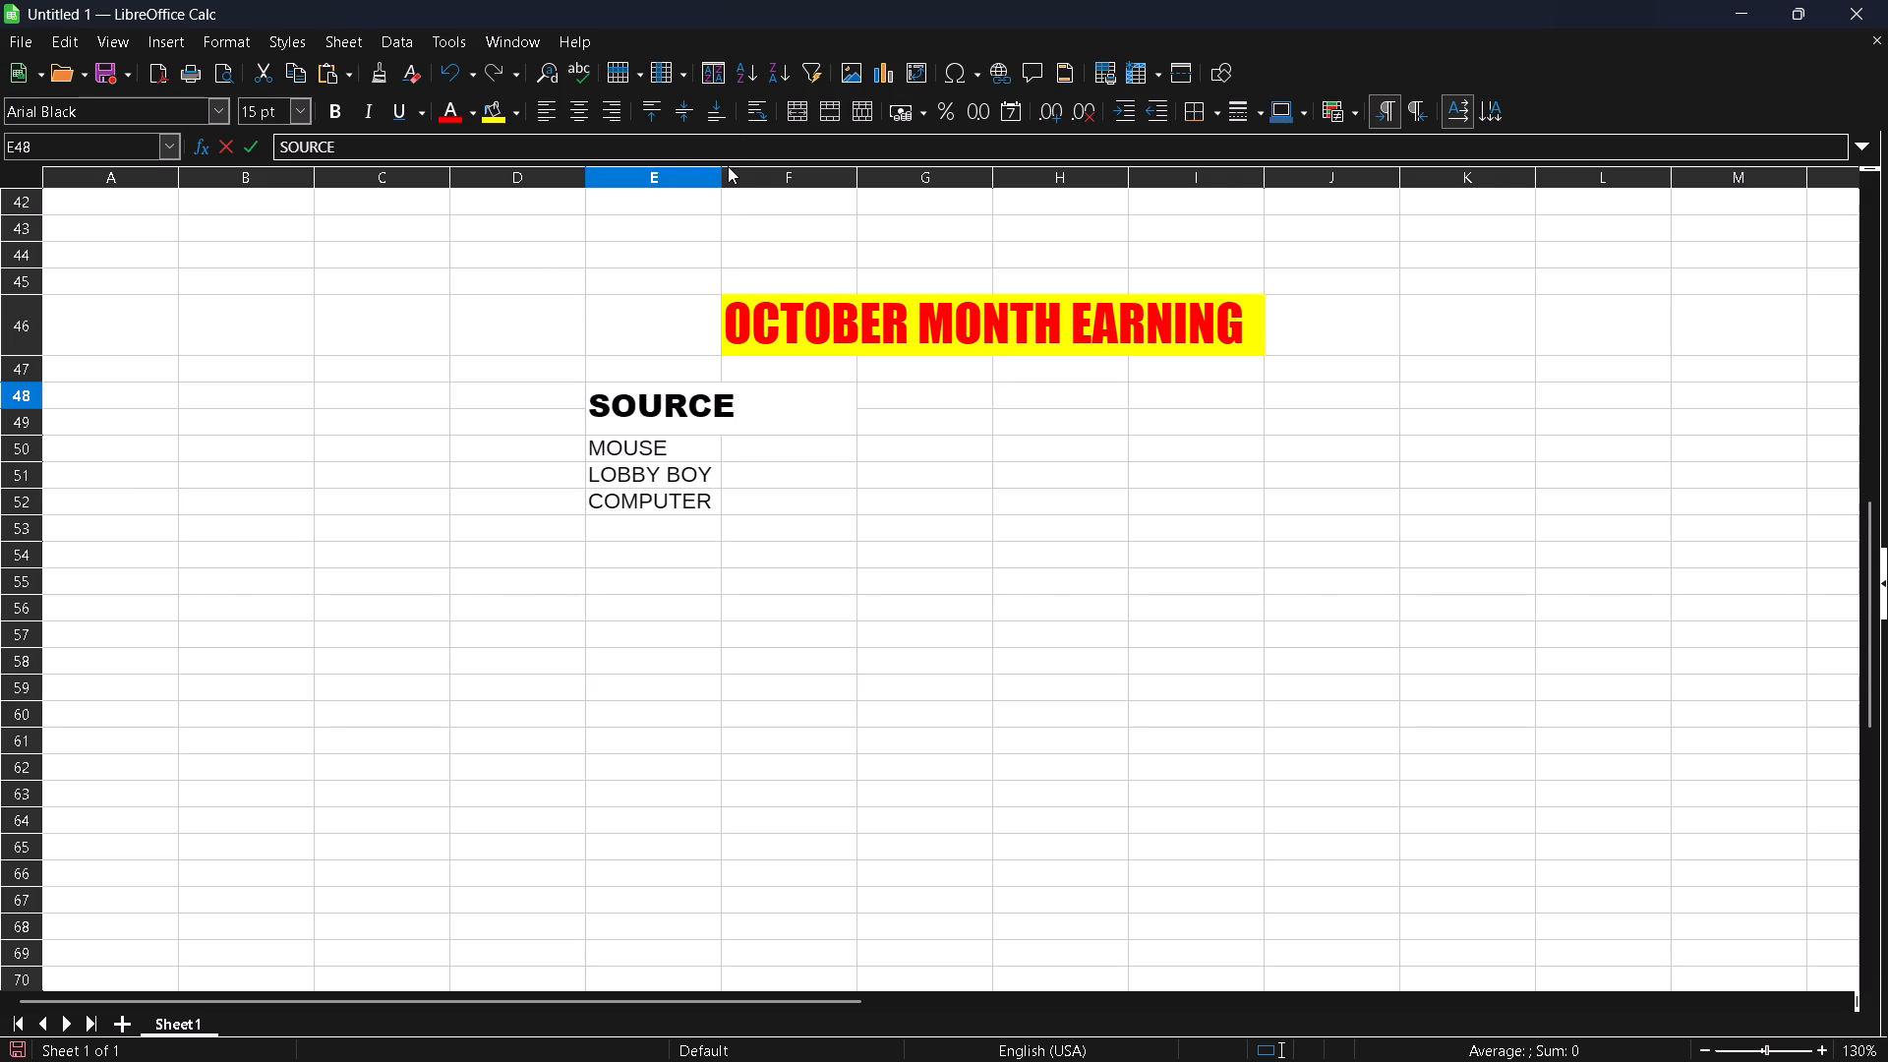
left_click(715, 170)
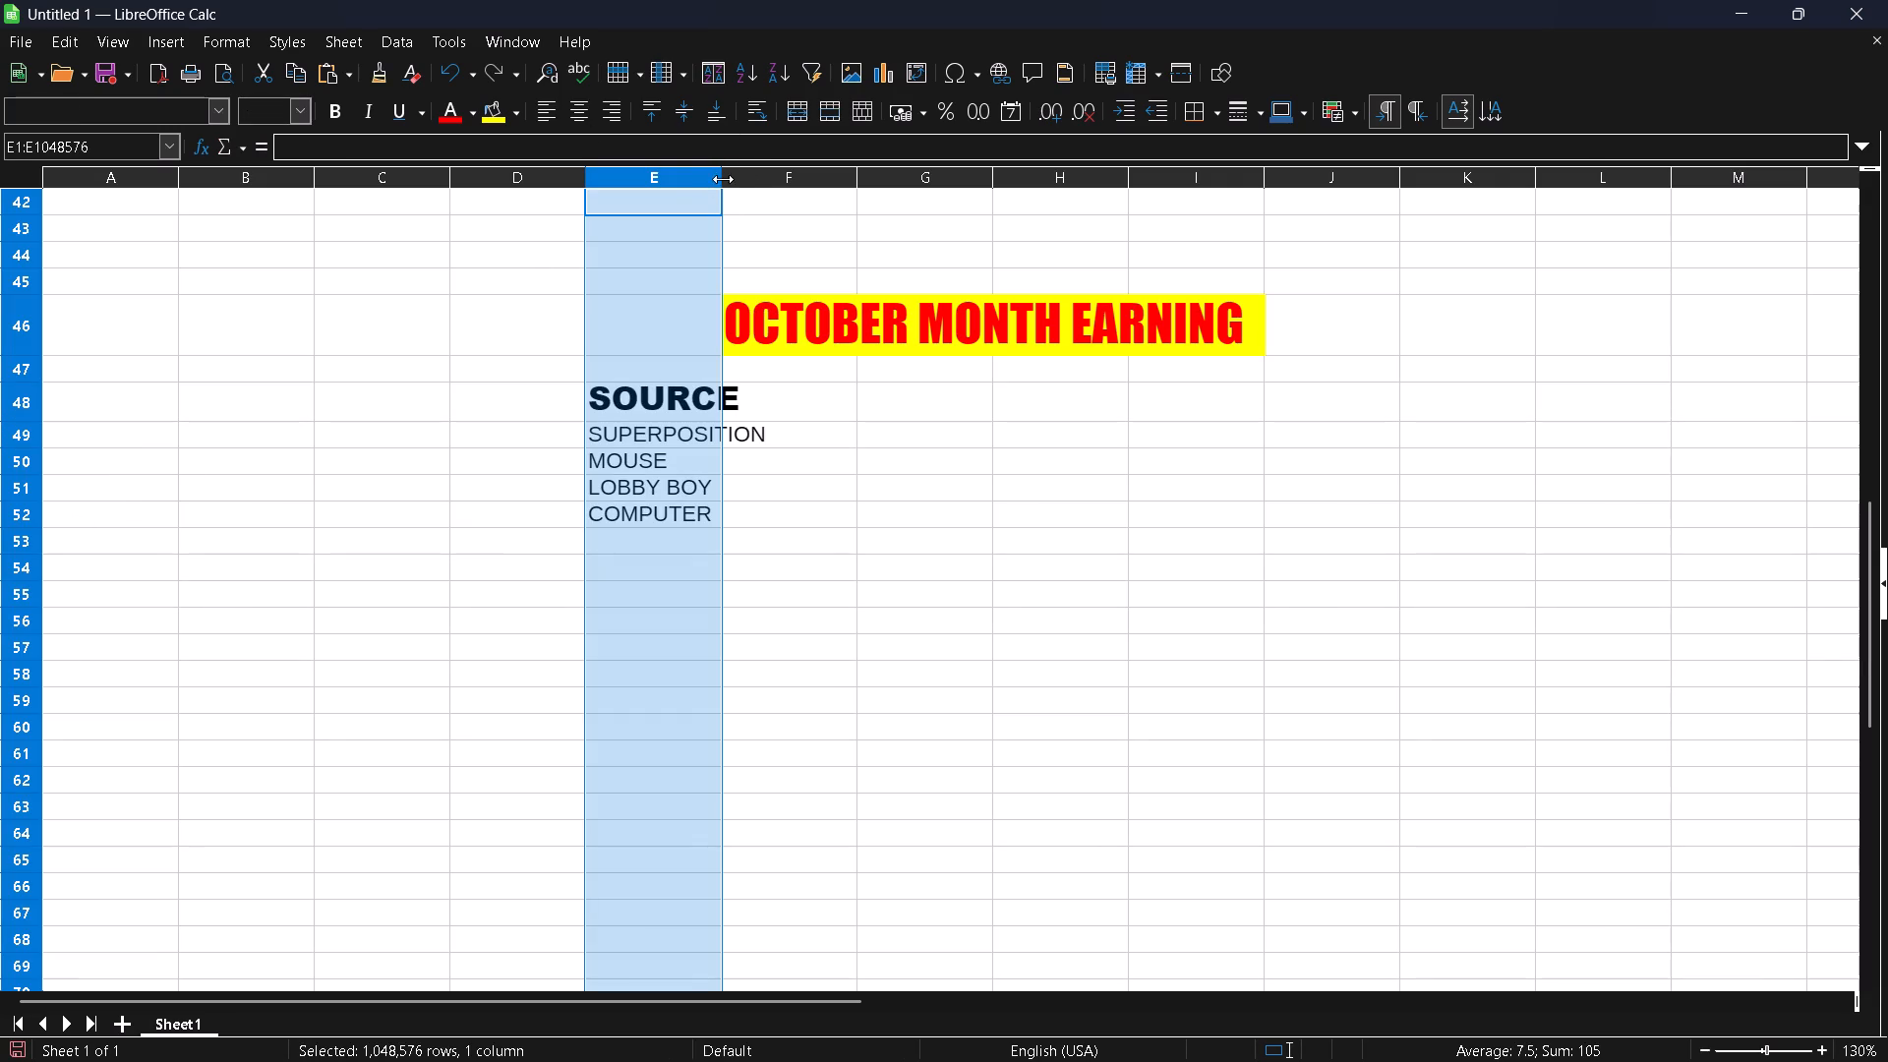
left_click_drag(719, 179, 778, 175)
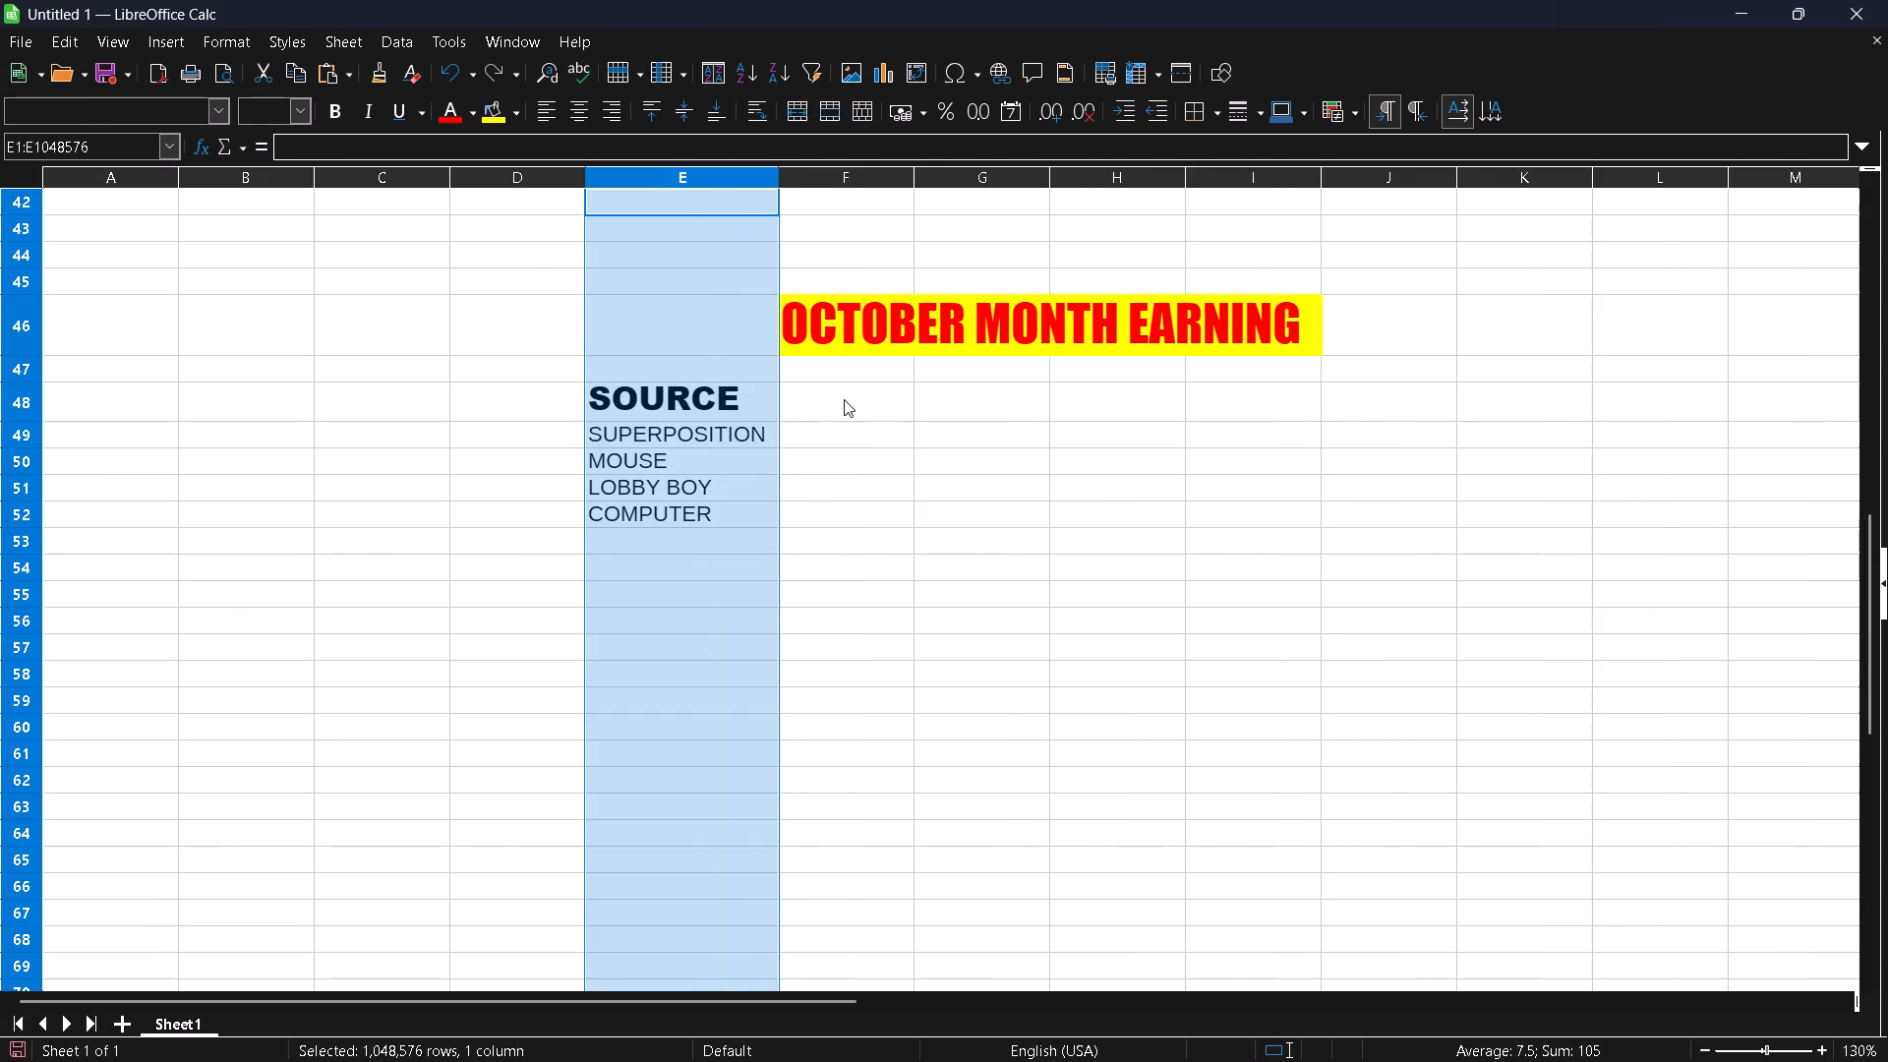
Enter the heading RATE in F48, beside the SOURCE heading.
left_click(844, 399)
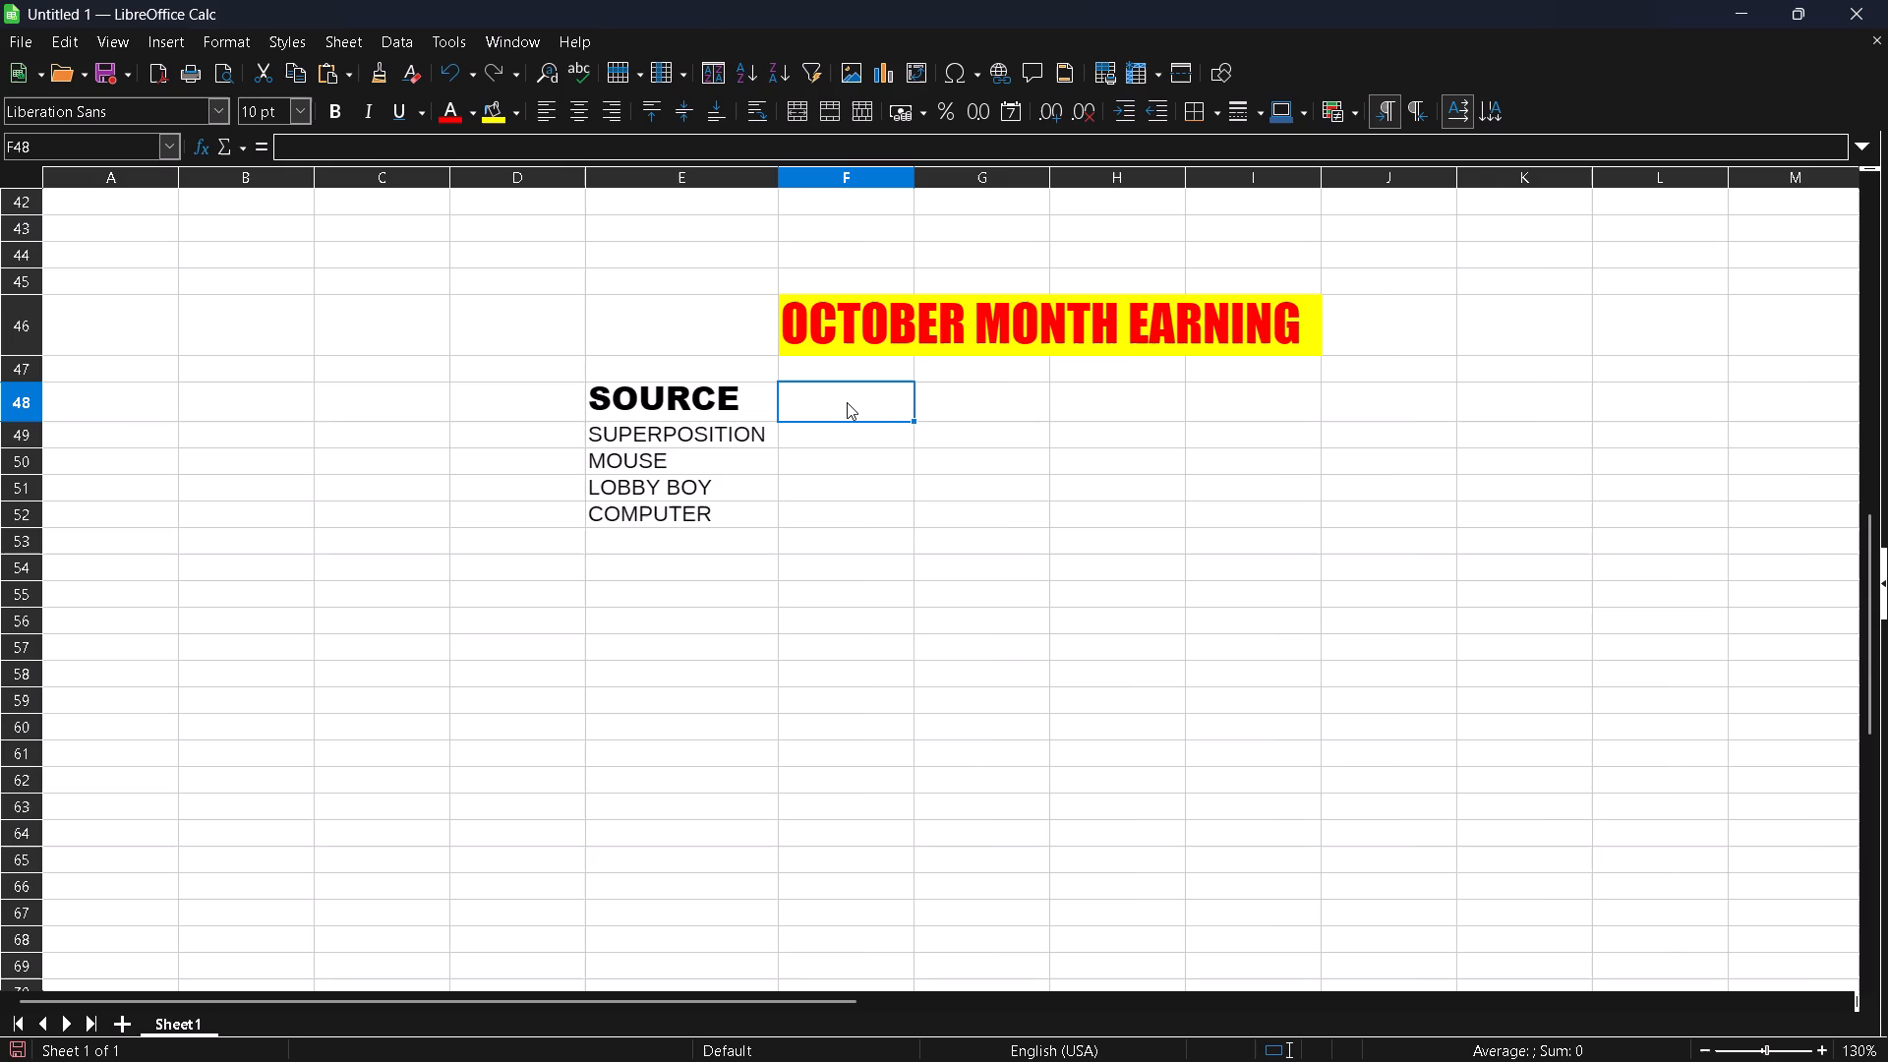
key("h")
key("BackSpace")
key("BackSpace")
type("SFH")
key("BackSpace")
key("BackSpace")
key("BackSpace")
key("BackSpace")
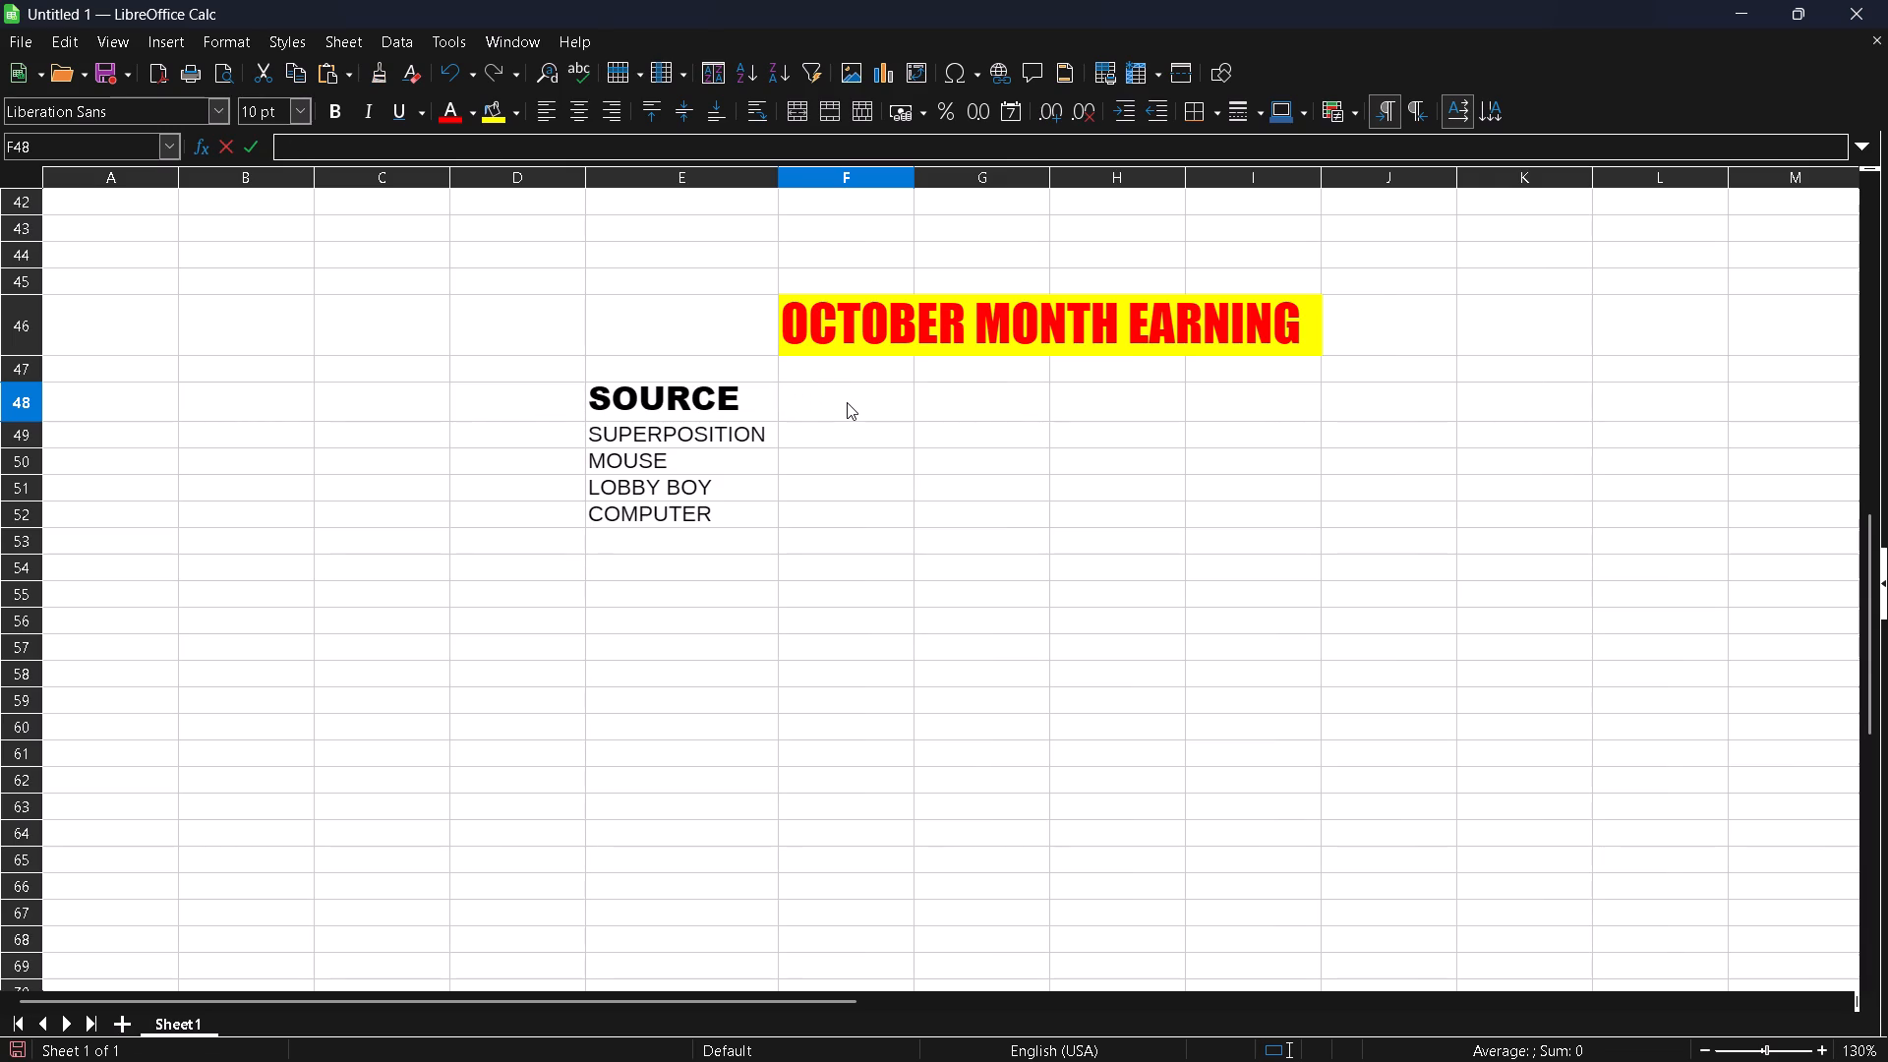
type("RA")
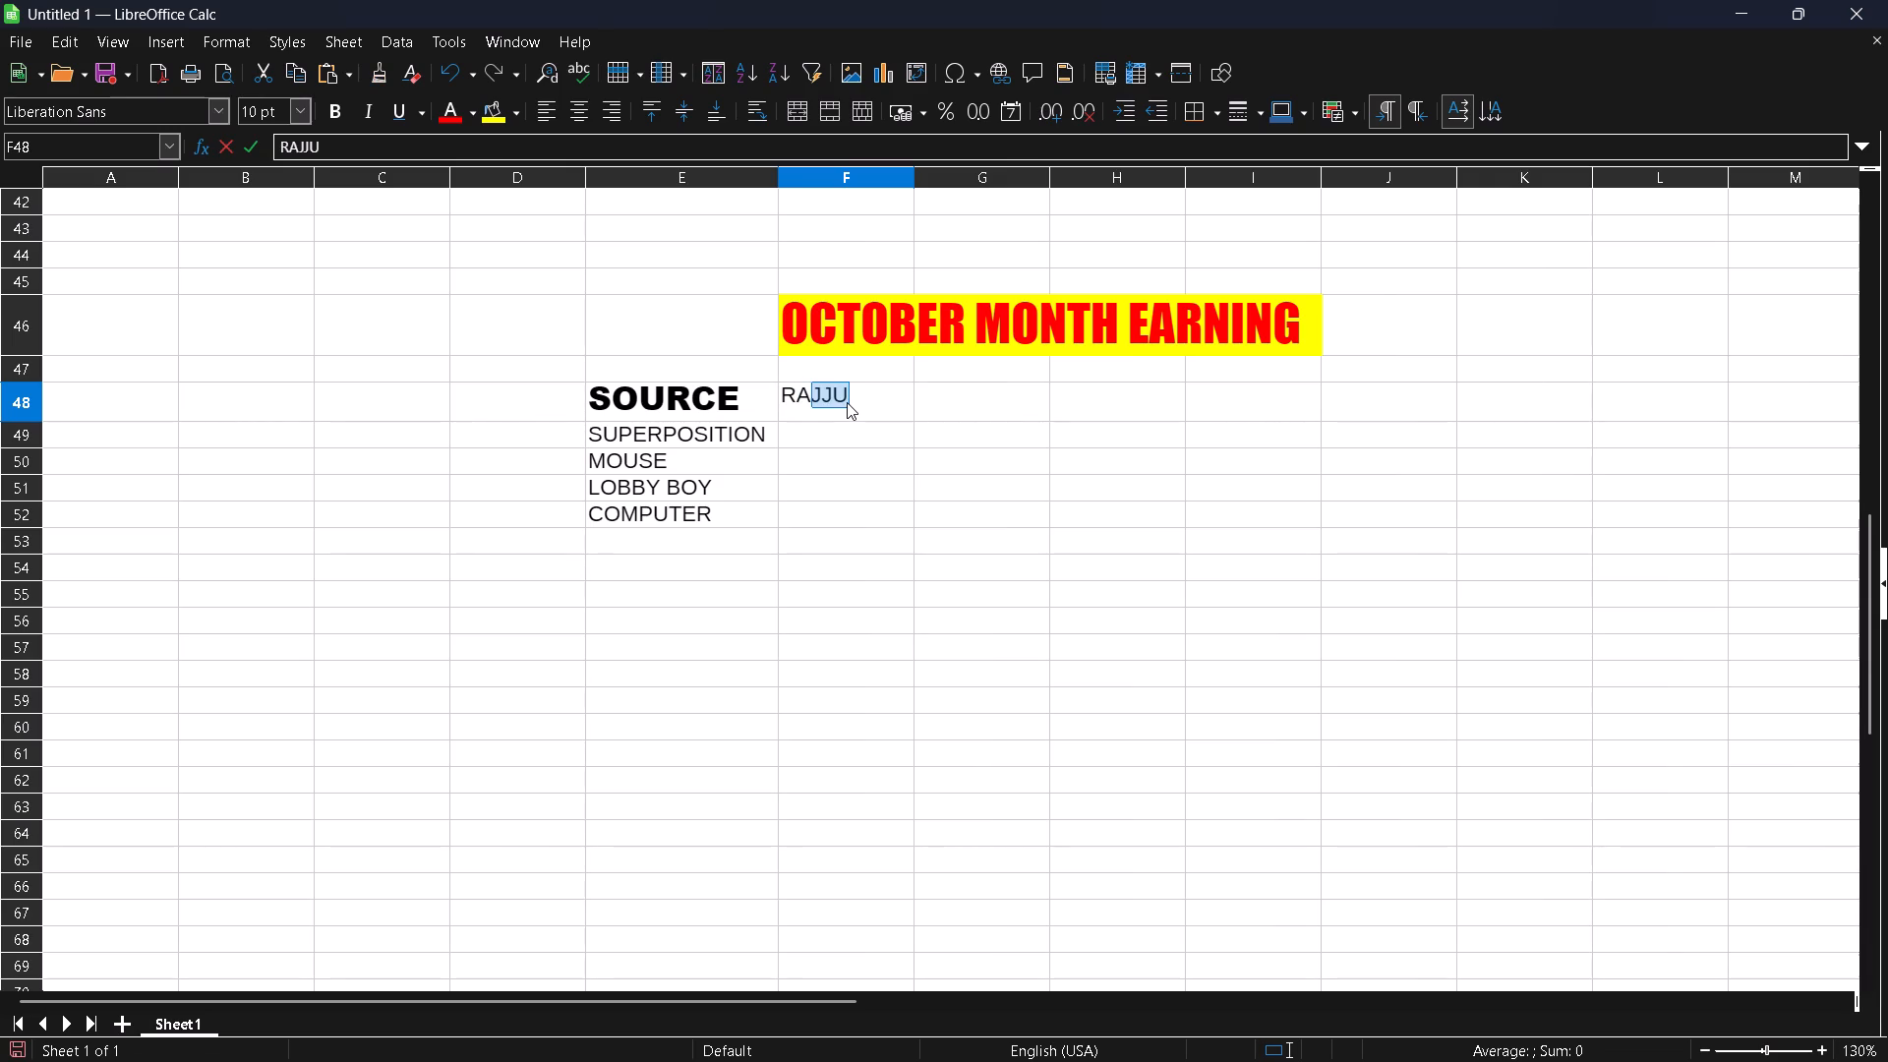
type("TE")
key("Down")
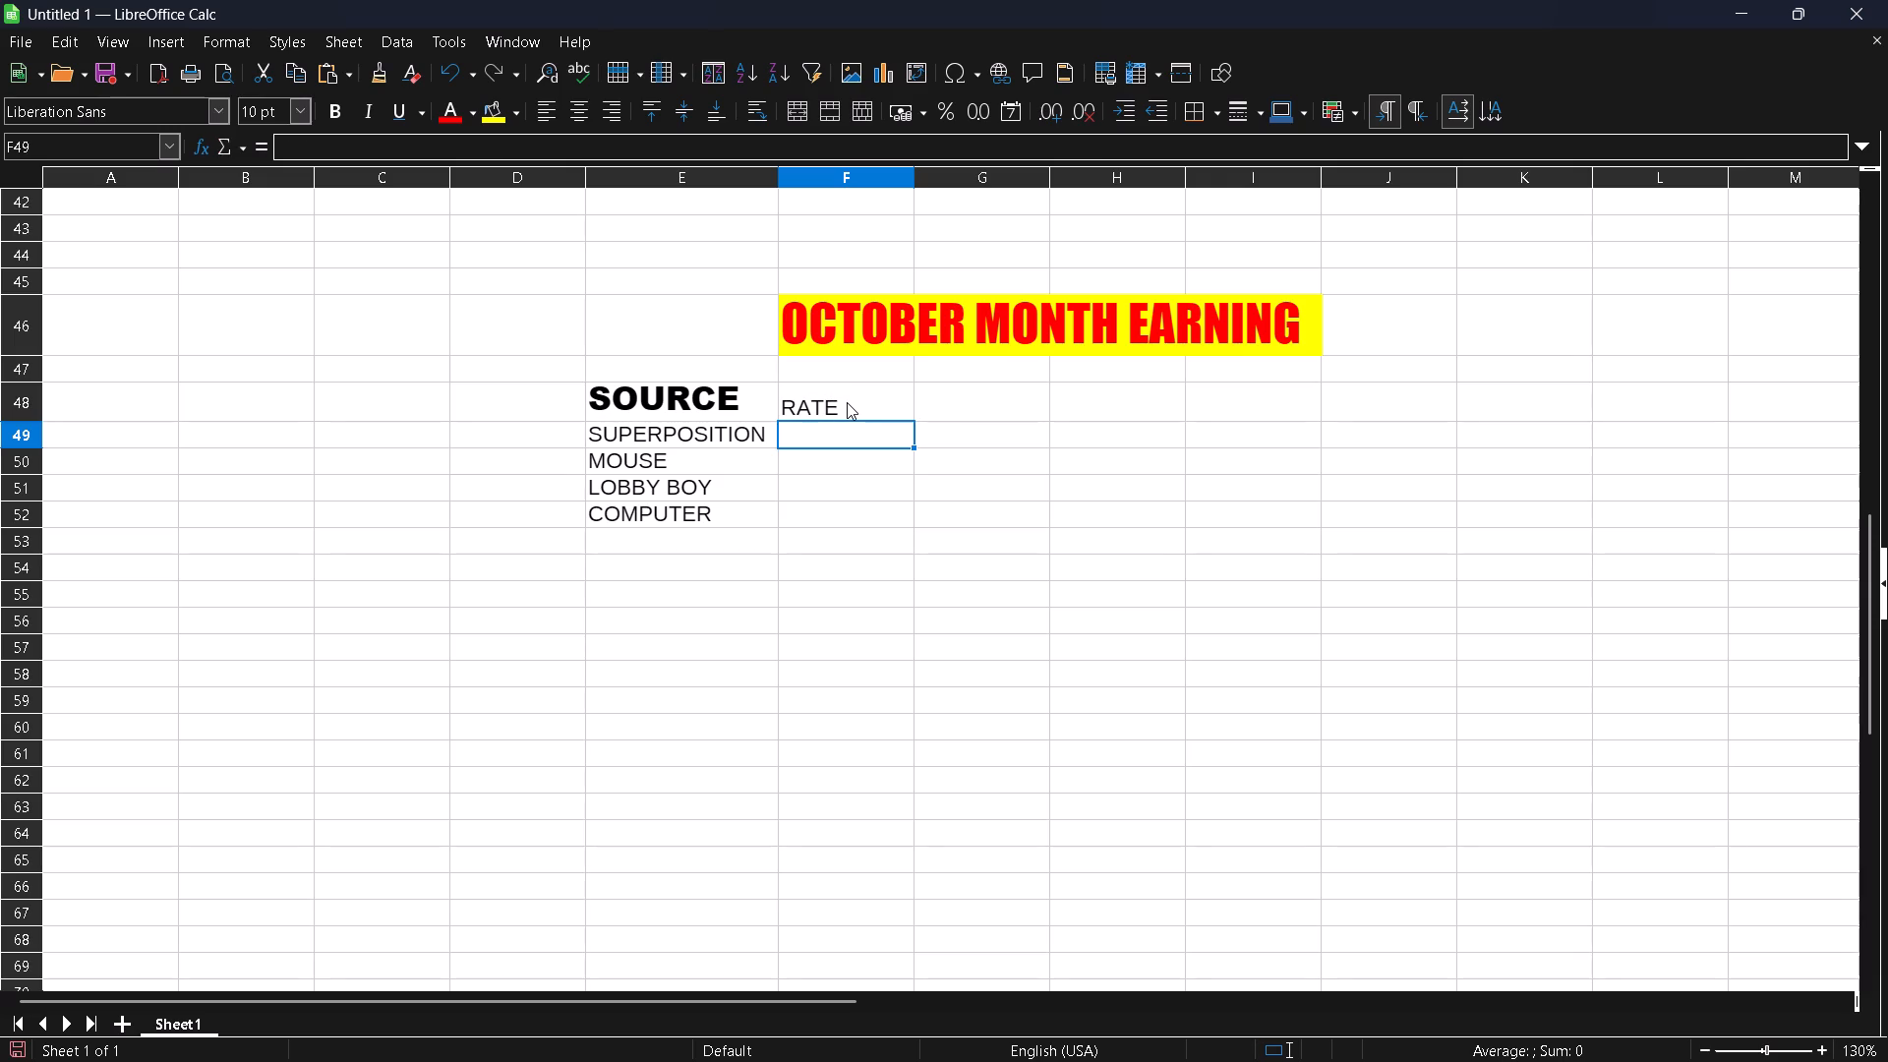
Fill the SUPERPOSITION row with 3451 in F49, 2551 in G49 and 1600 in H49.
type("23")
key("BackSpace")
key("BackSpace")
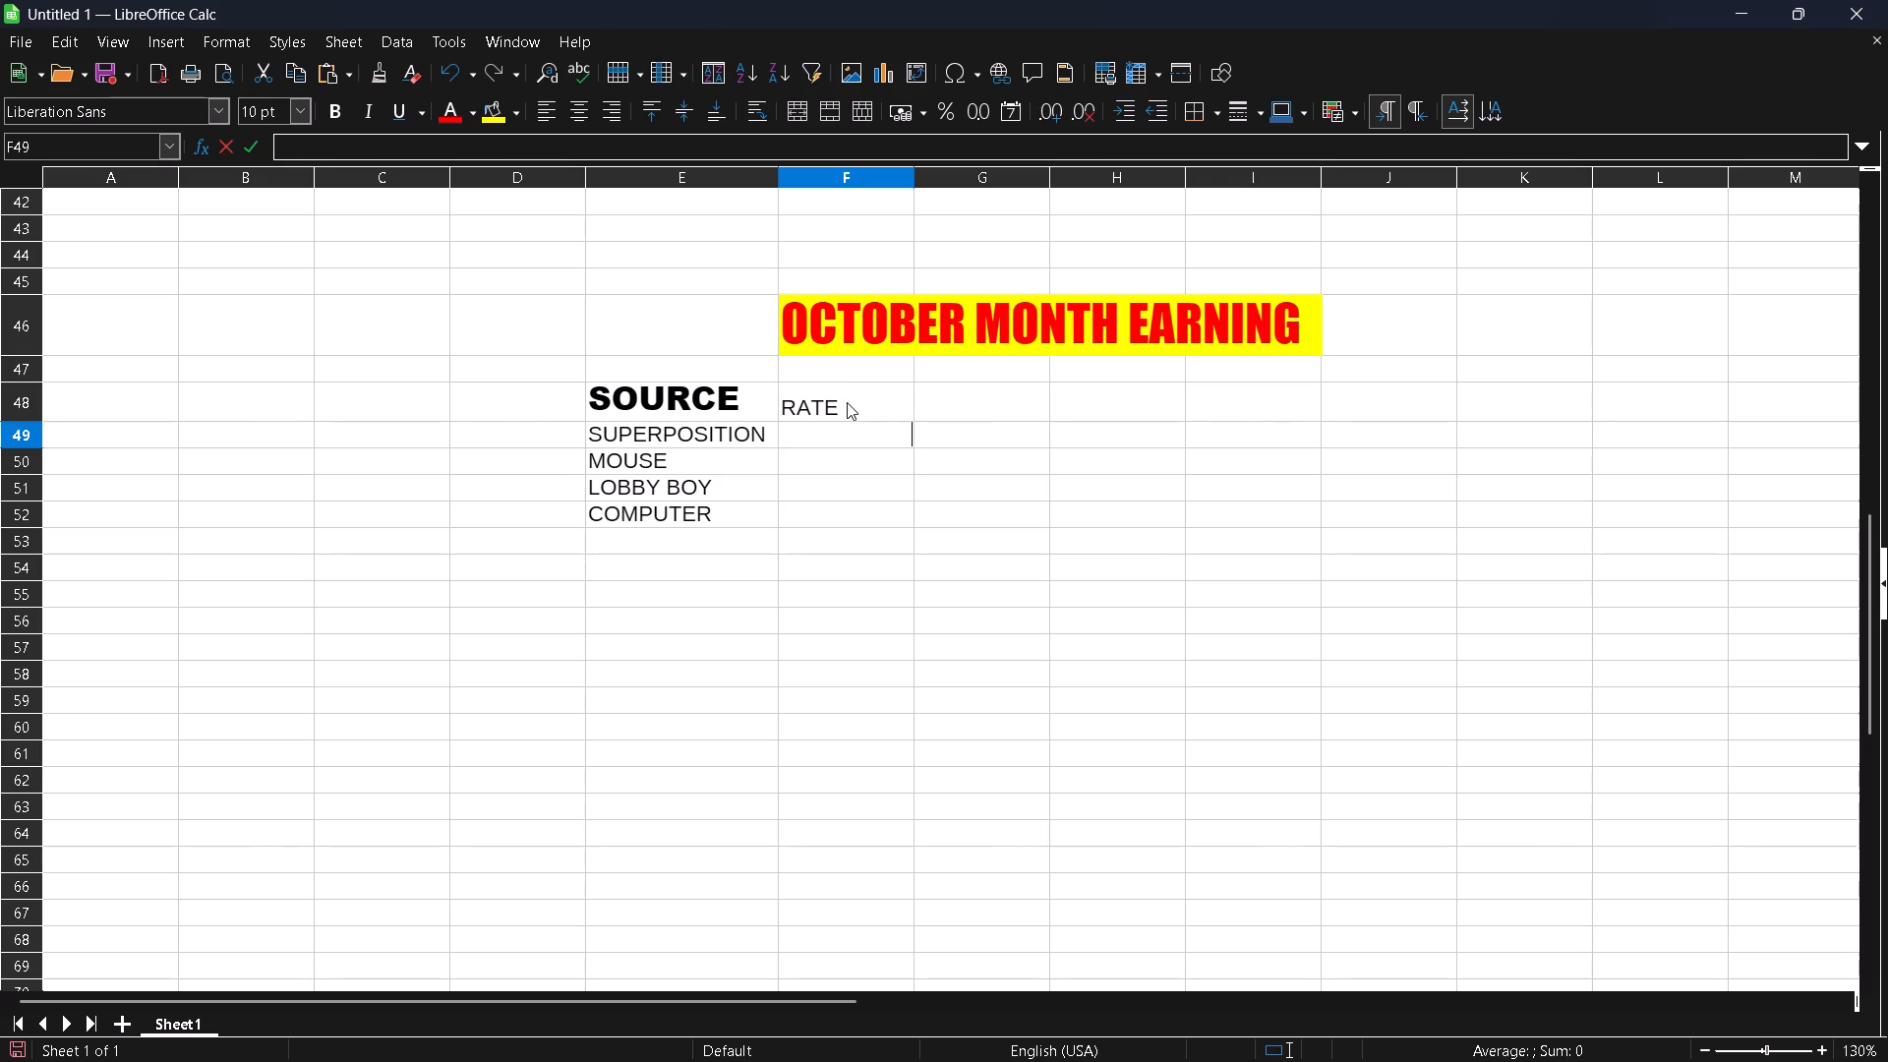
type("255")
key("BackSpace")
key("BackSpace")
key("BackSpace")
type("3451")
left_click(973, 428)
type("2550")
key("BackSpace")
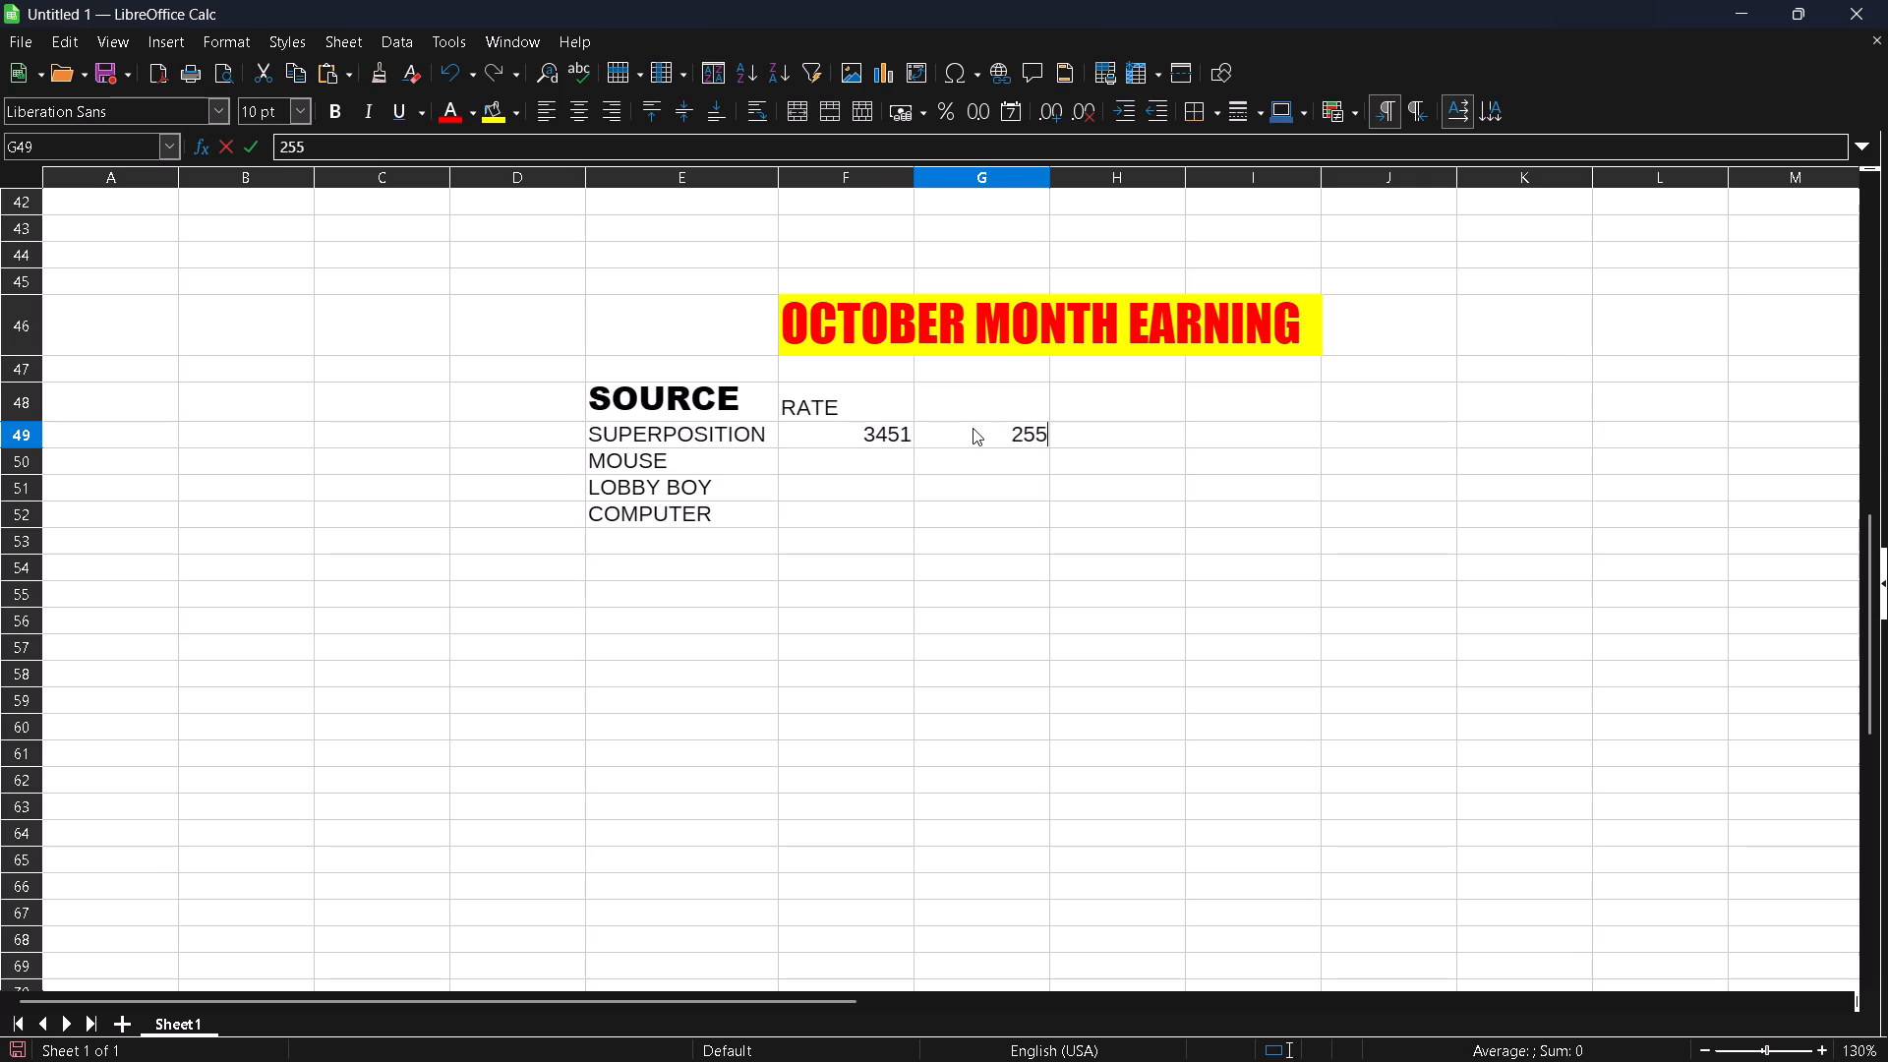
key("1")
left_click(1118, 438)
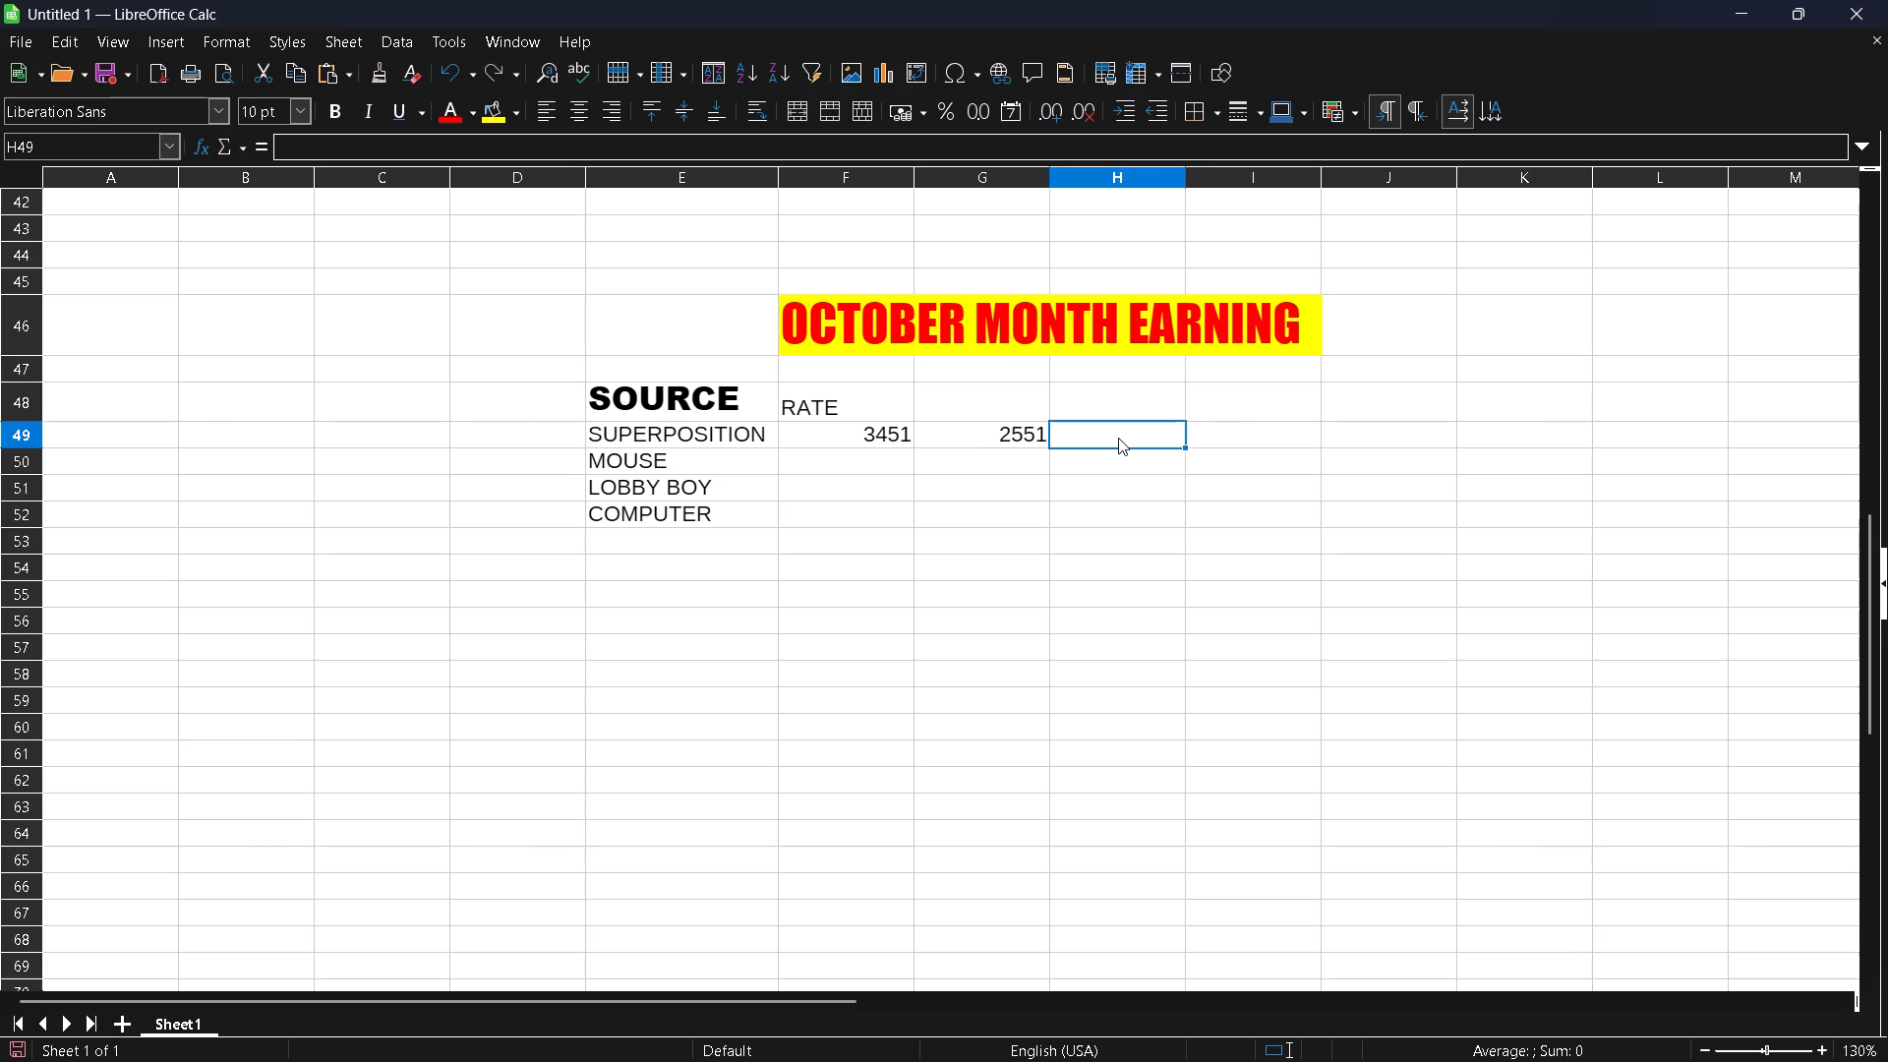
type("1600")
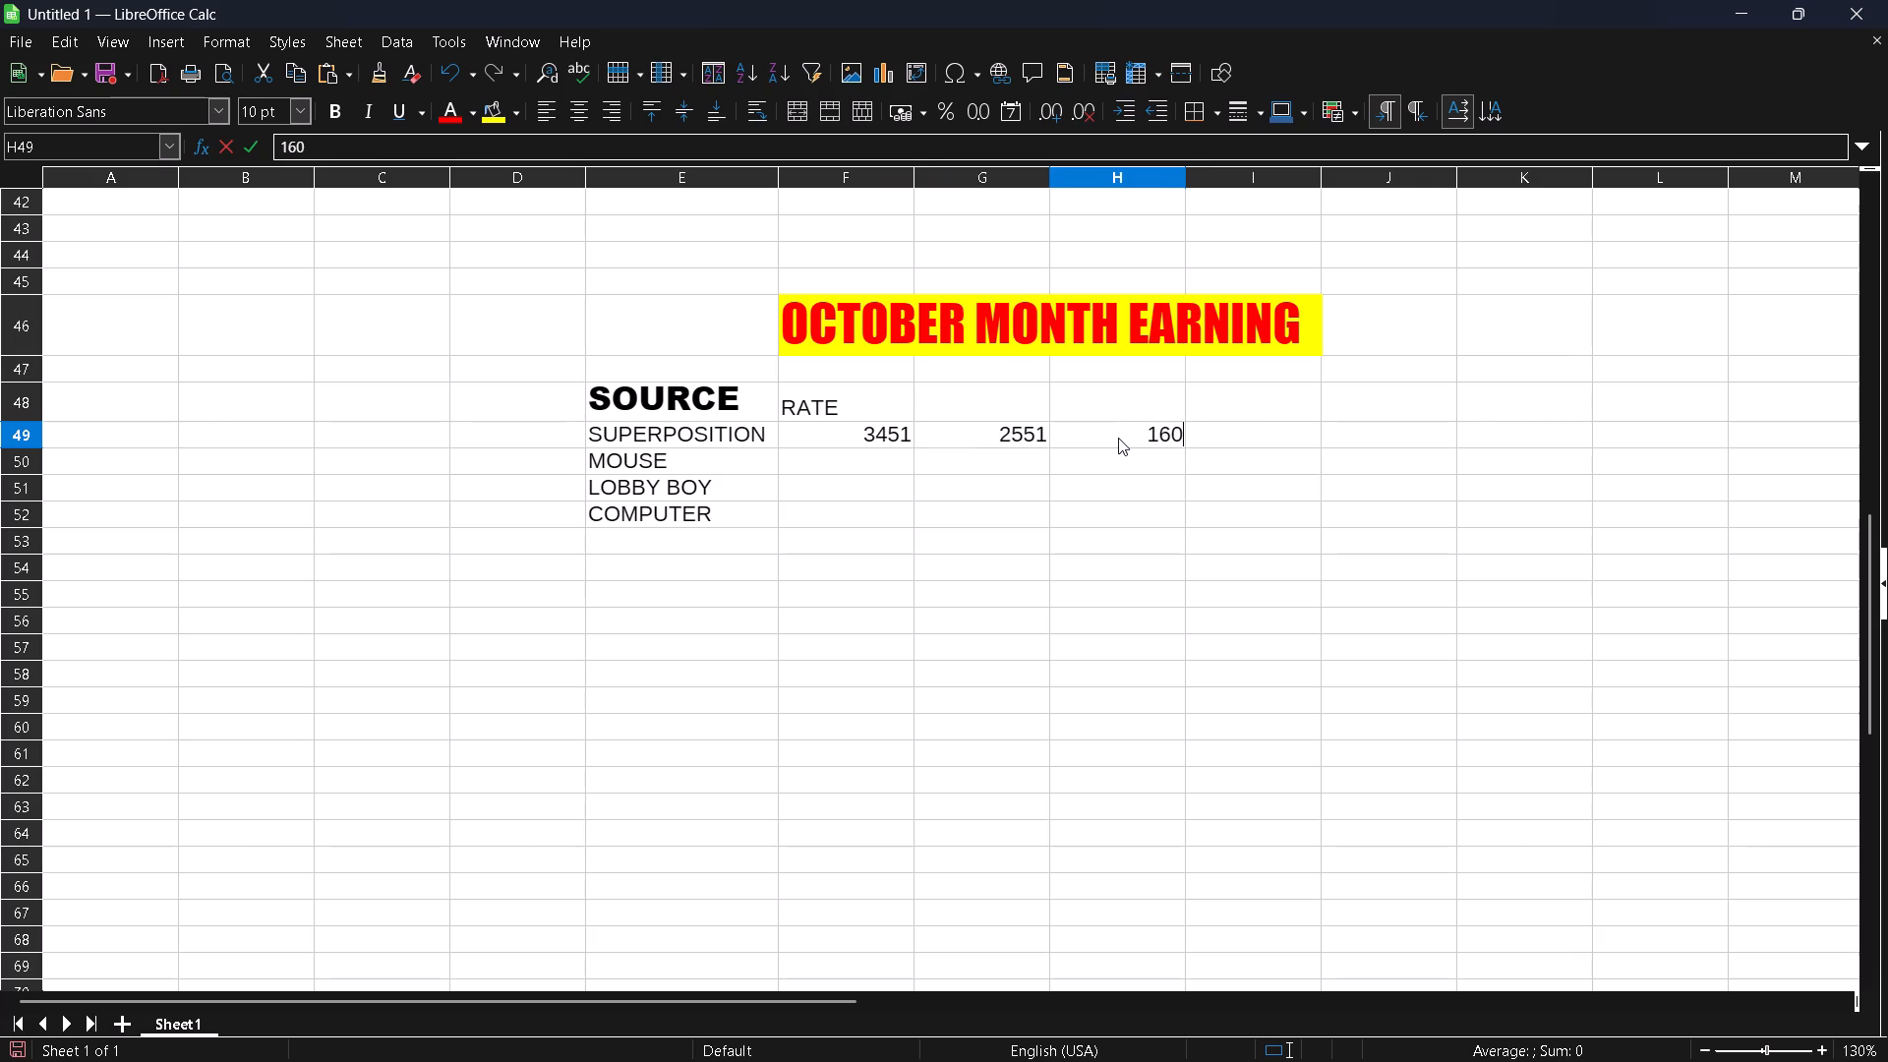
Fill the MOUSE row with 1000 in F50, 1000 in G50 and 1500 in H50.
left_click(895, 462)
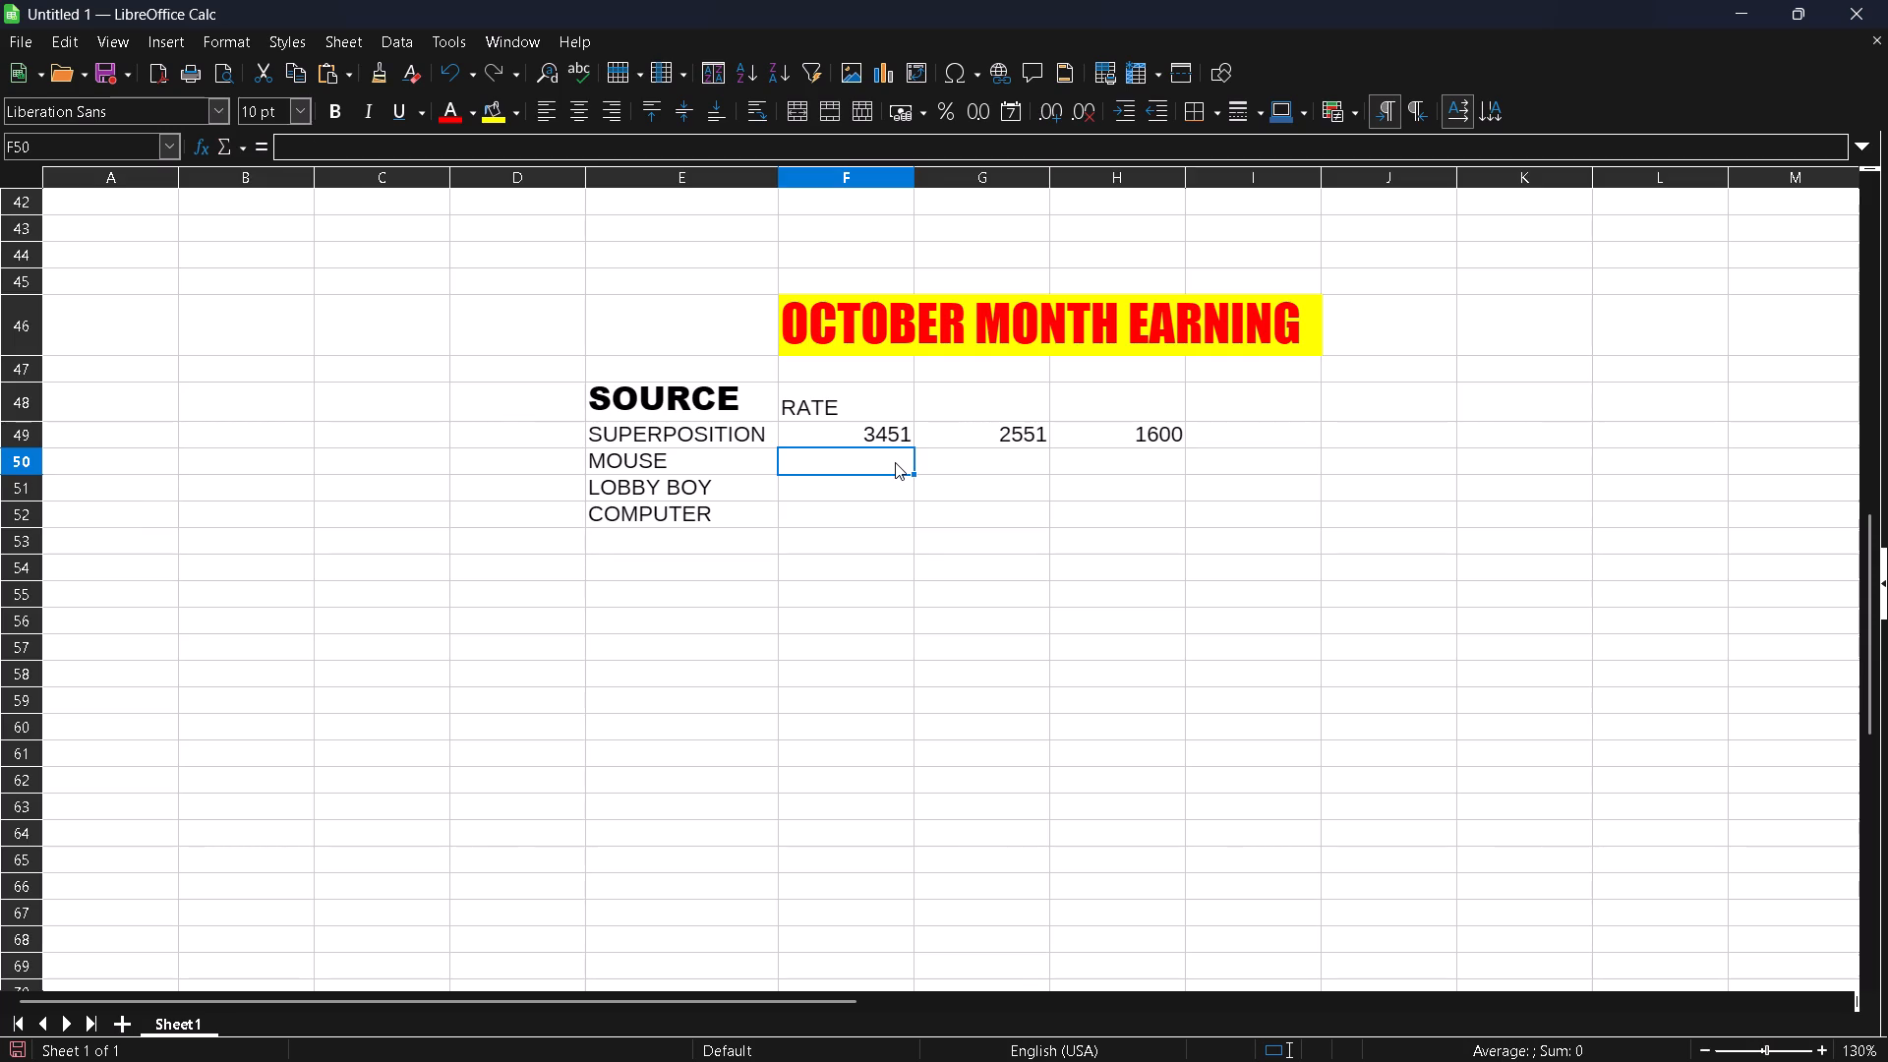
type("1000")
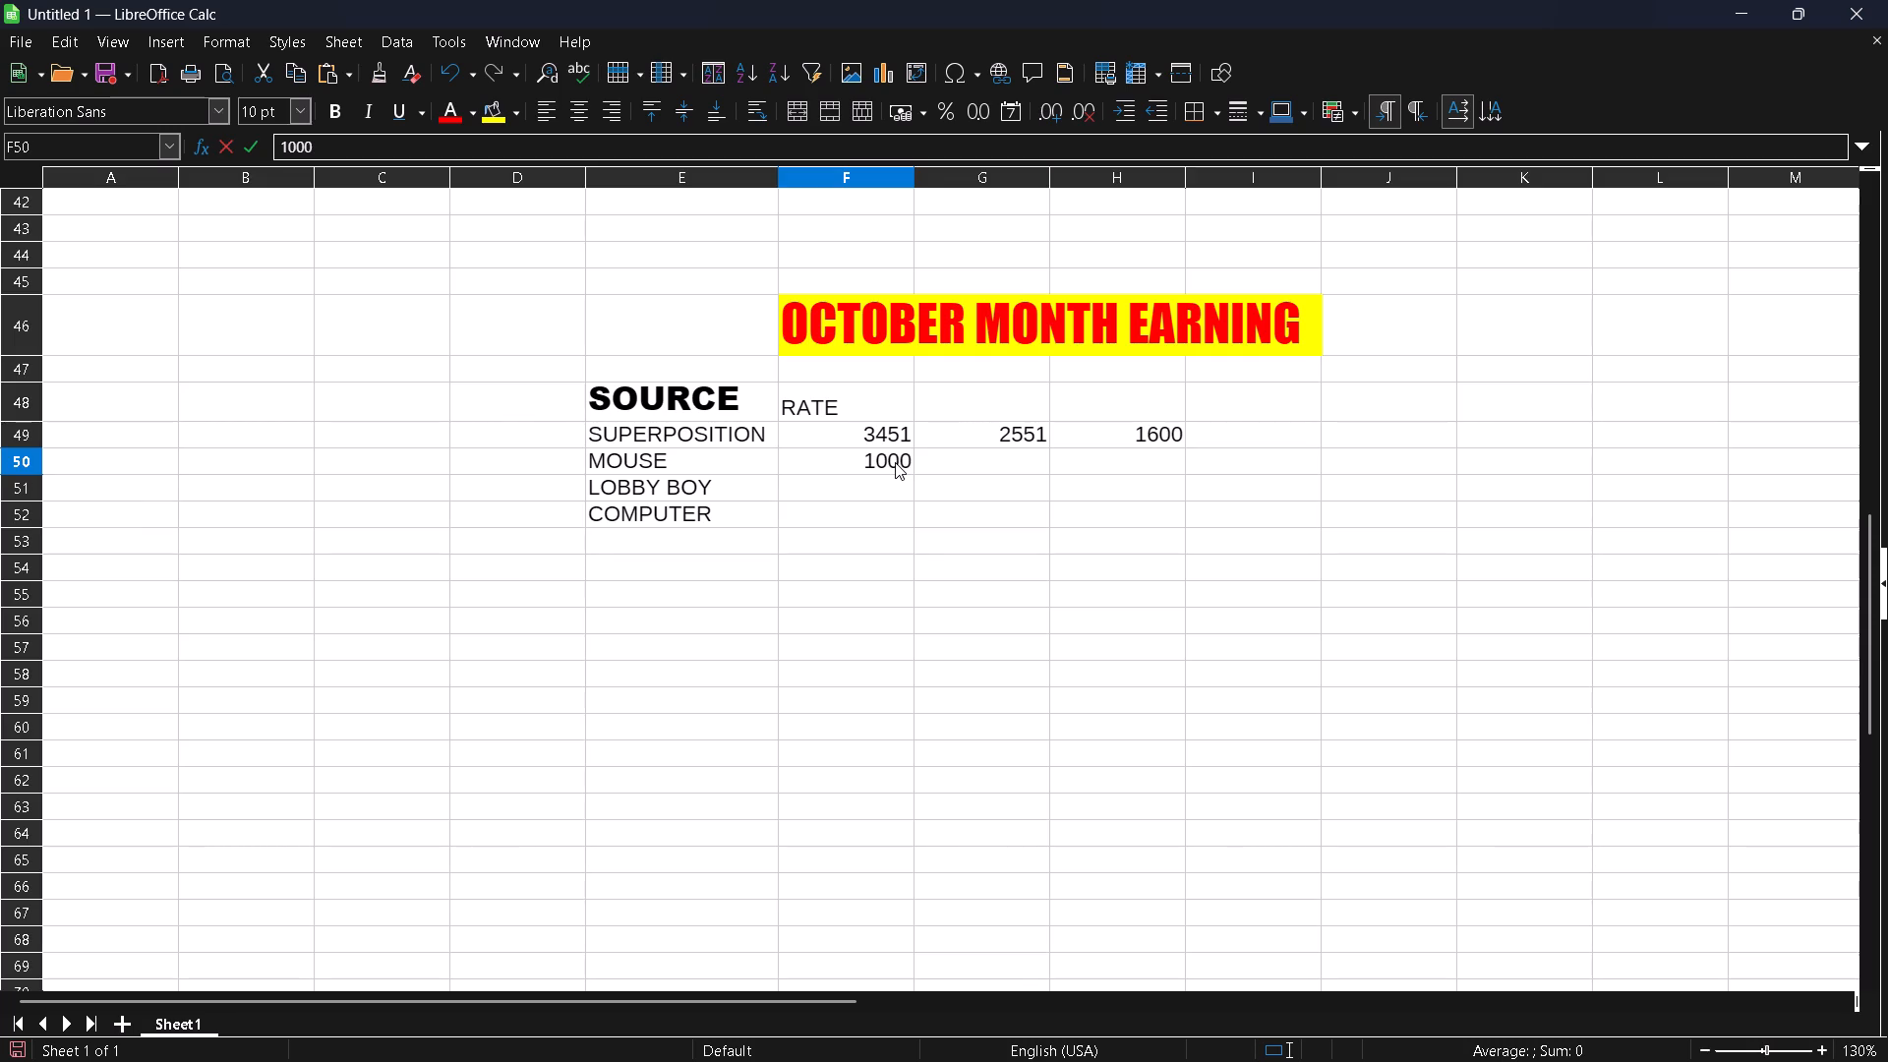
left_click(989, 471)
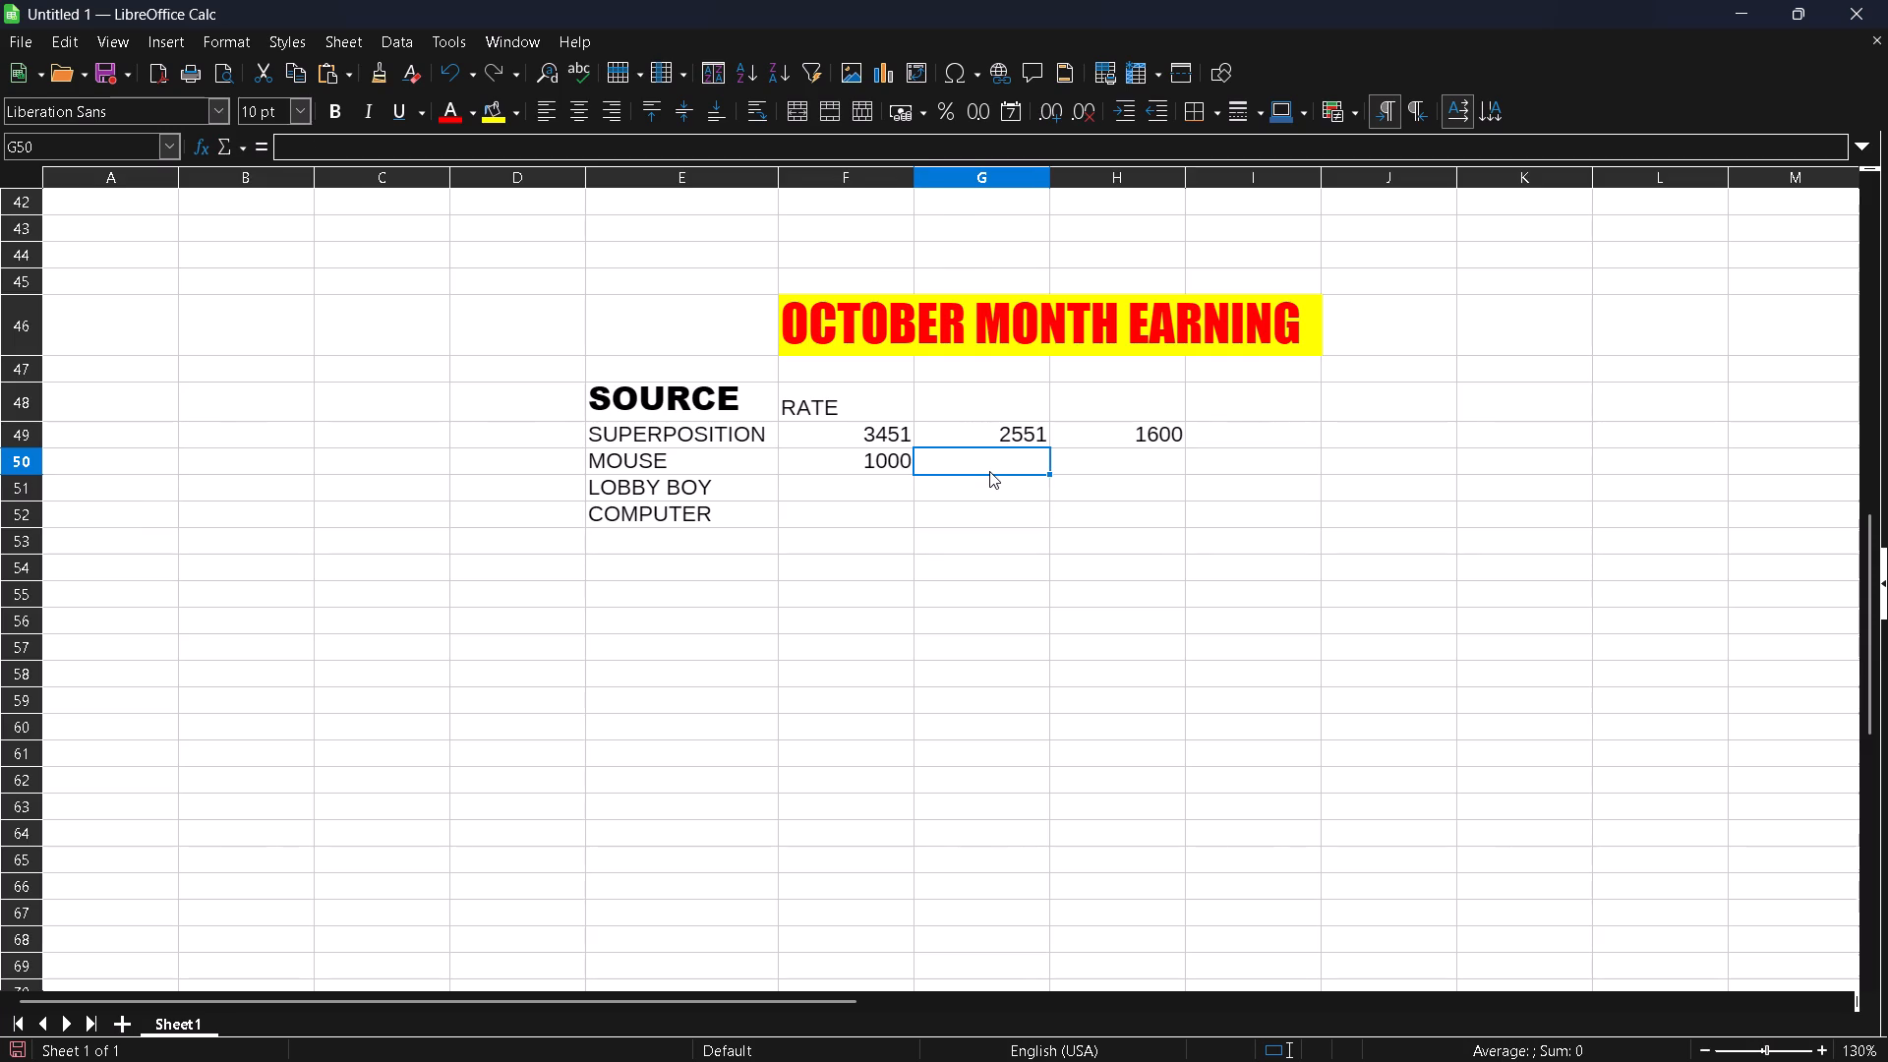
type("1000")
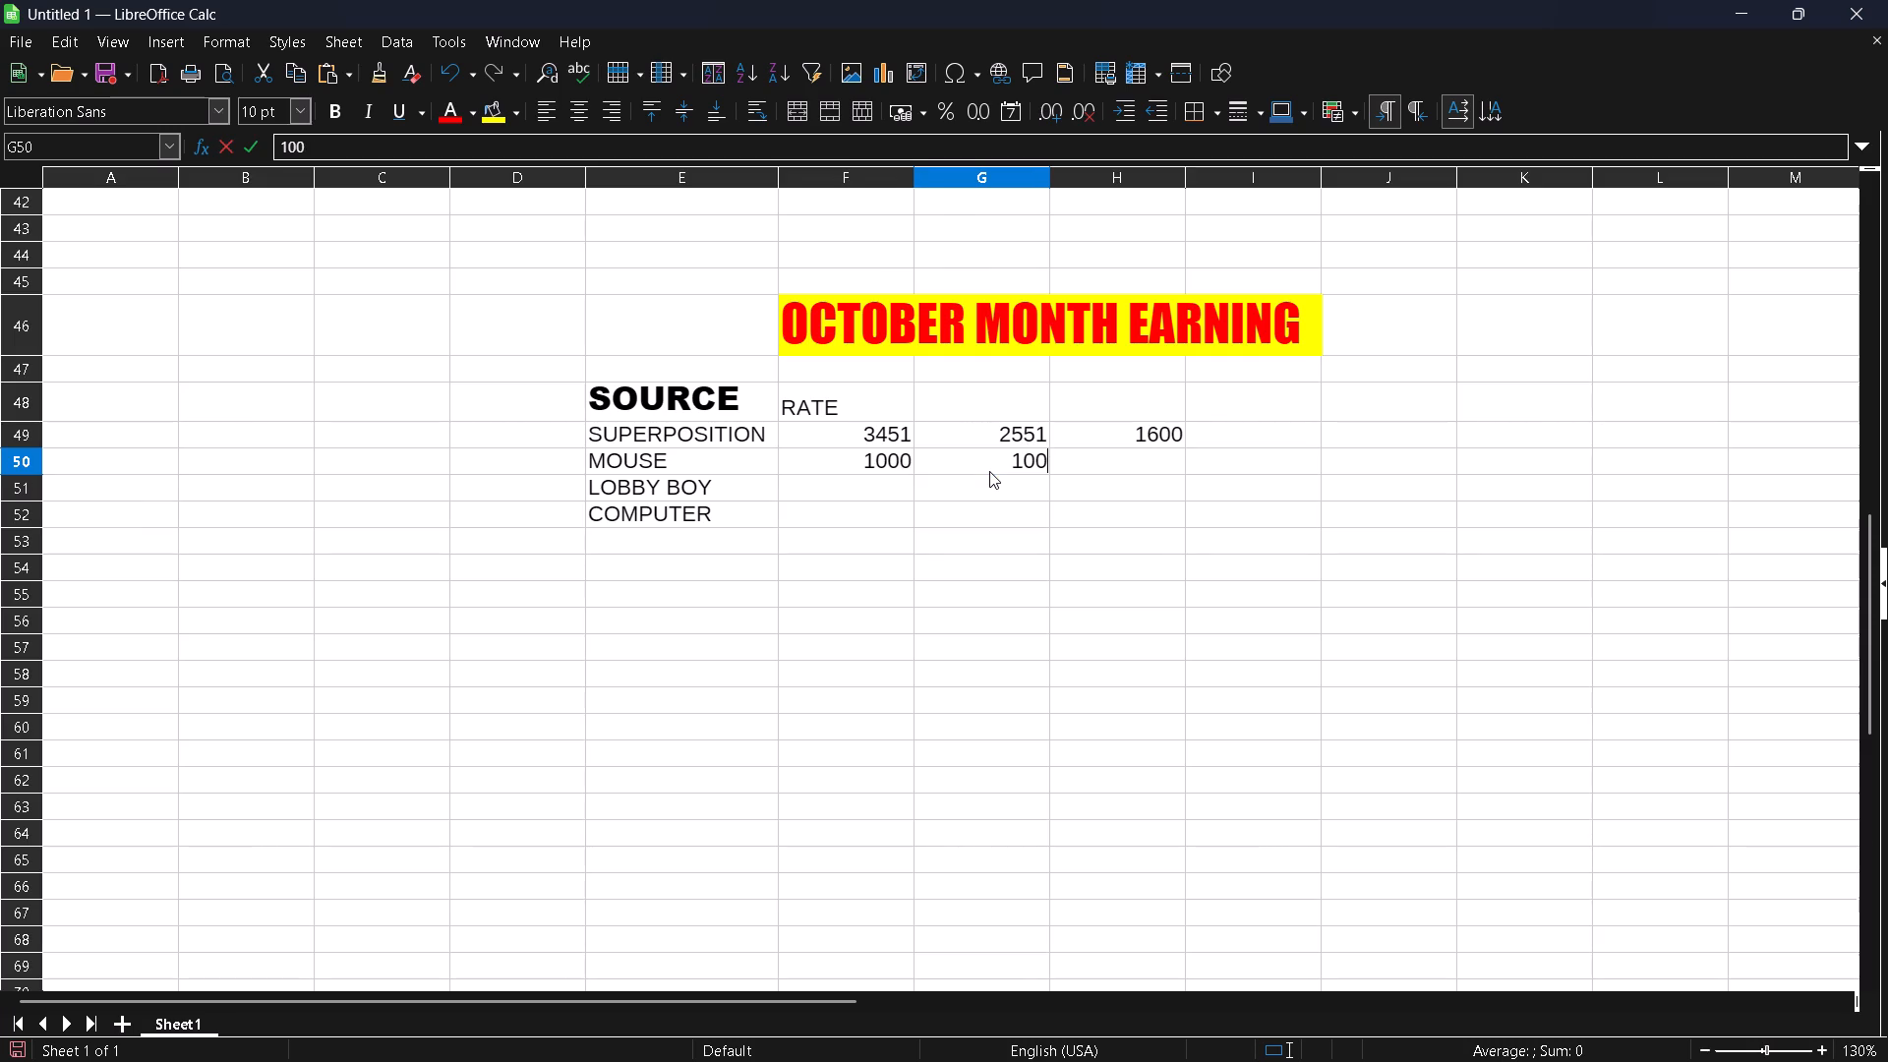
left_click(1105, 471)
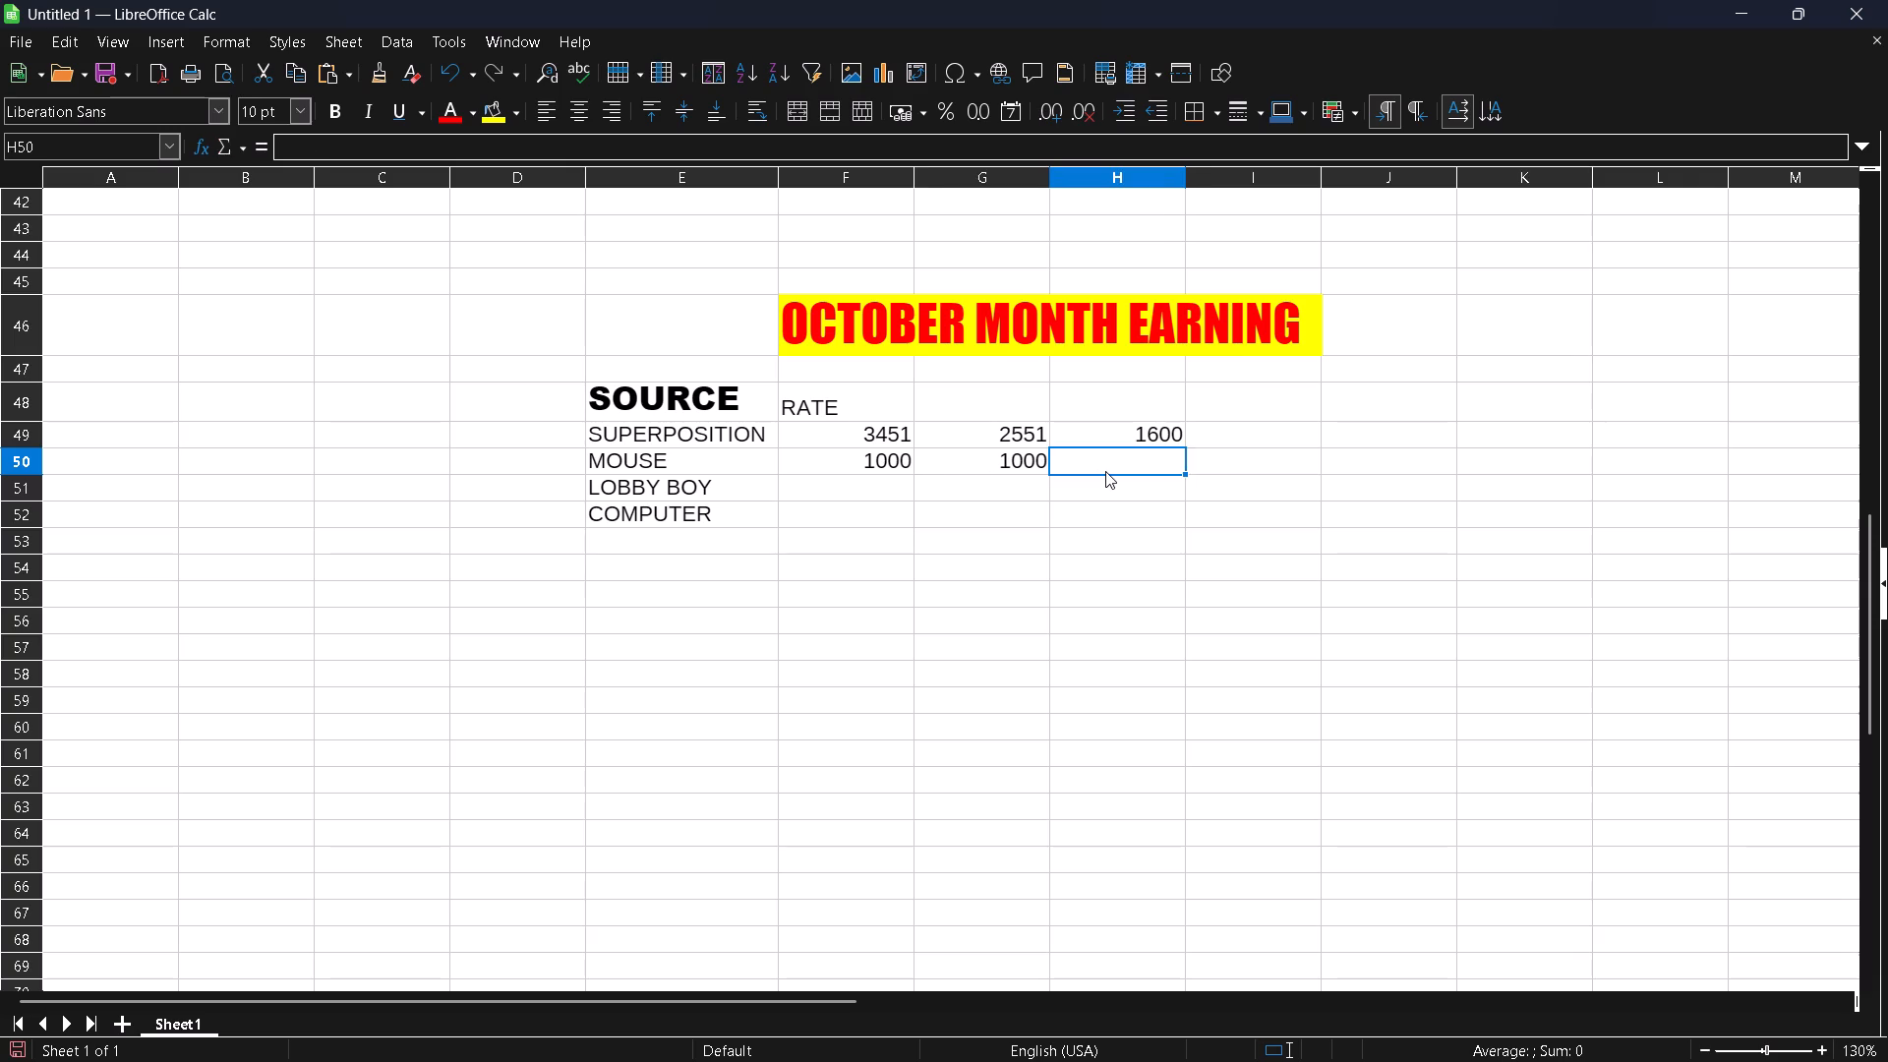
type("15000")
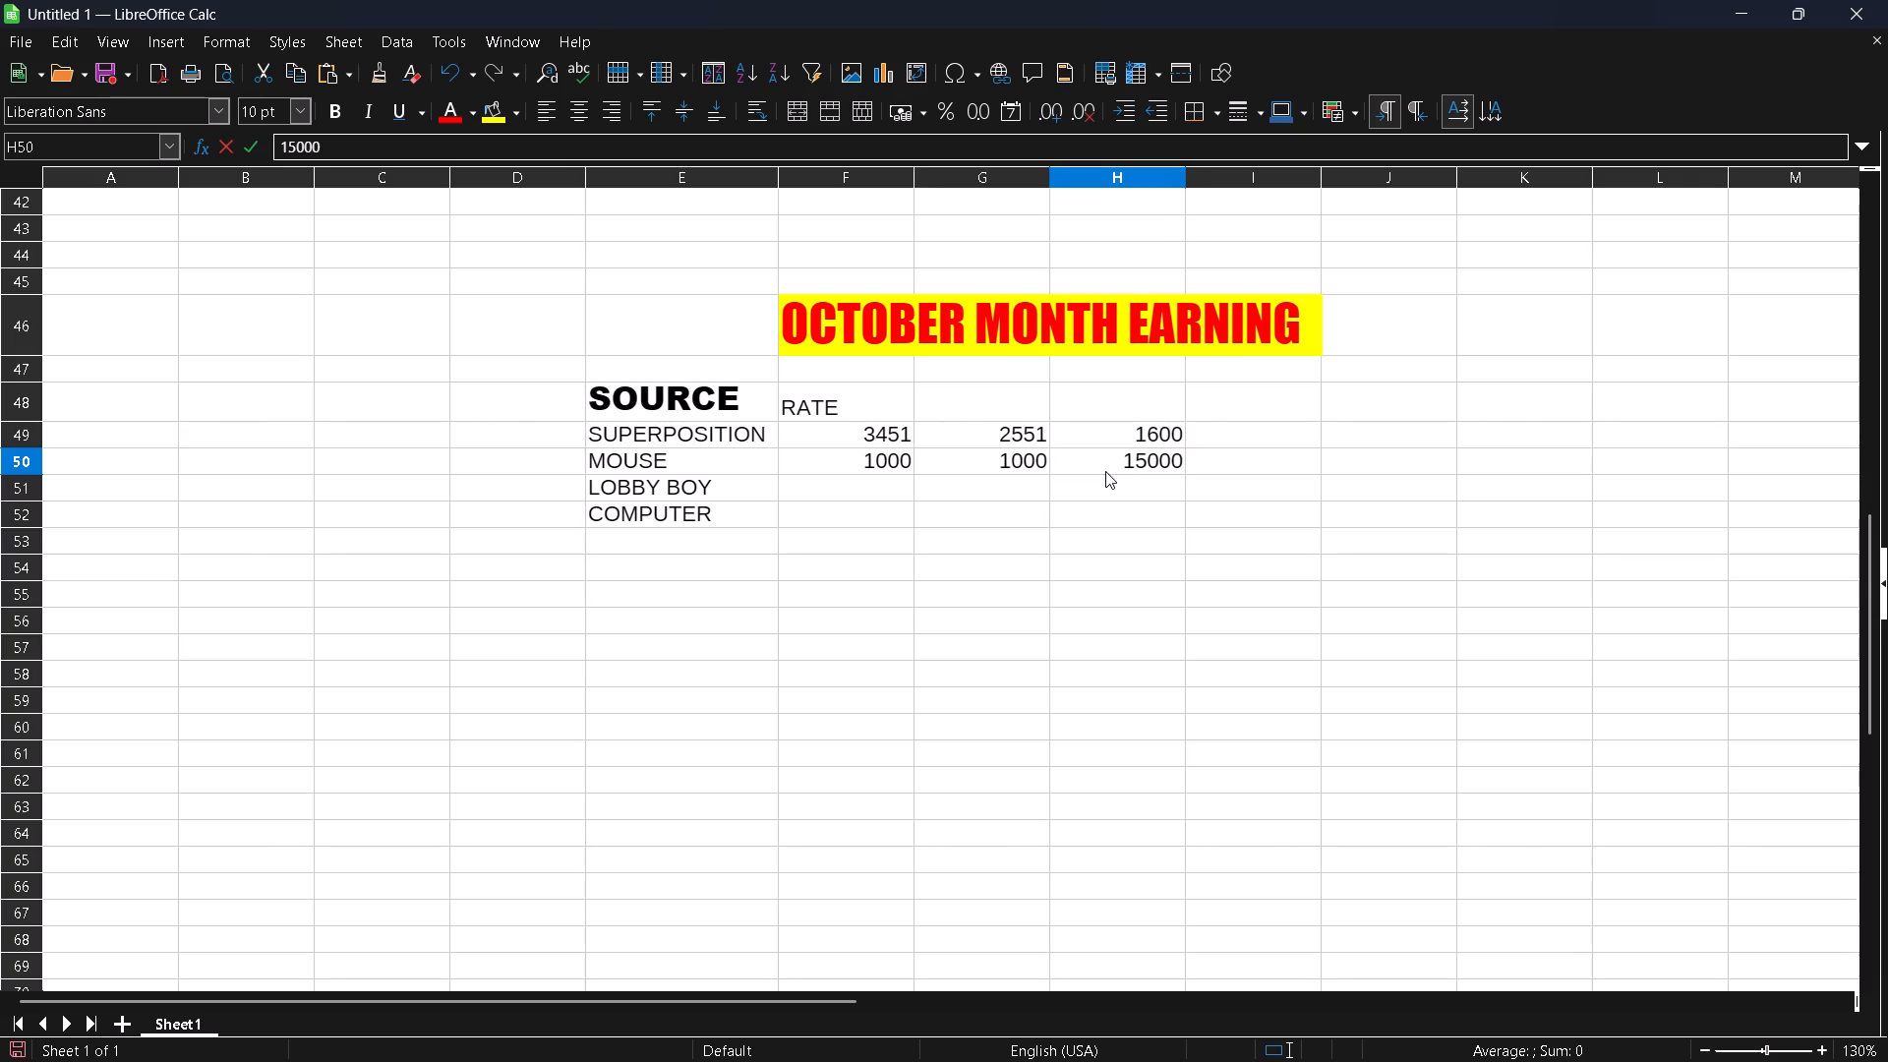
key("BackSpace")
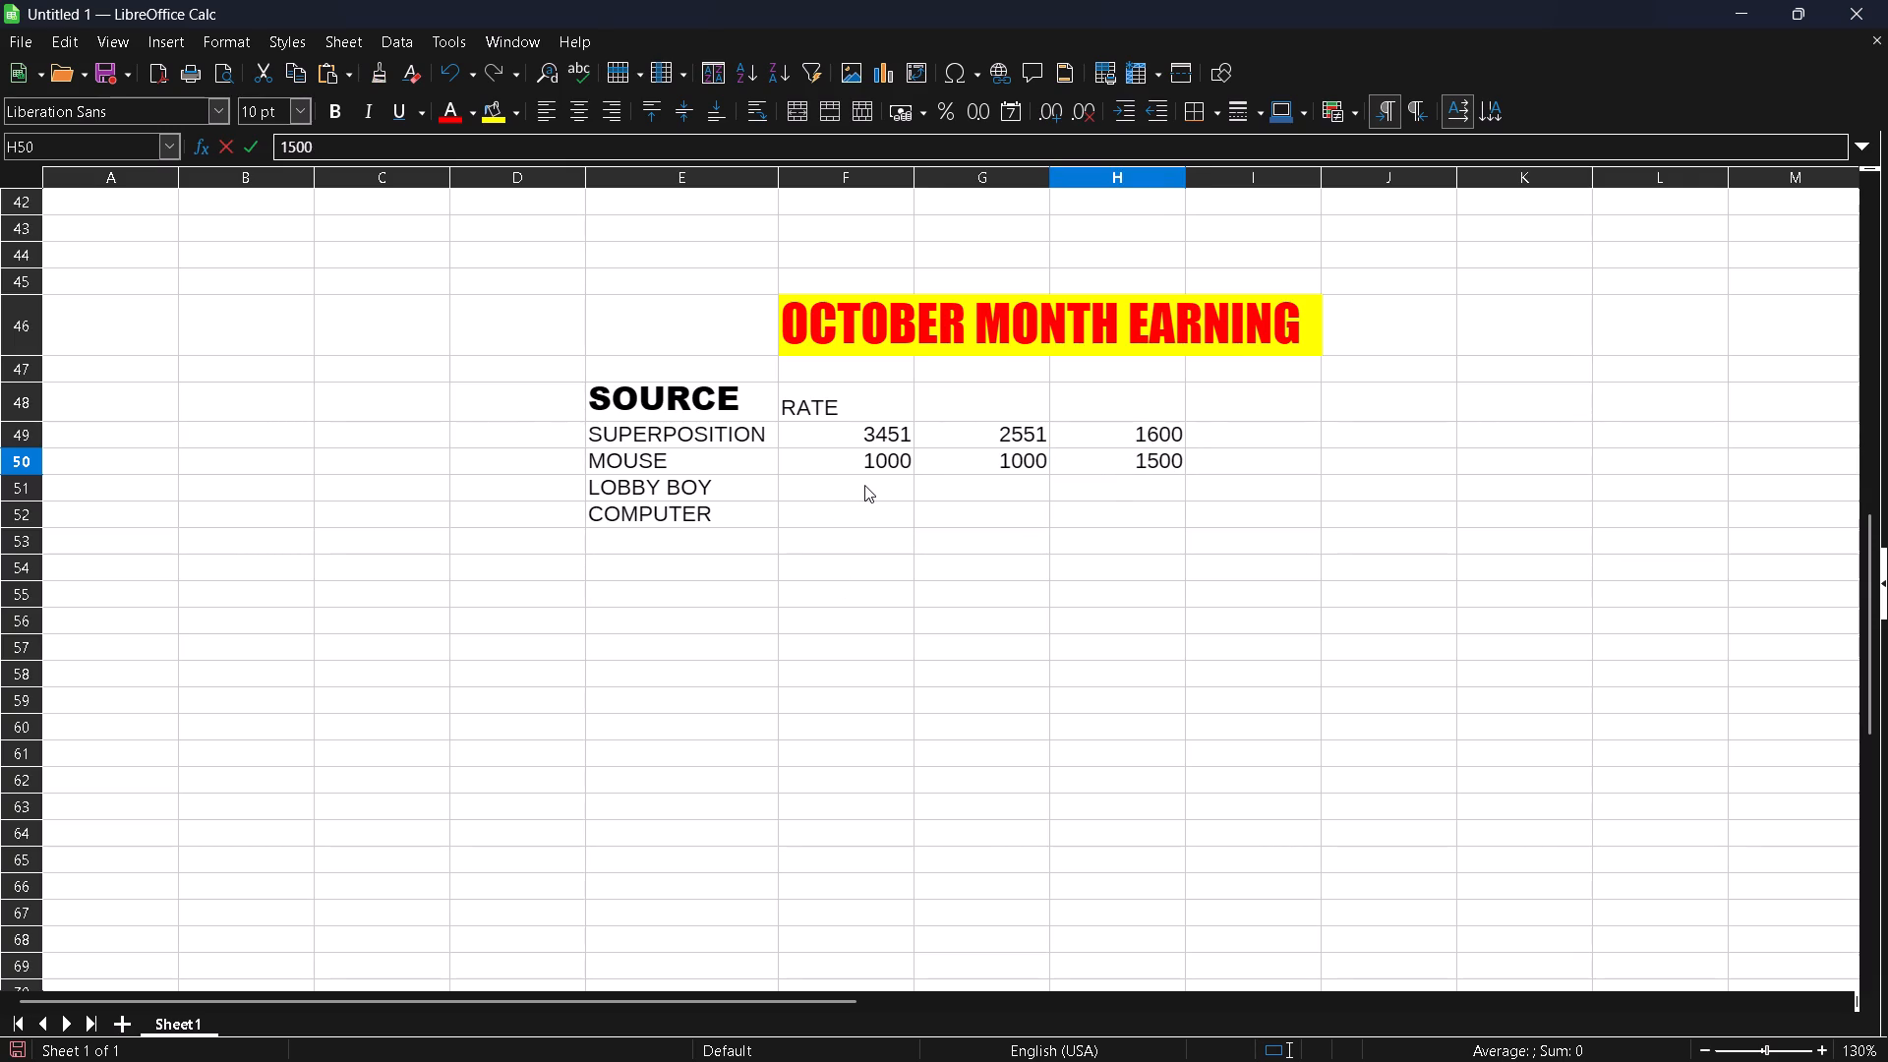
Enter 0 in F51 as the LOBBY BOY rate.
left_click(864, 485)
key("0")
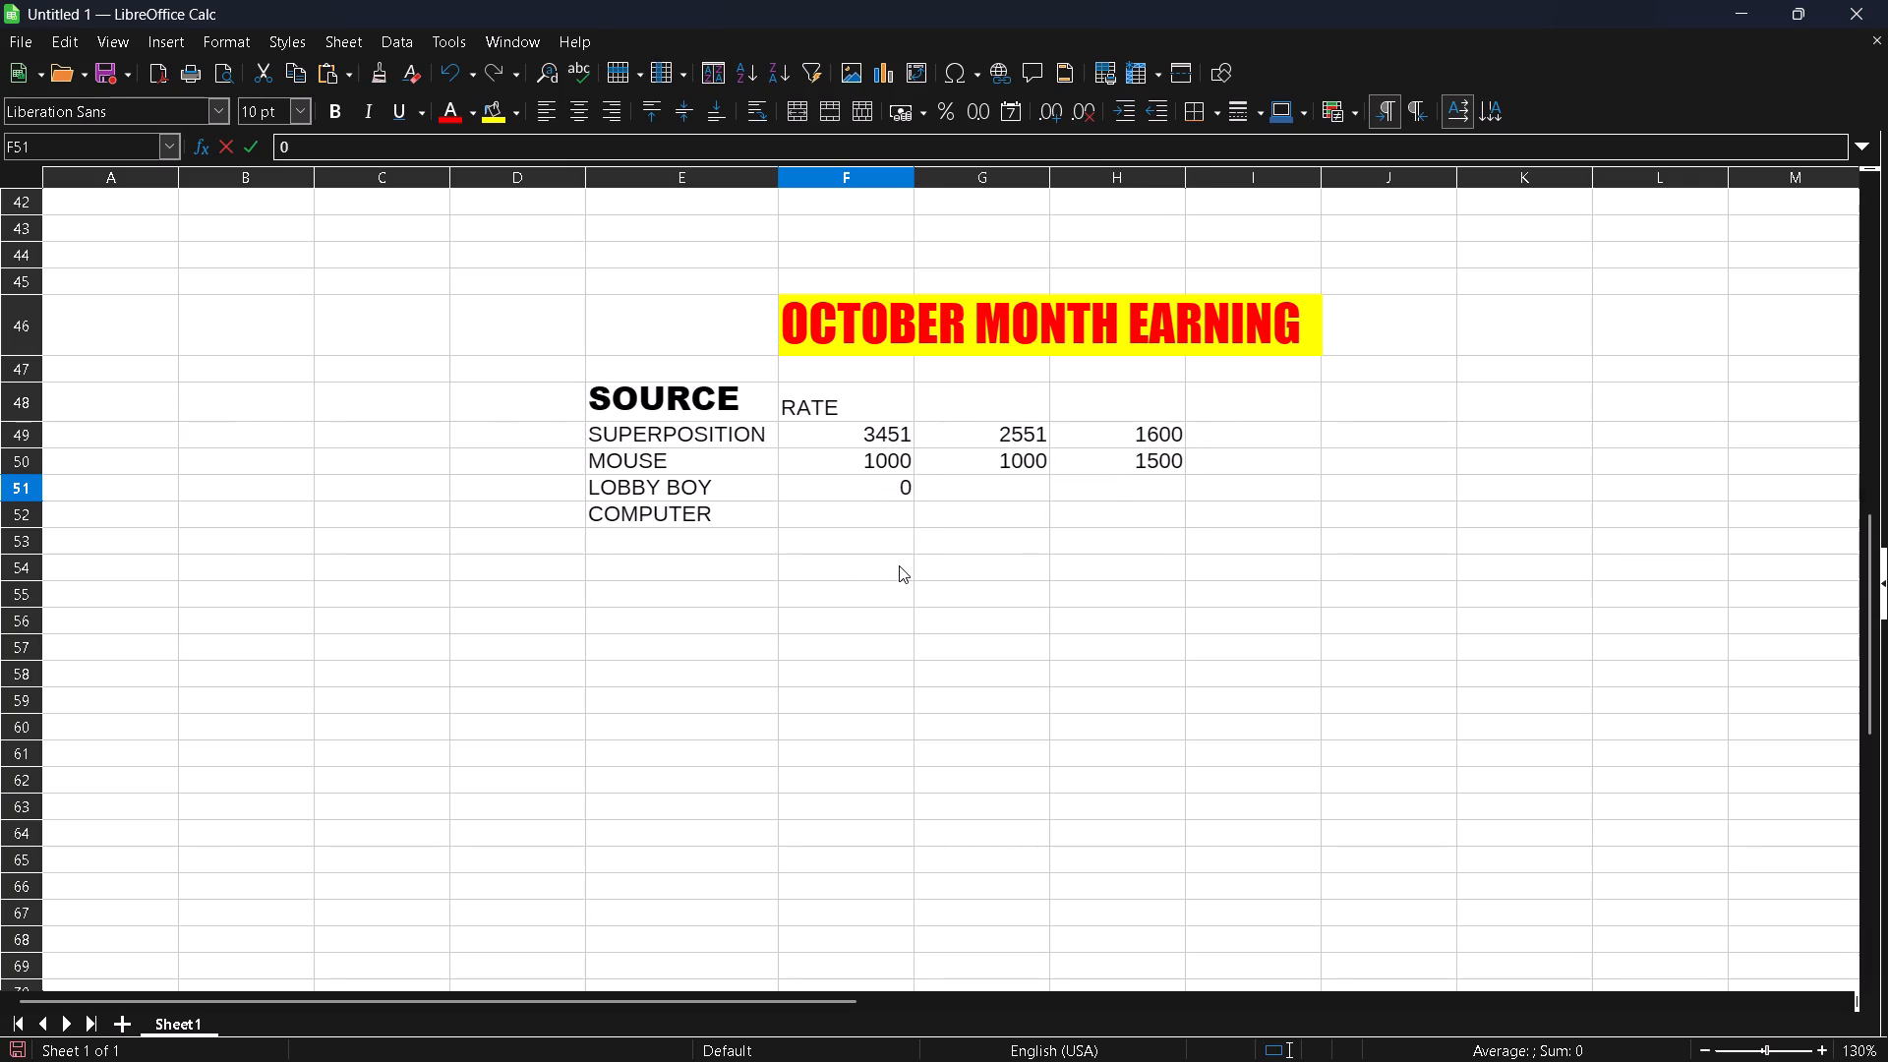
Fill the first three COMPUTER rates with 1400 in F52, 1100 in G52 and 720 in H52.
left_click(865, 510)
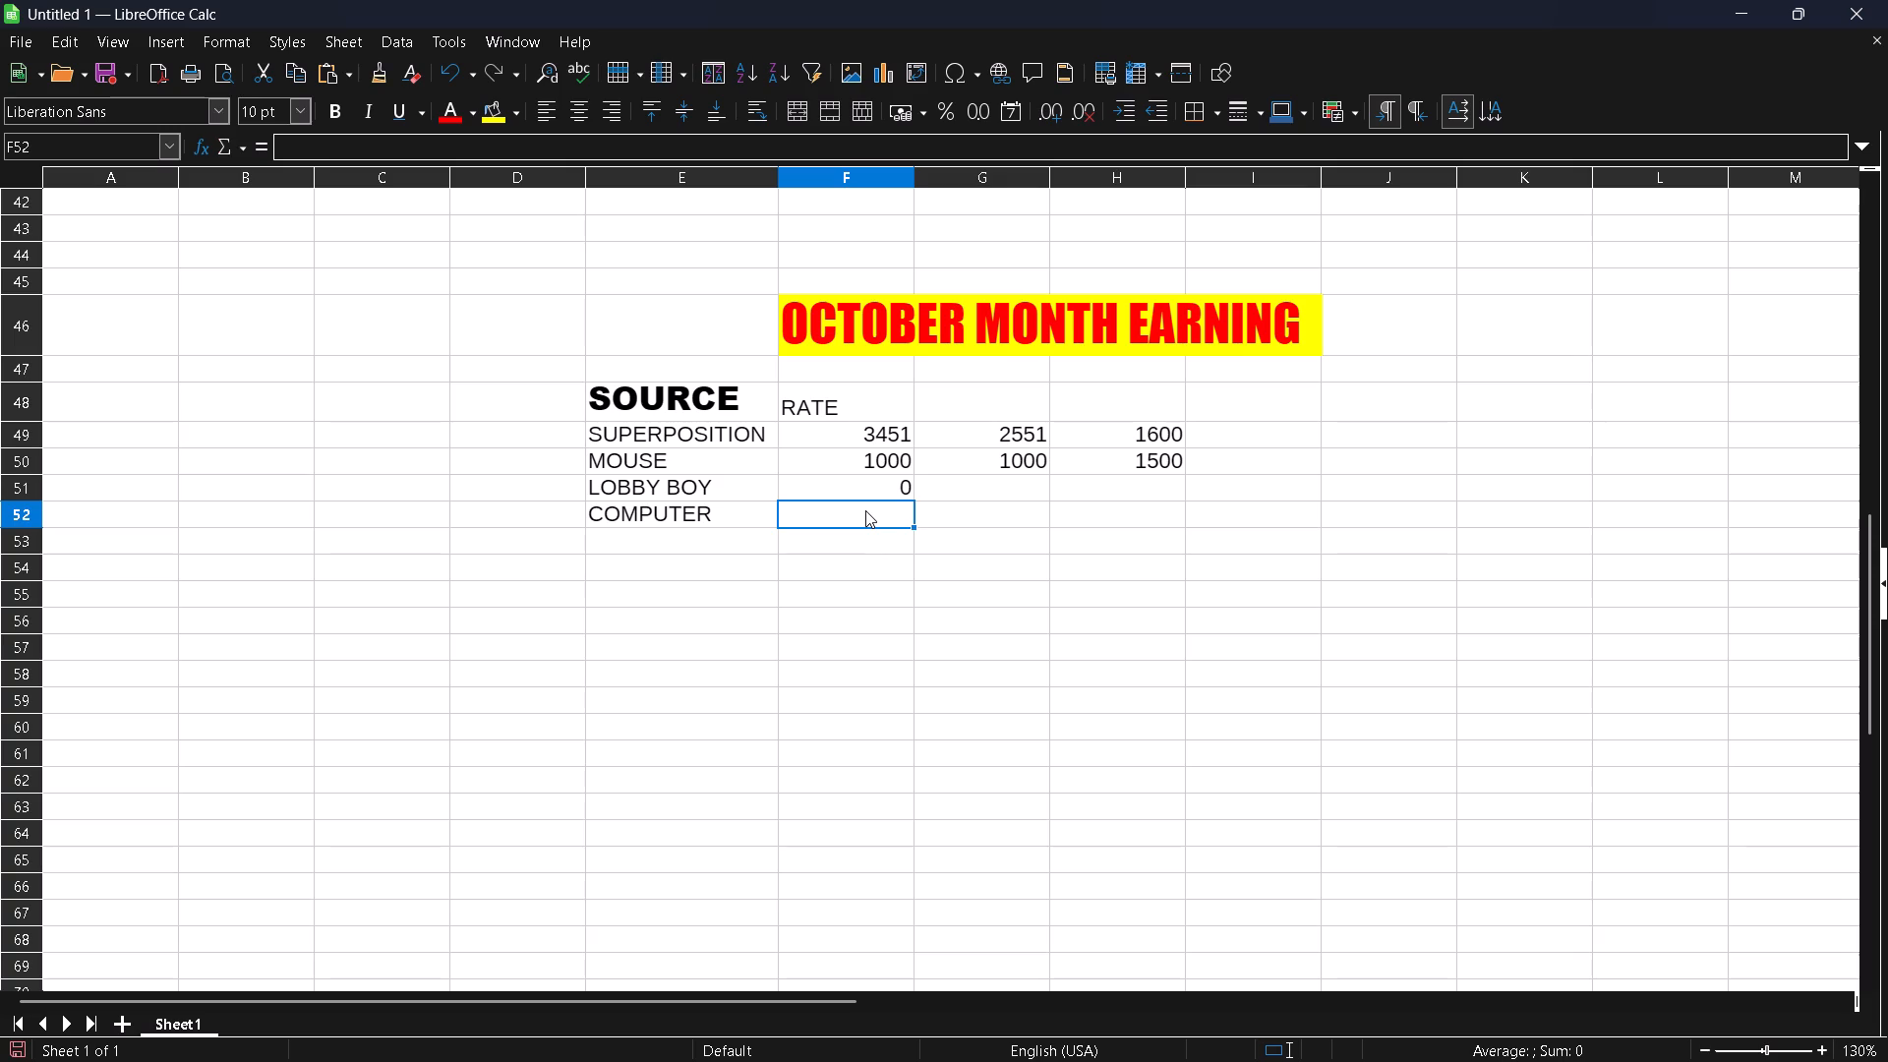
key("1")
key("BackSpace")
key("BackSpace")
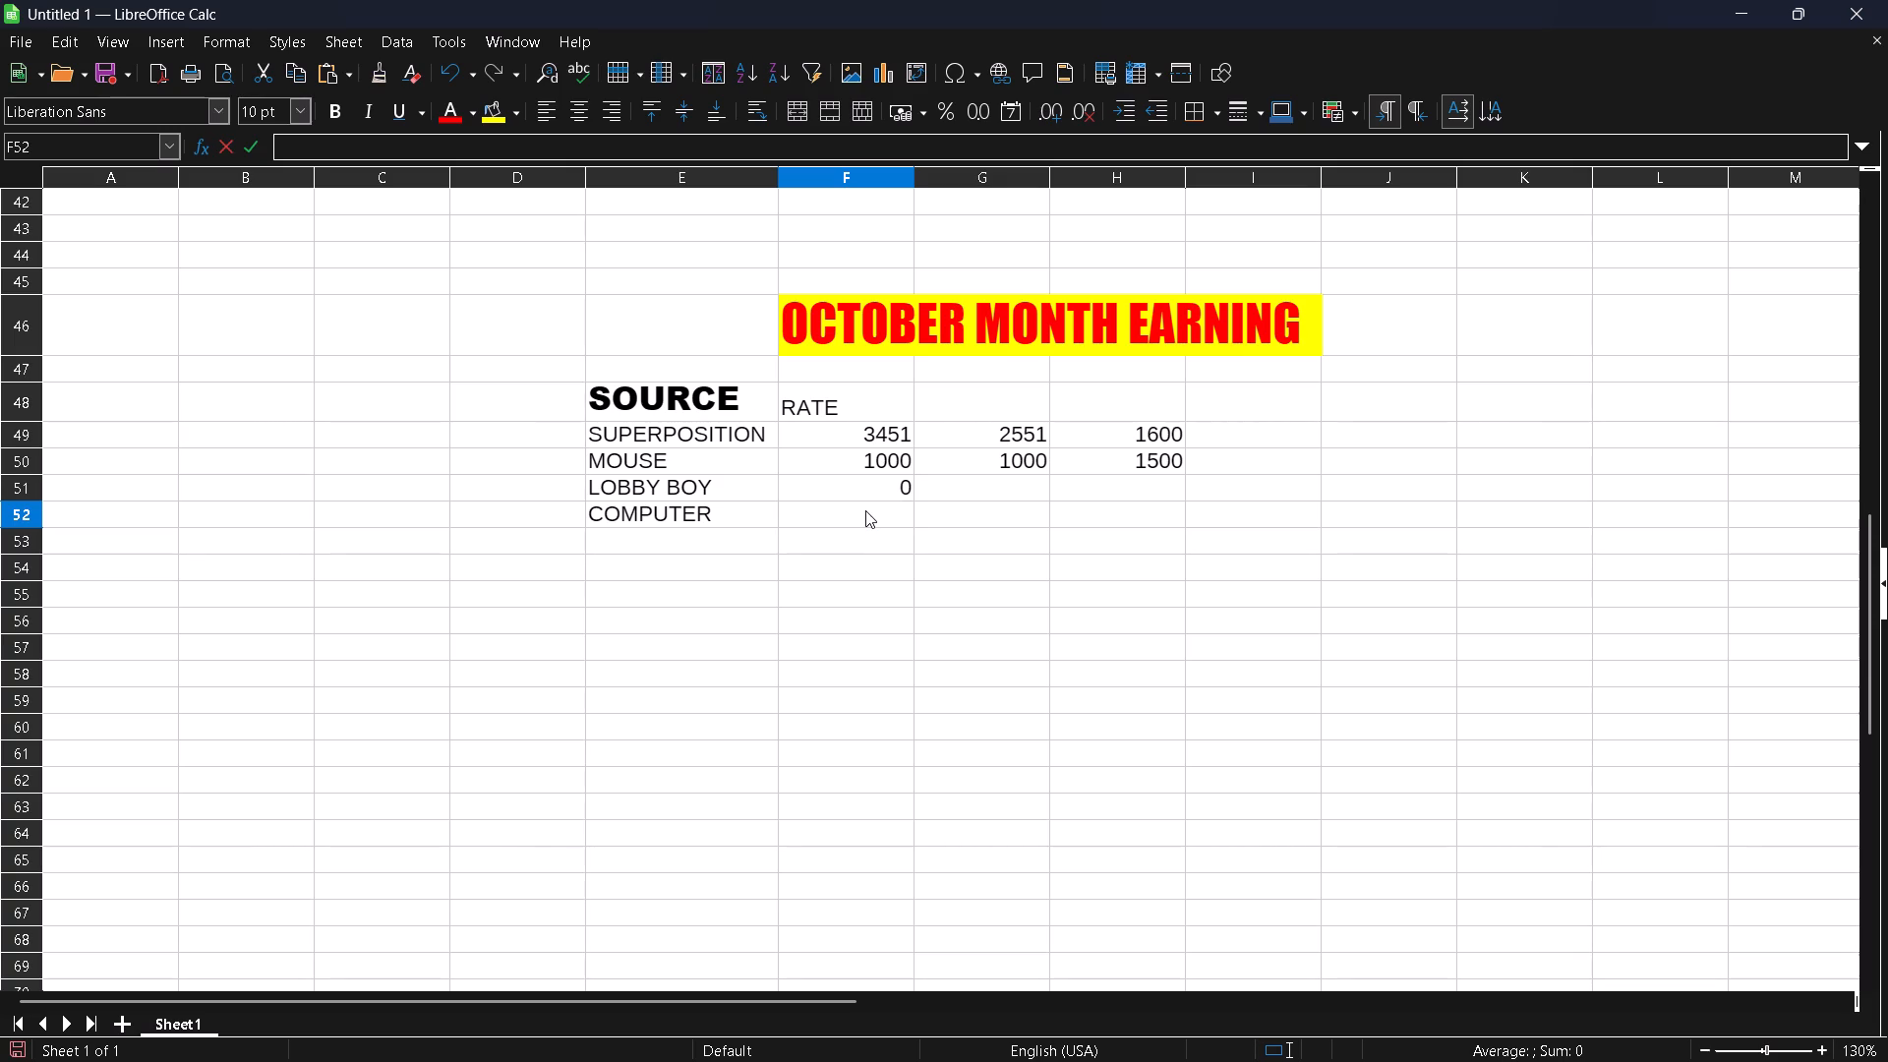
key("BackSpace")
key("BackSpace")
key("BackSpace")
key("BackSpace")
key("BackSpace")
key("BackSpace")
key("BackSpace")
key("BackSpace")
key("BackSpace")
key("BackSpace")
type("1400")
left_click(985, 514)
type("1100")
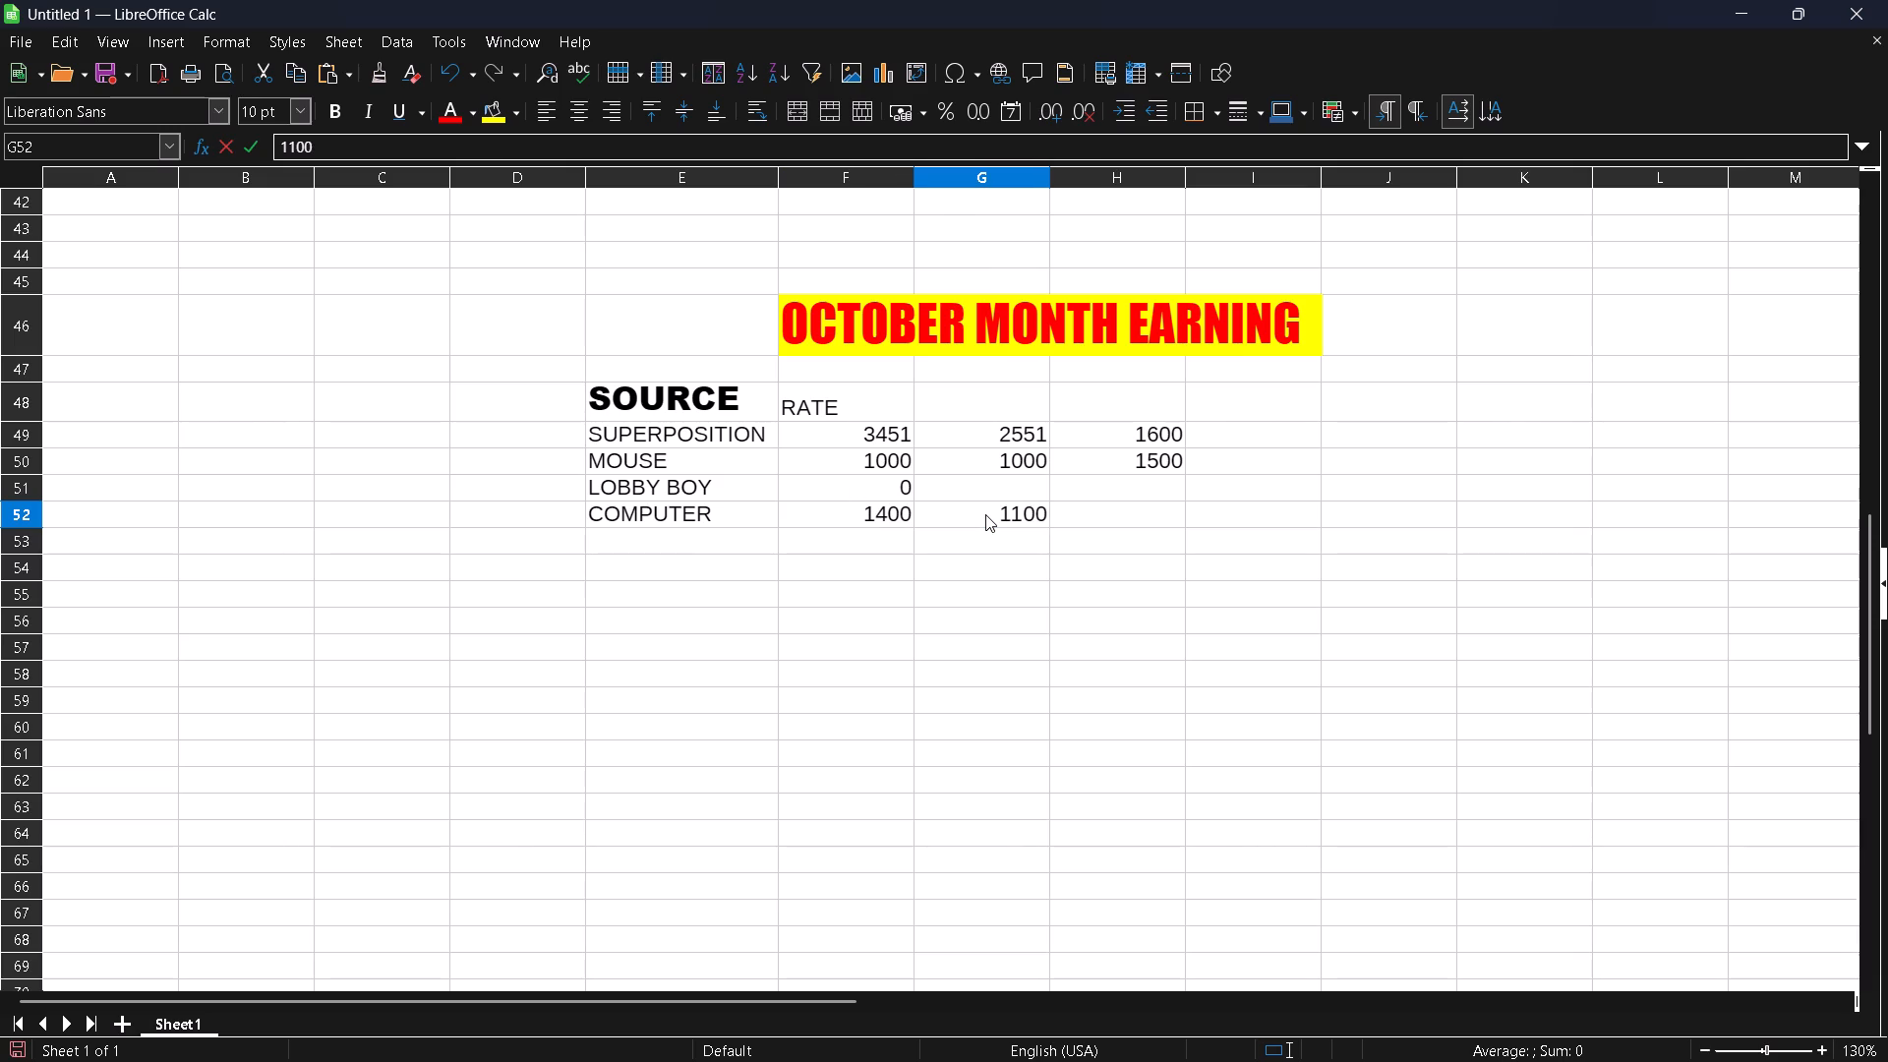
key("Right")
type("720")
key("Return")
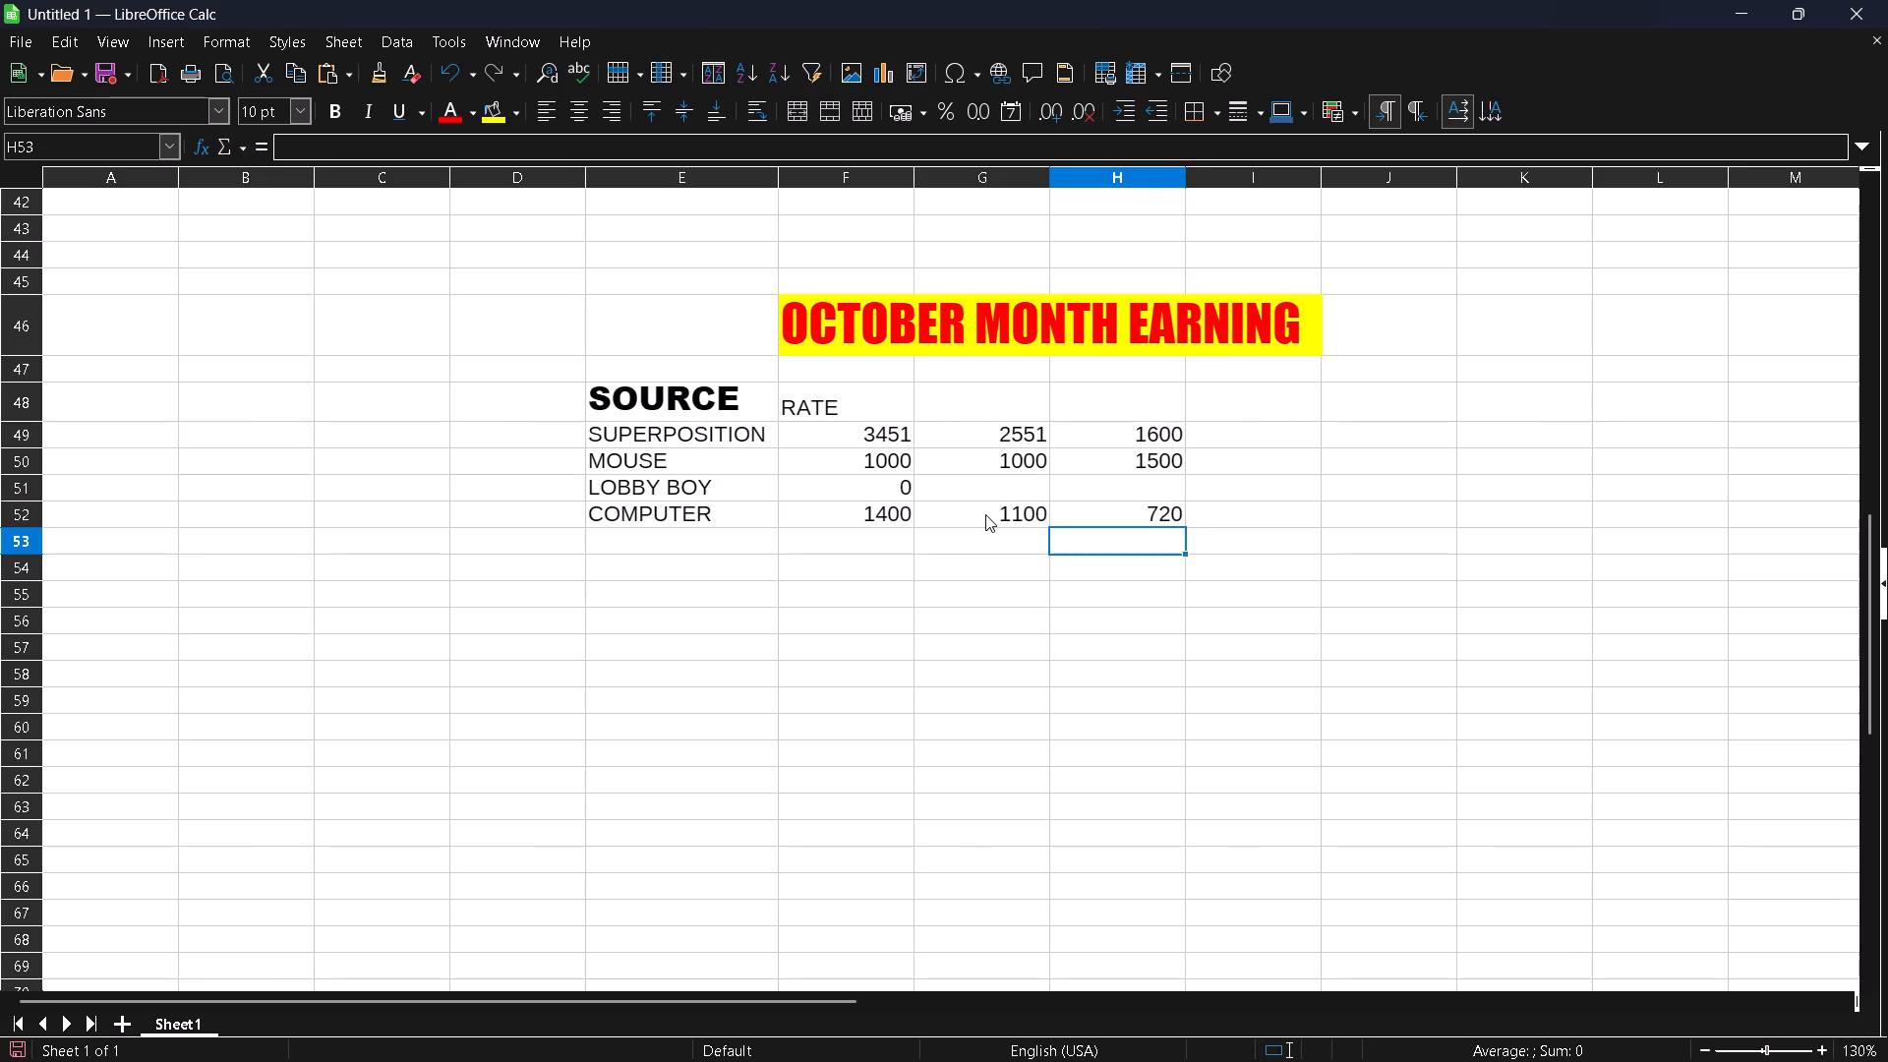
Extend the COMPUTER row with 720 in I52, 360 in J52 and 1400 in K52.
key("Right")
key("Up")
key("Up")
key("Down")
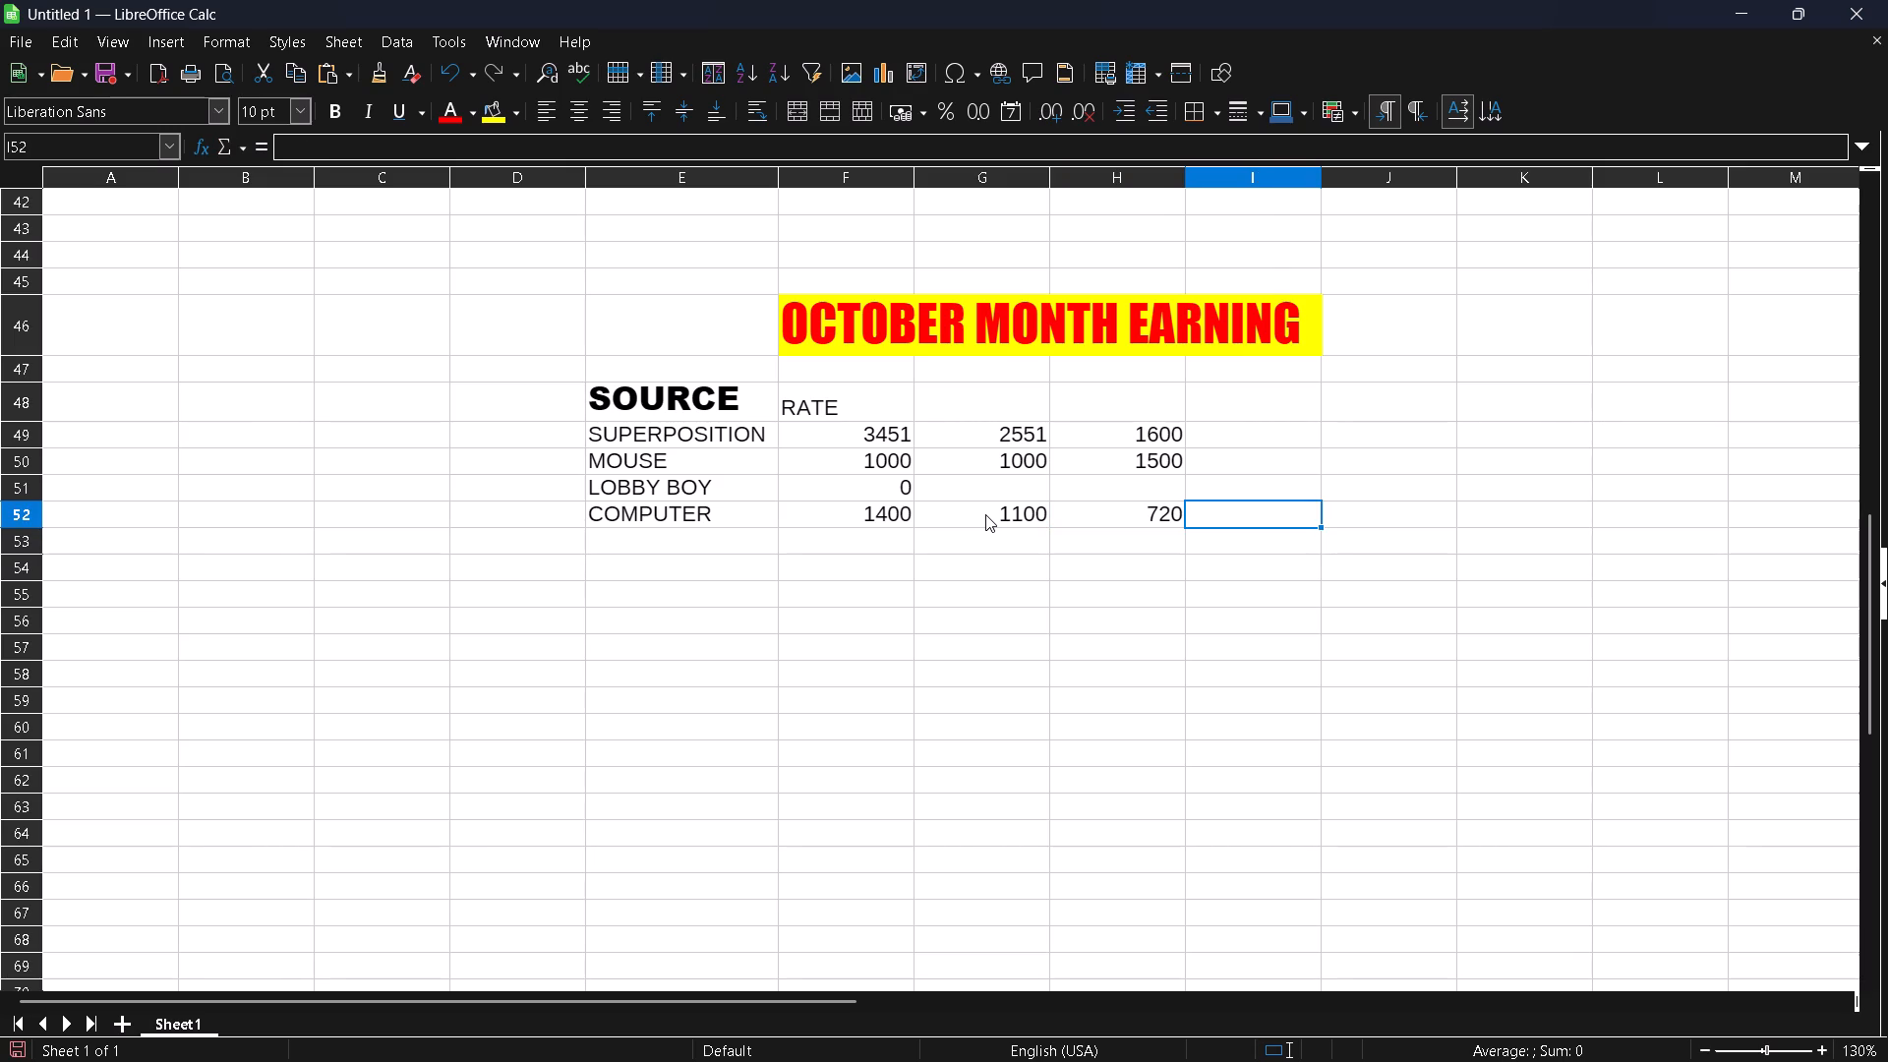
type("720")
key("Return")
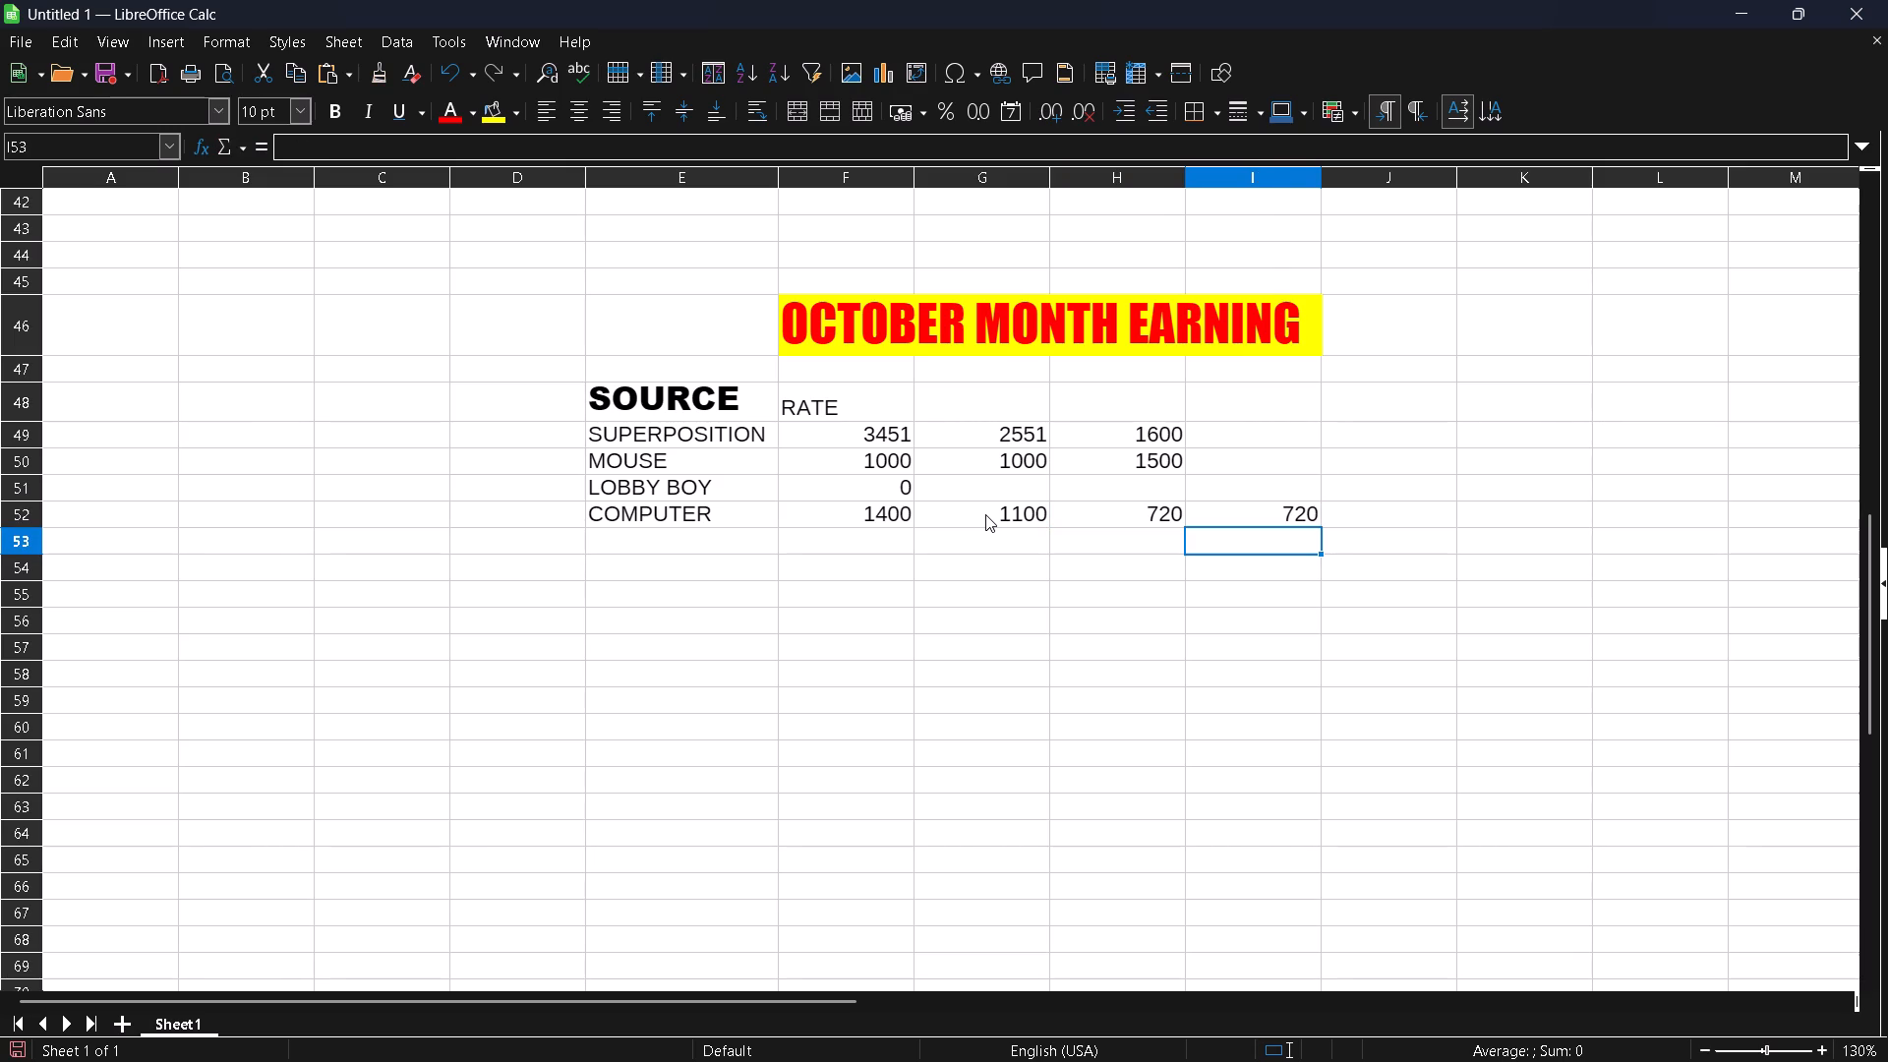
key("Right")
key("Up")
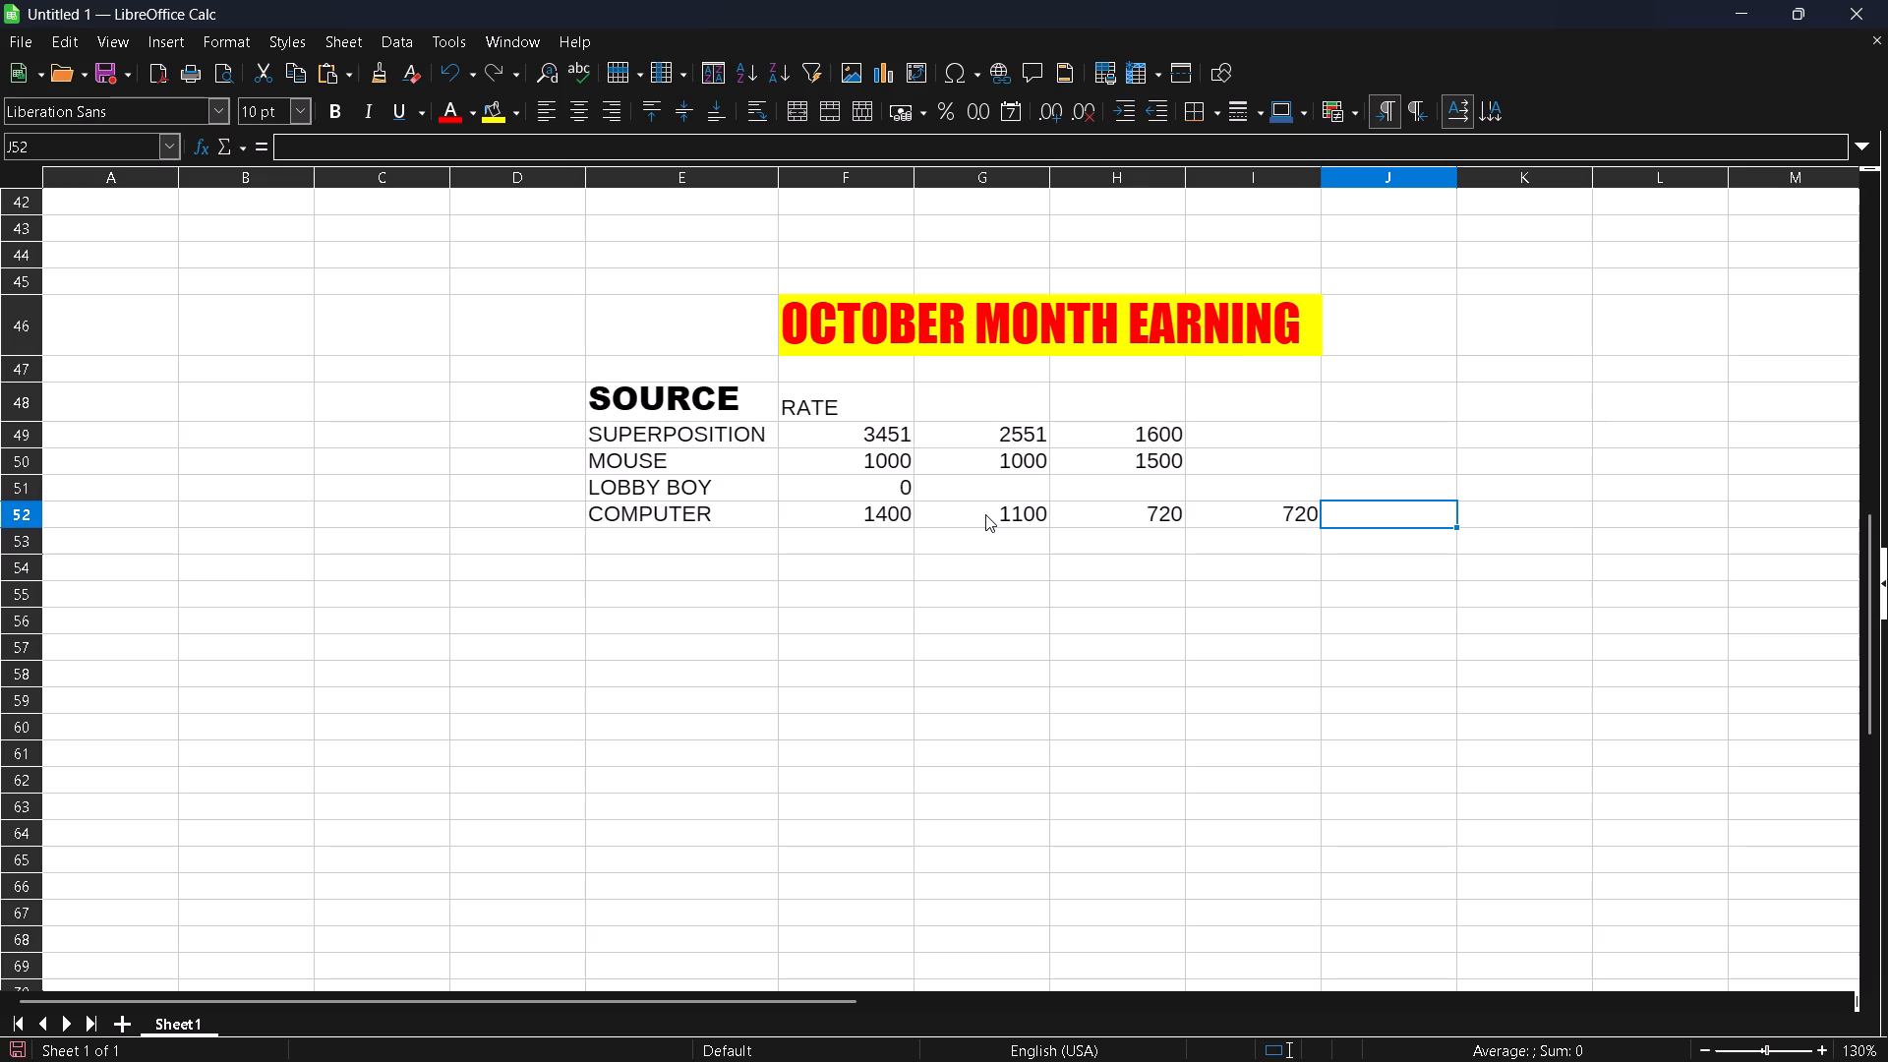
type("350")
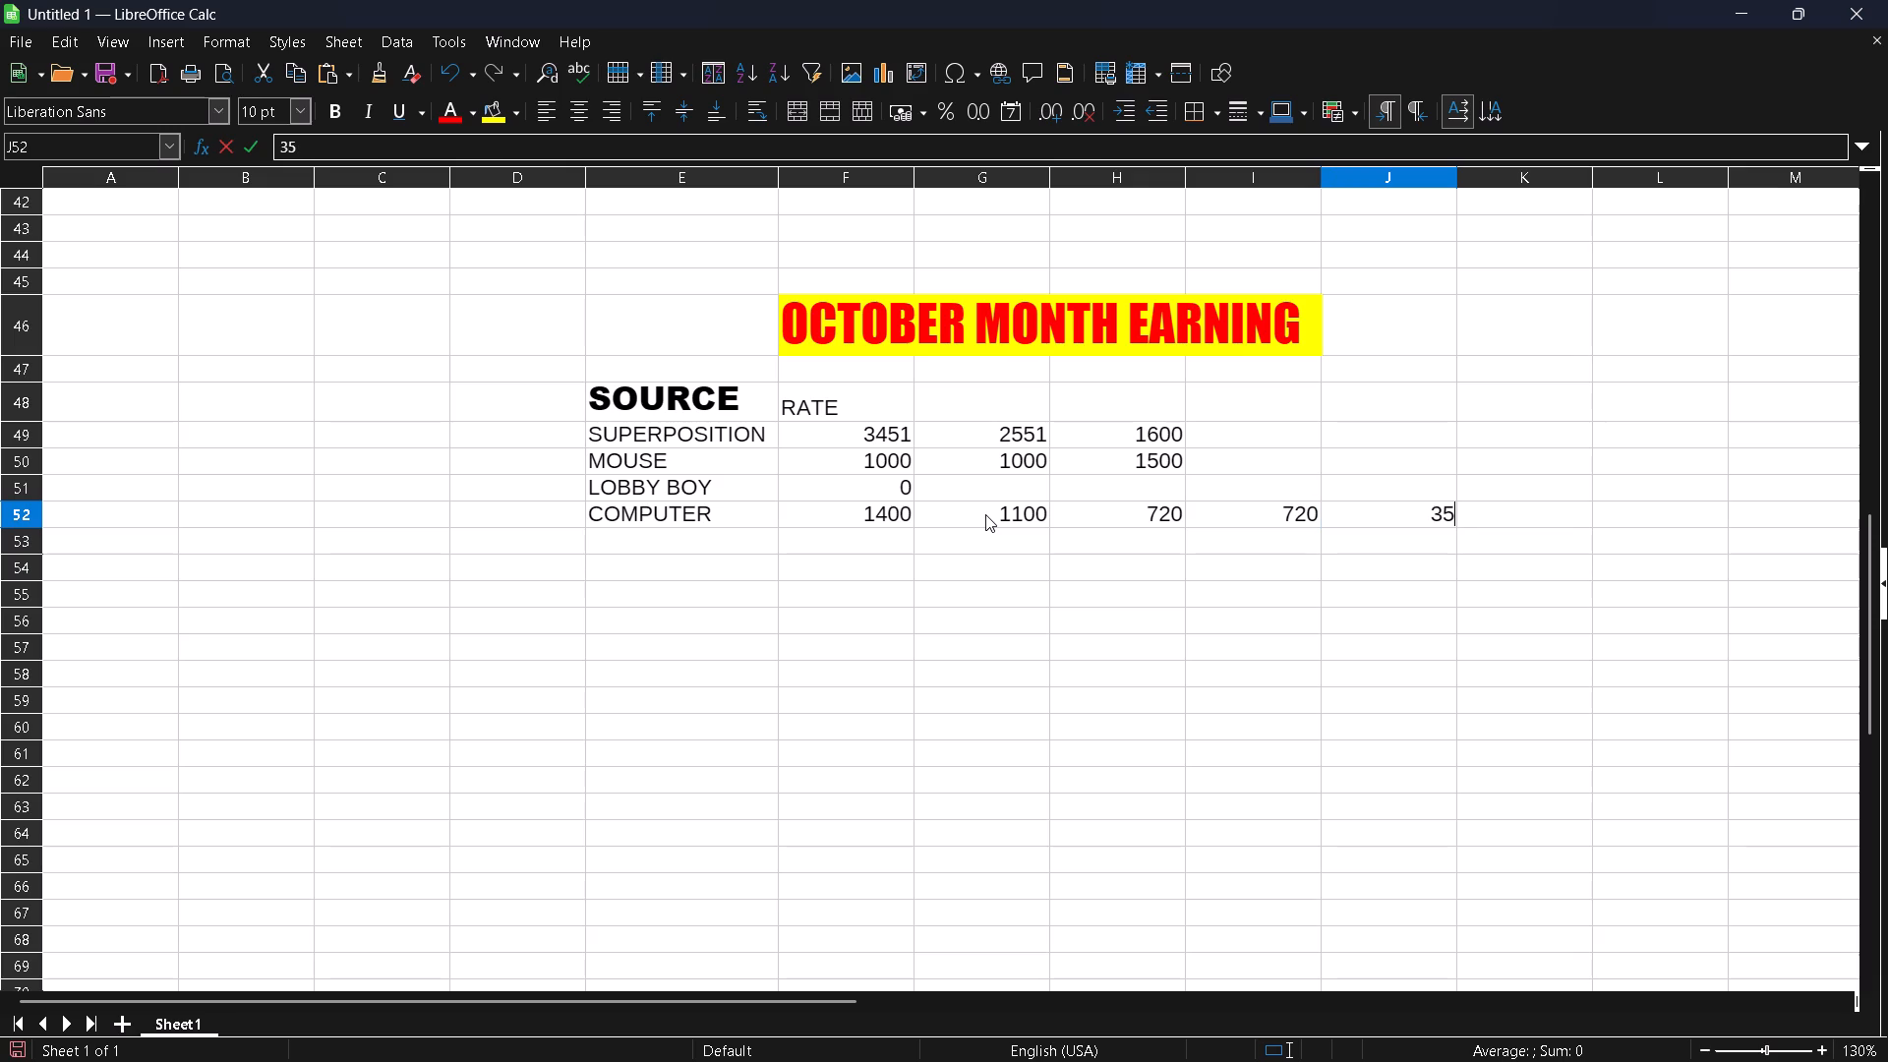
key("BackSpace")
key("BackSpace")
type("60")
key("Return")
key("Right")
key("Up")
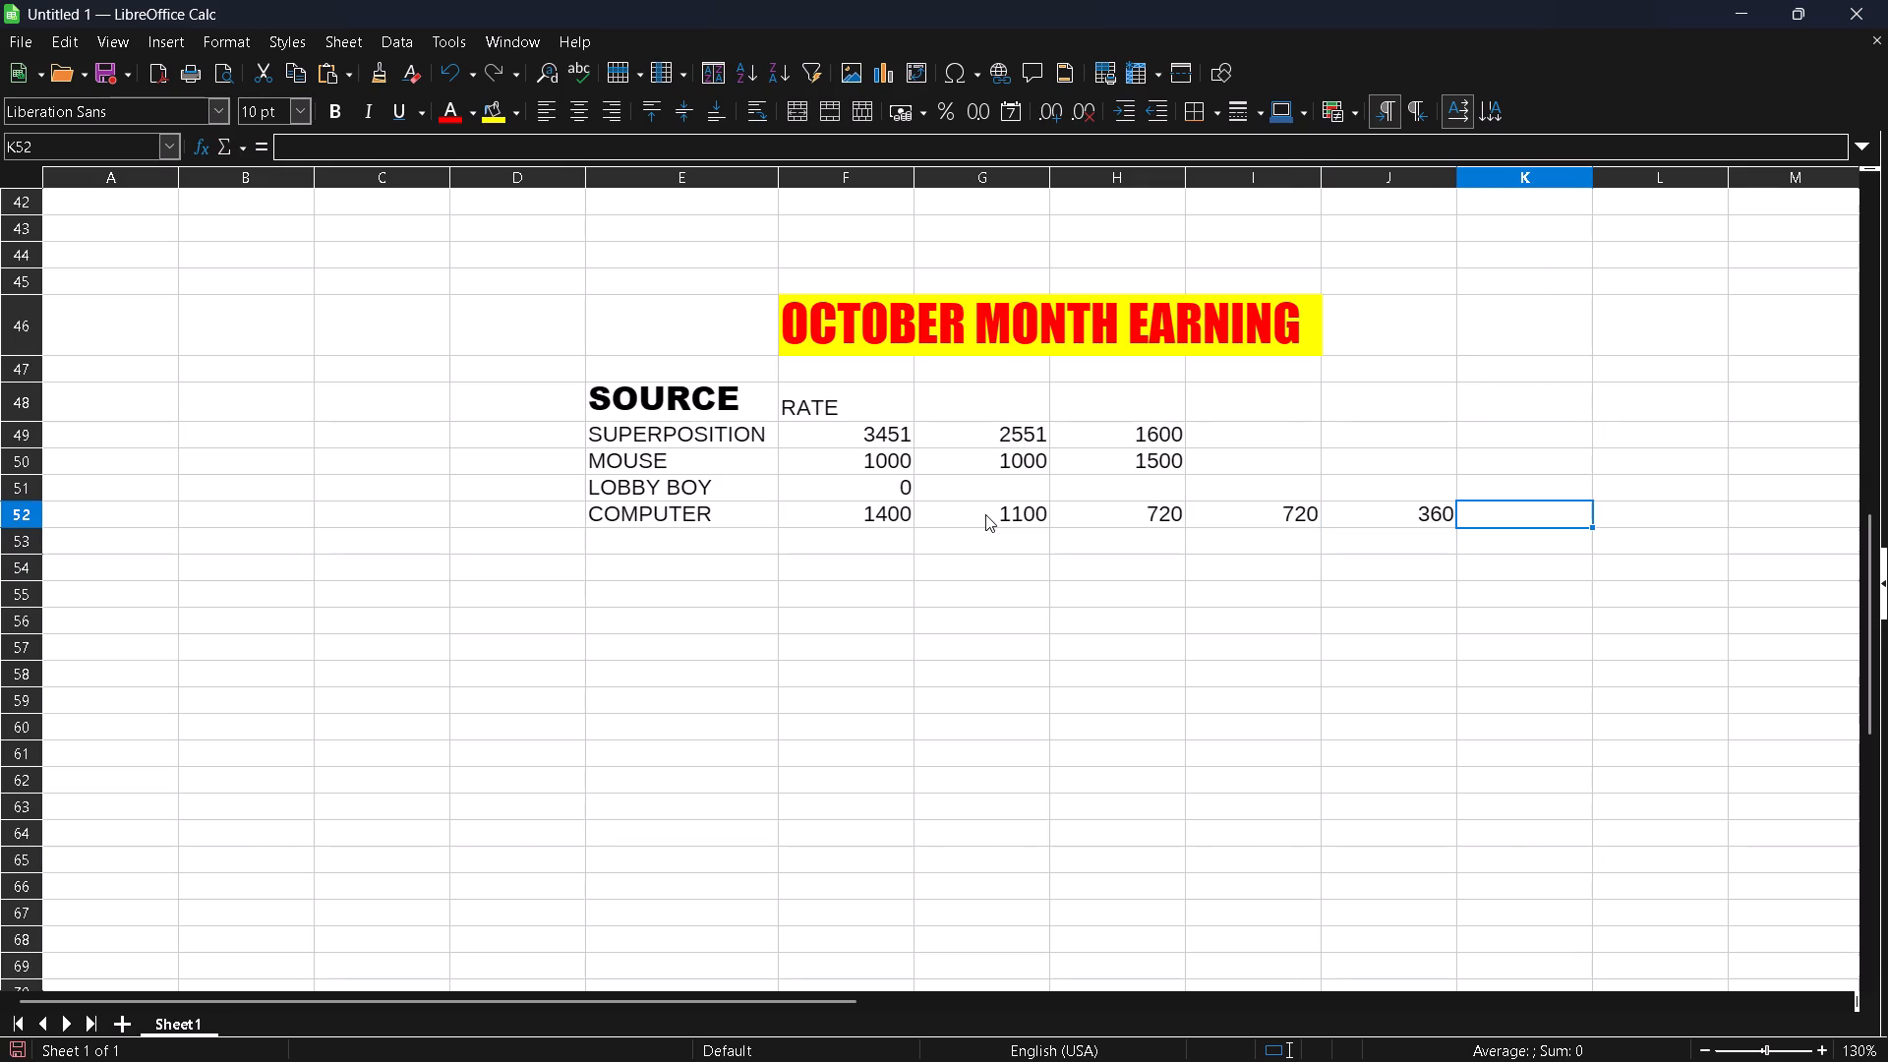
type("1400")
key("Up")
Enter the heading TOTAL in L48, in the header row just past the last COMPUTER rate.
key("Right")
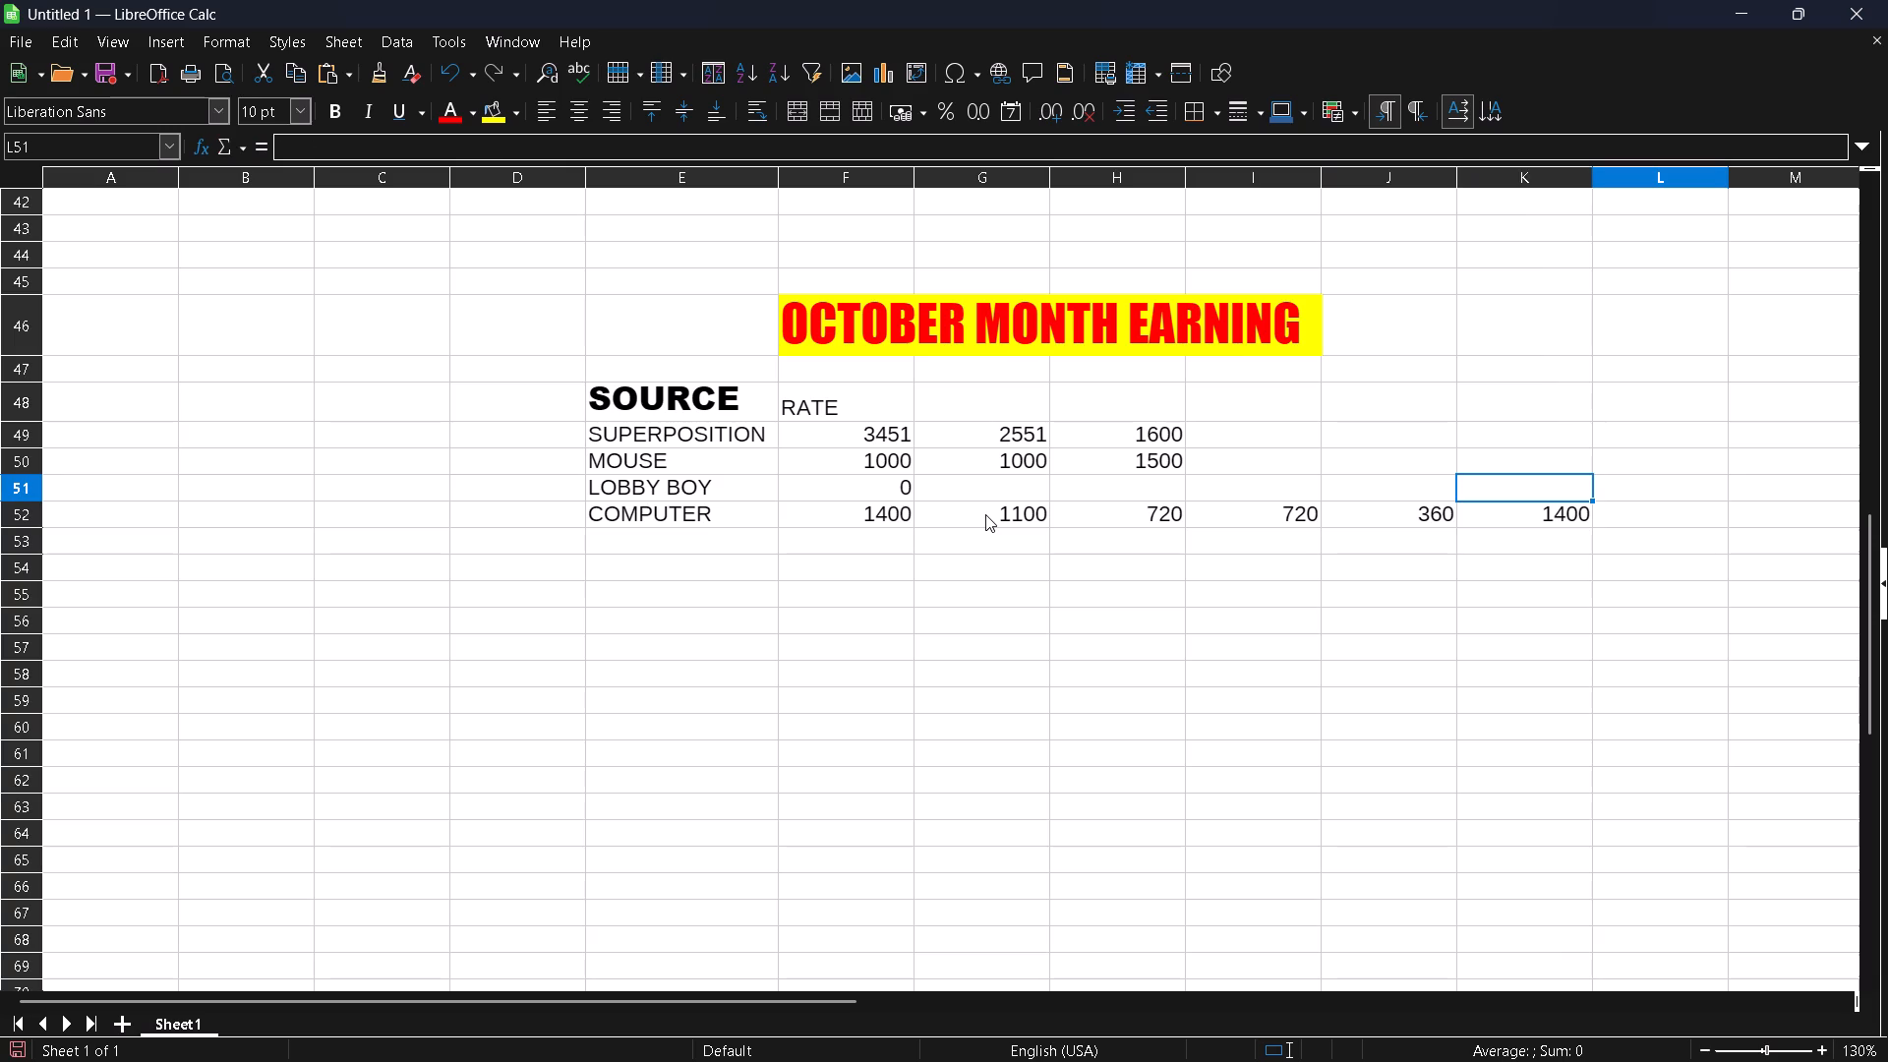
key("Up")
key("Up")
key("Up")
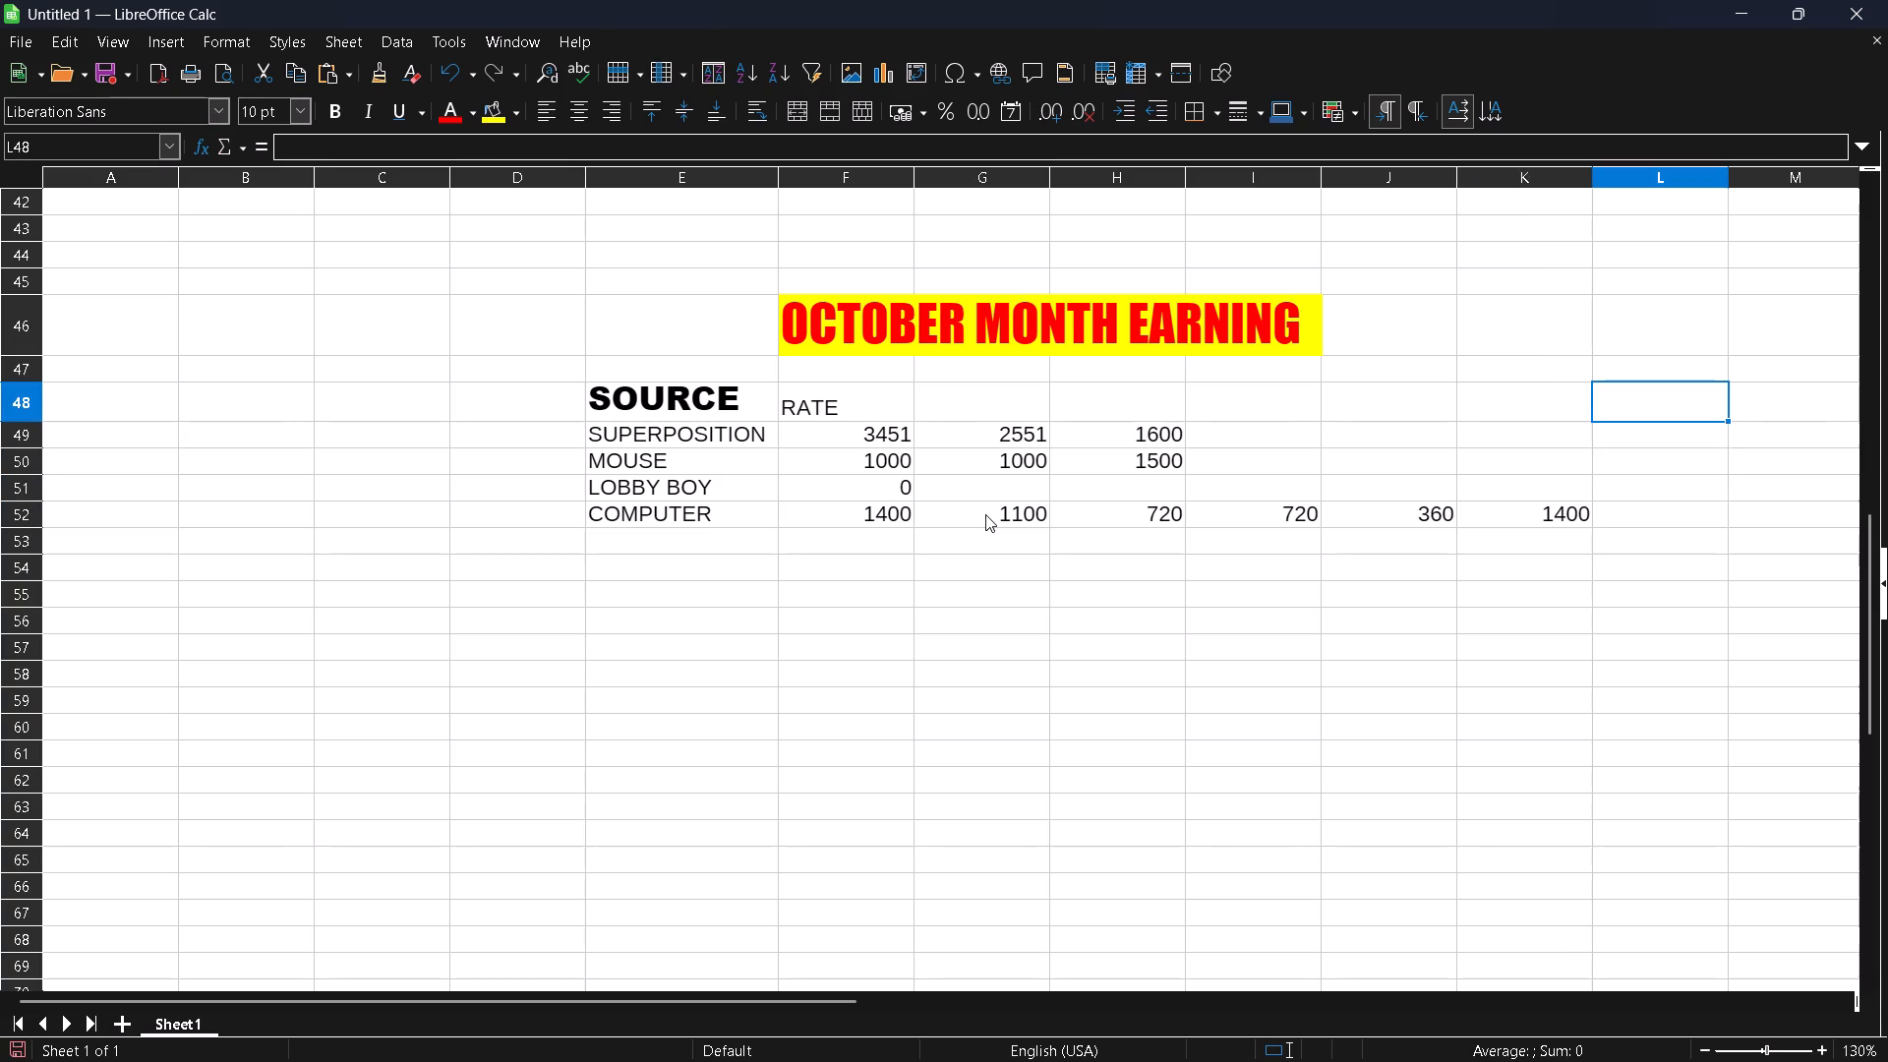
type("TOT")
type("AL")
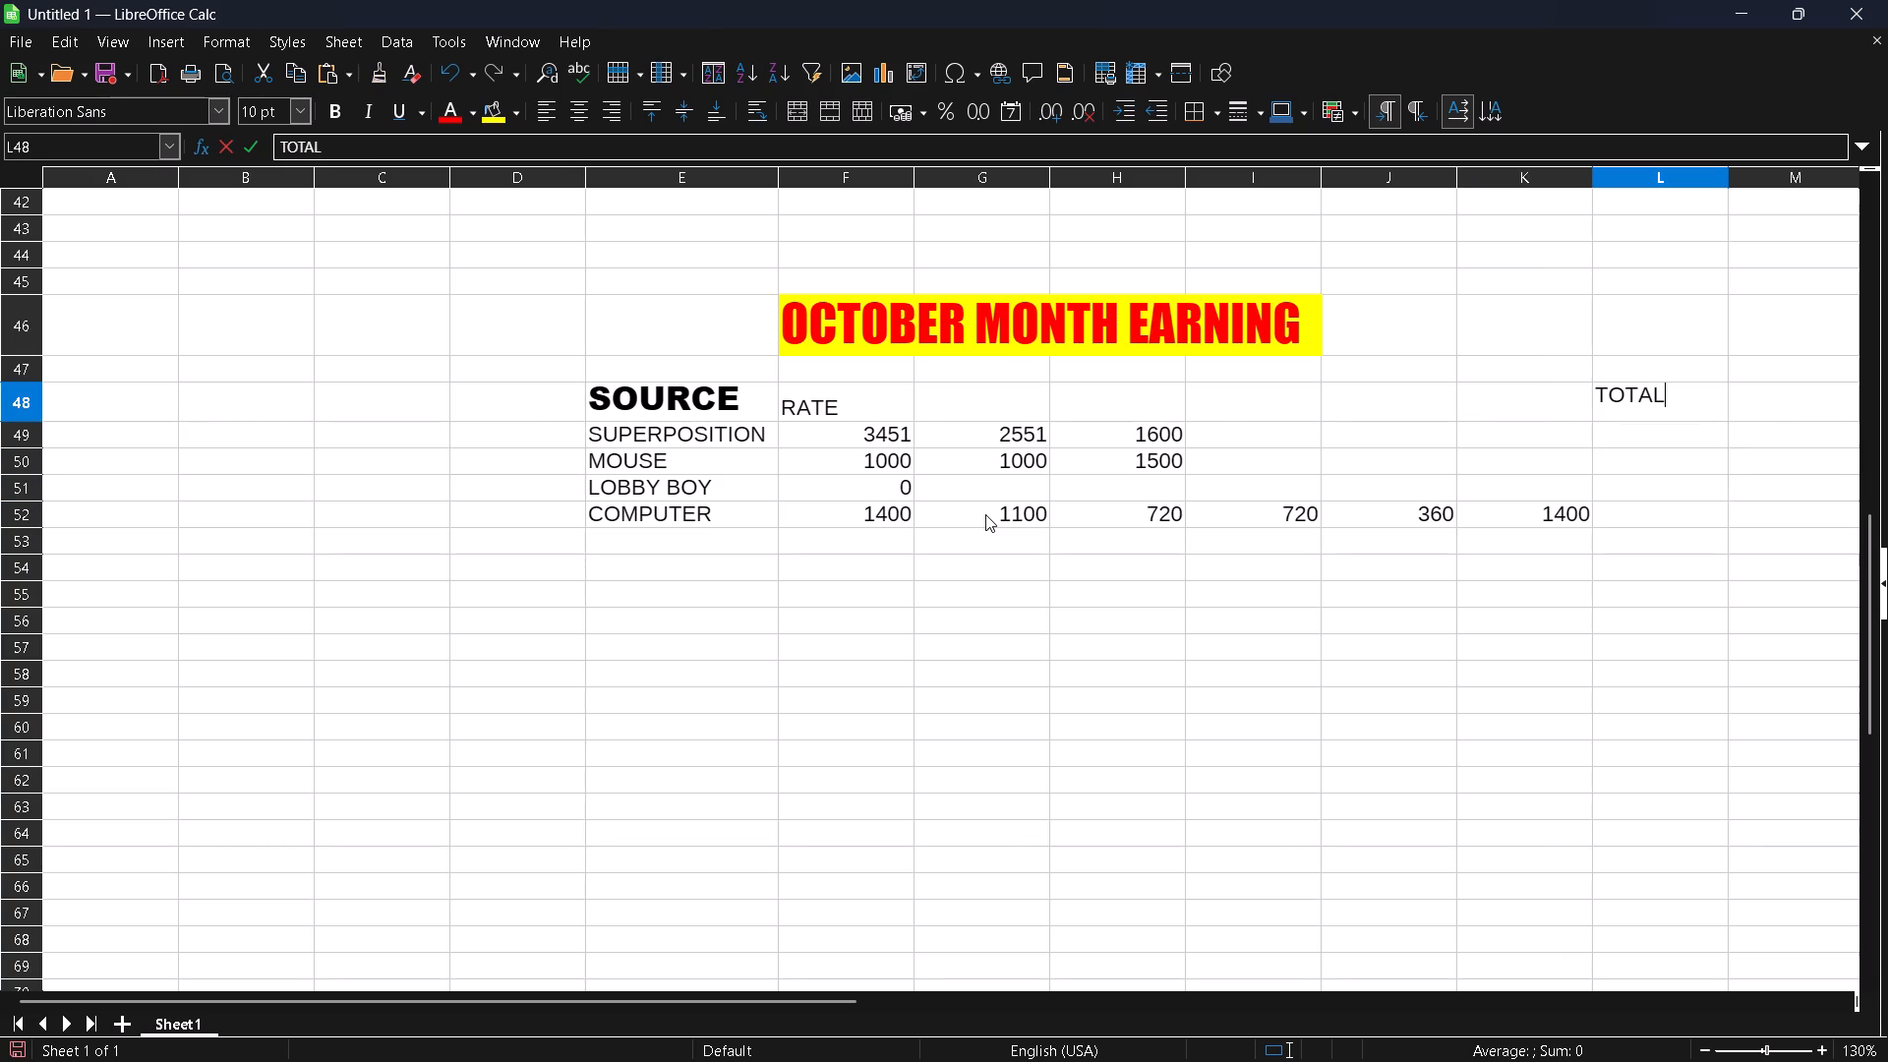
Format the TOTAL heading text in L48 at 15 pt in Arial Black, matching the SOURCE heading.
left_click(650, 424)
left_click(654, 394)
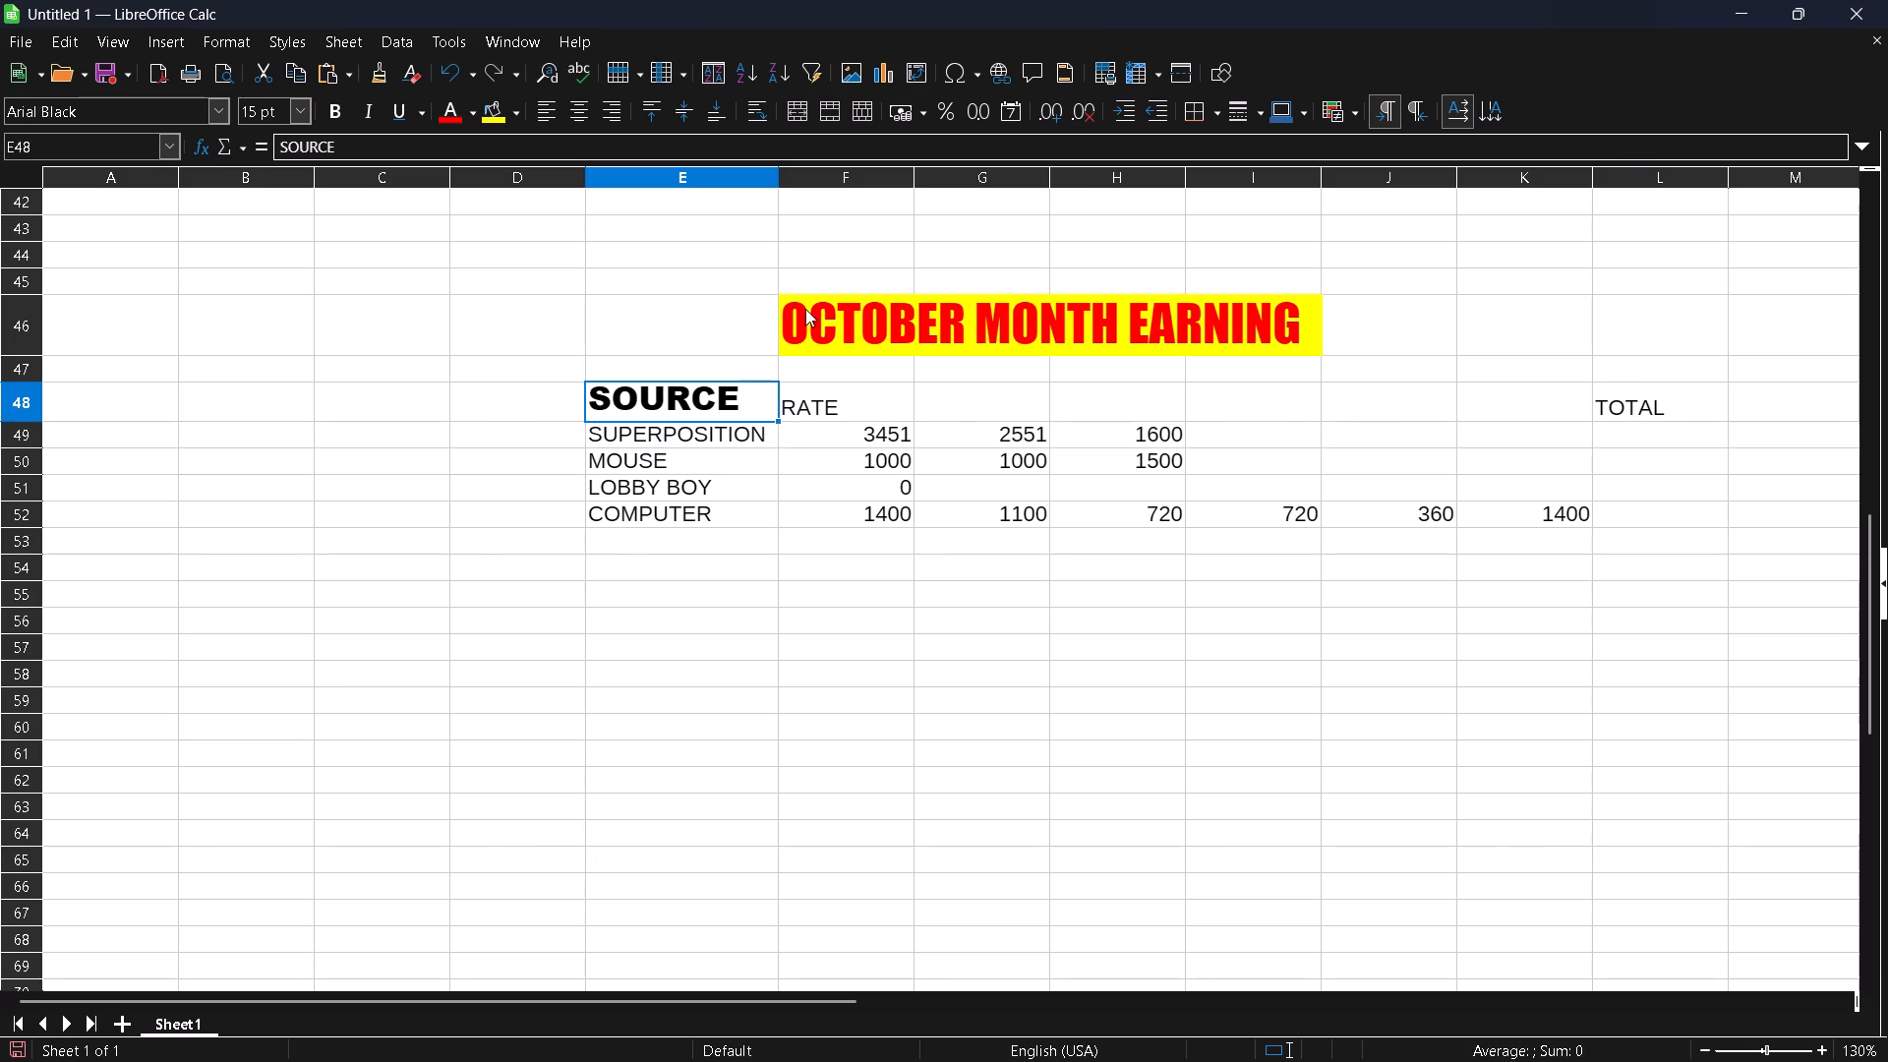
double_click(1626, 407)
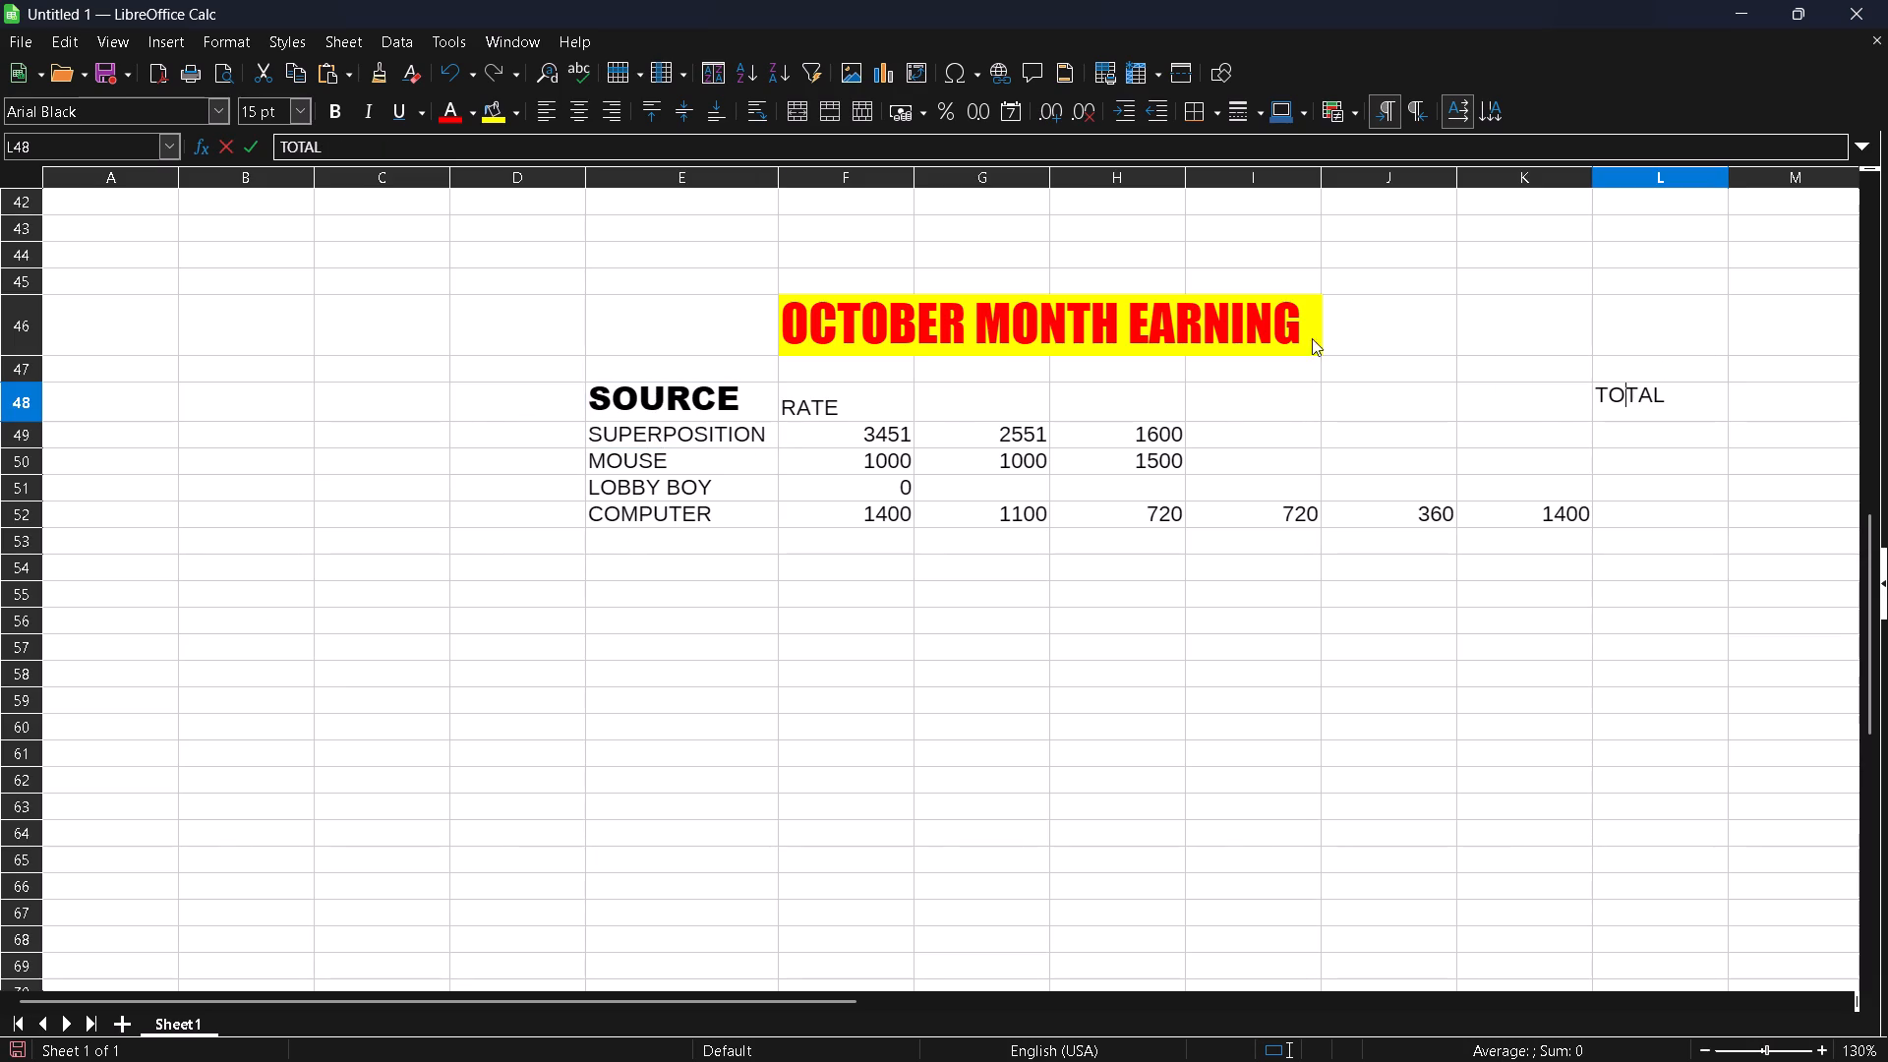
double_click(1638, 389)
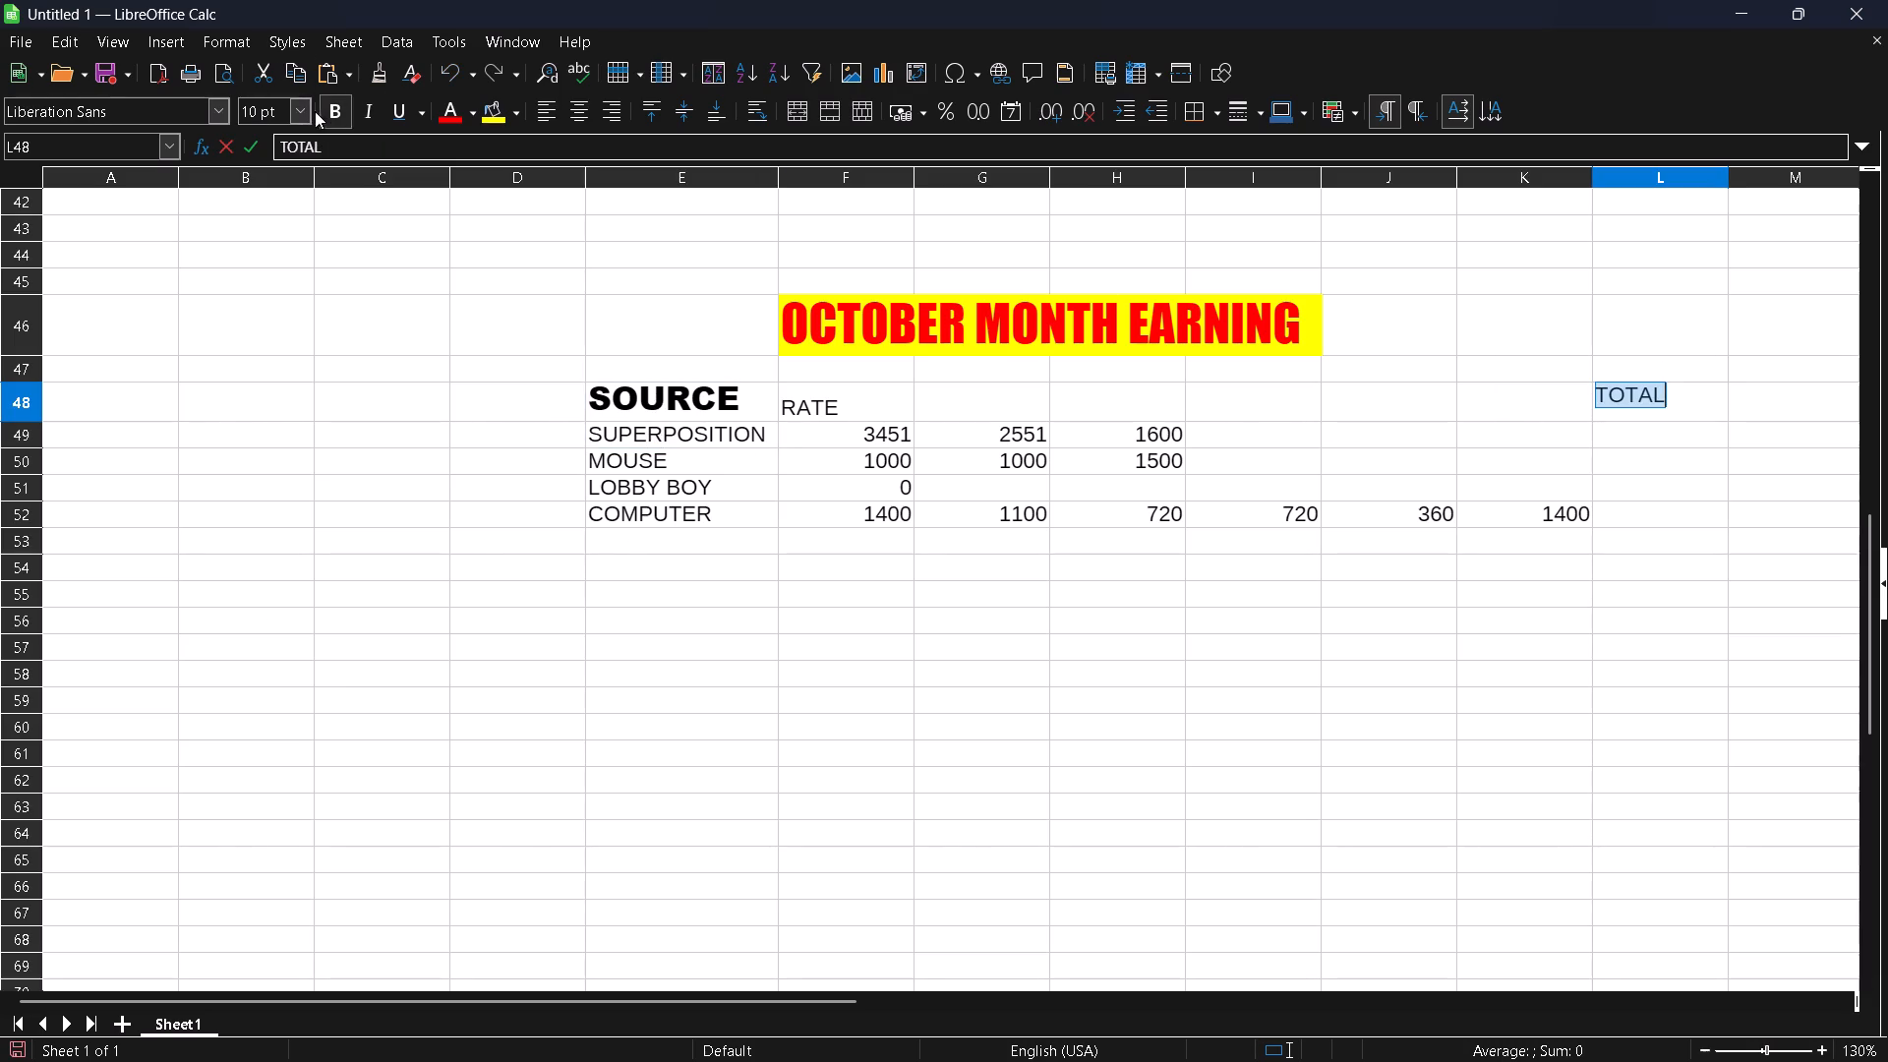
left_click(302, 111)
left_click(250, 351)
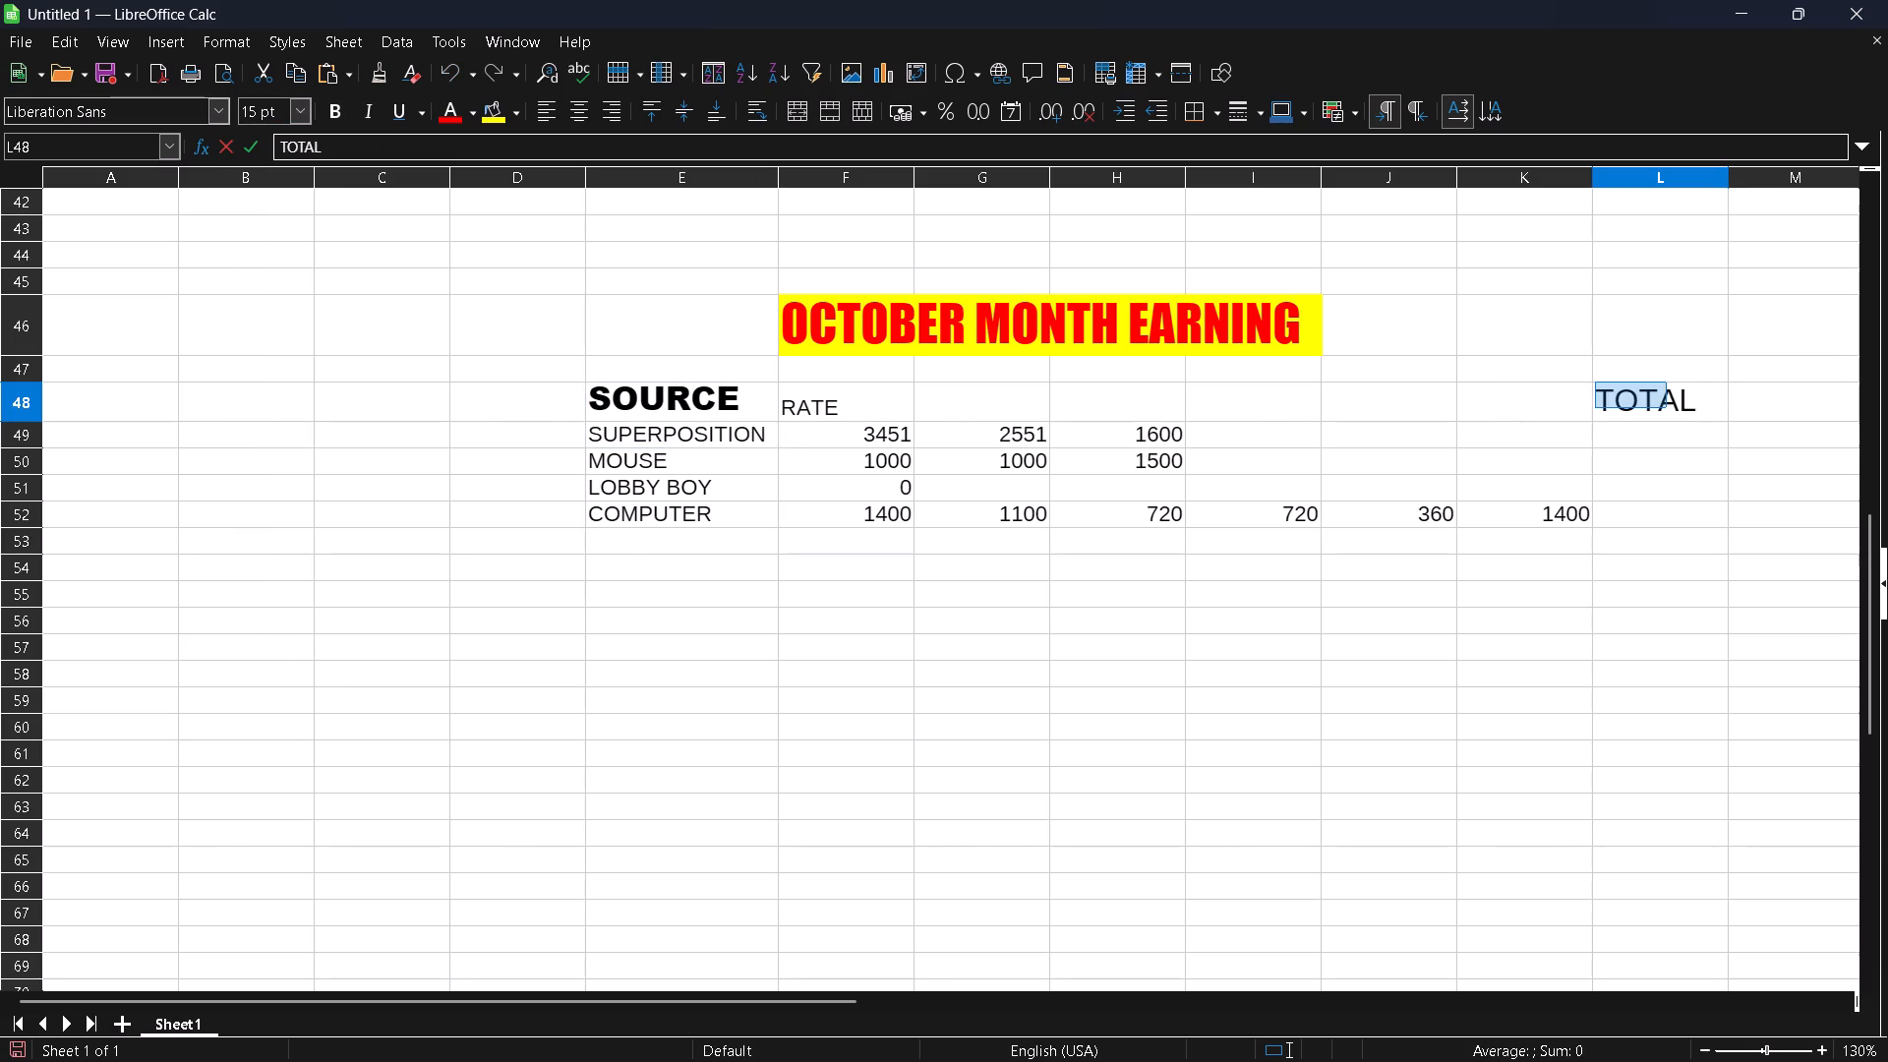
left_click(223, 101)
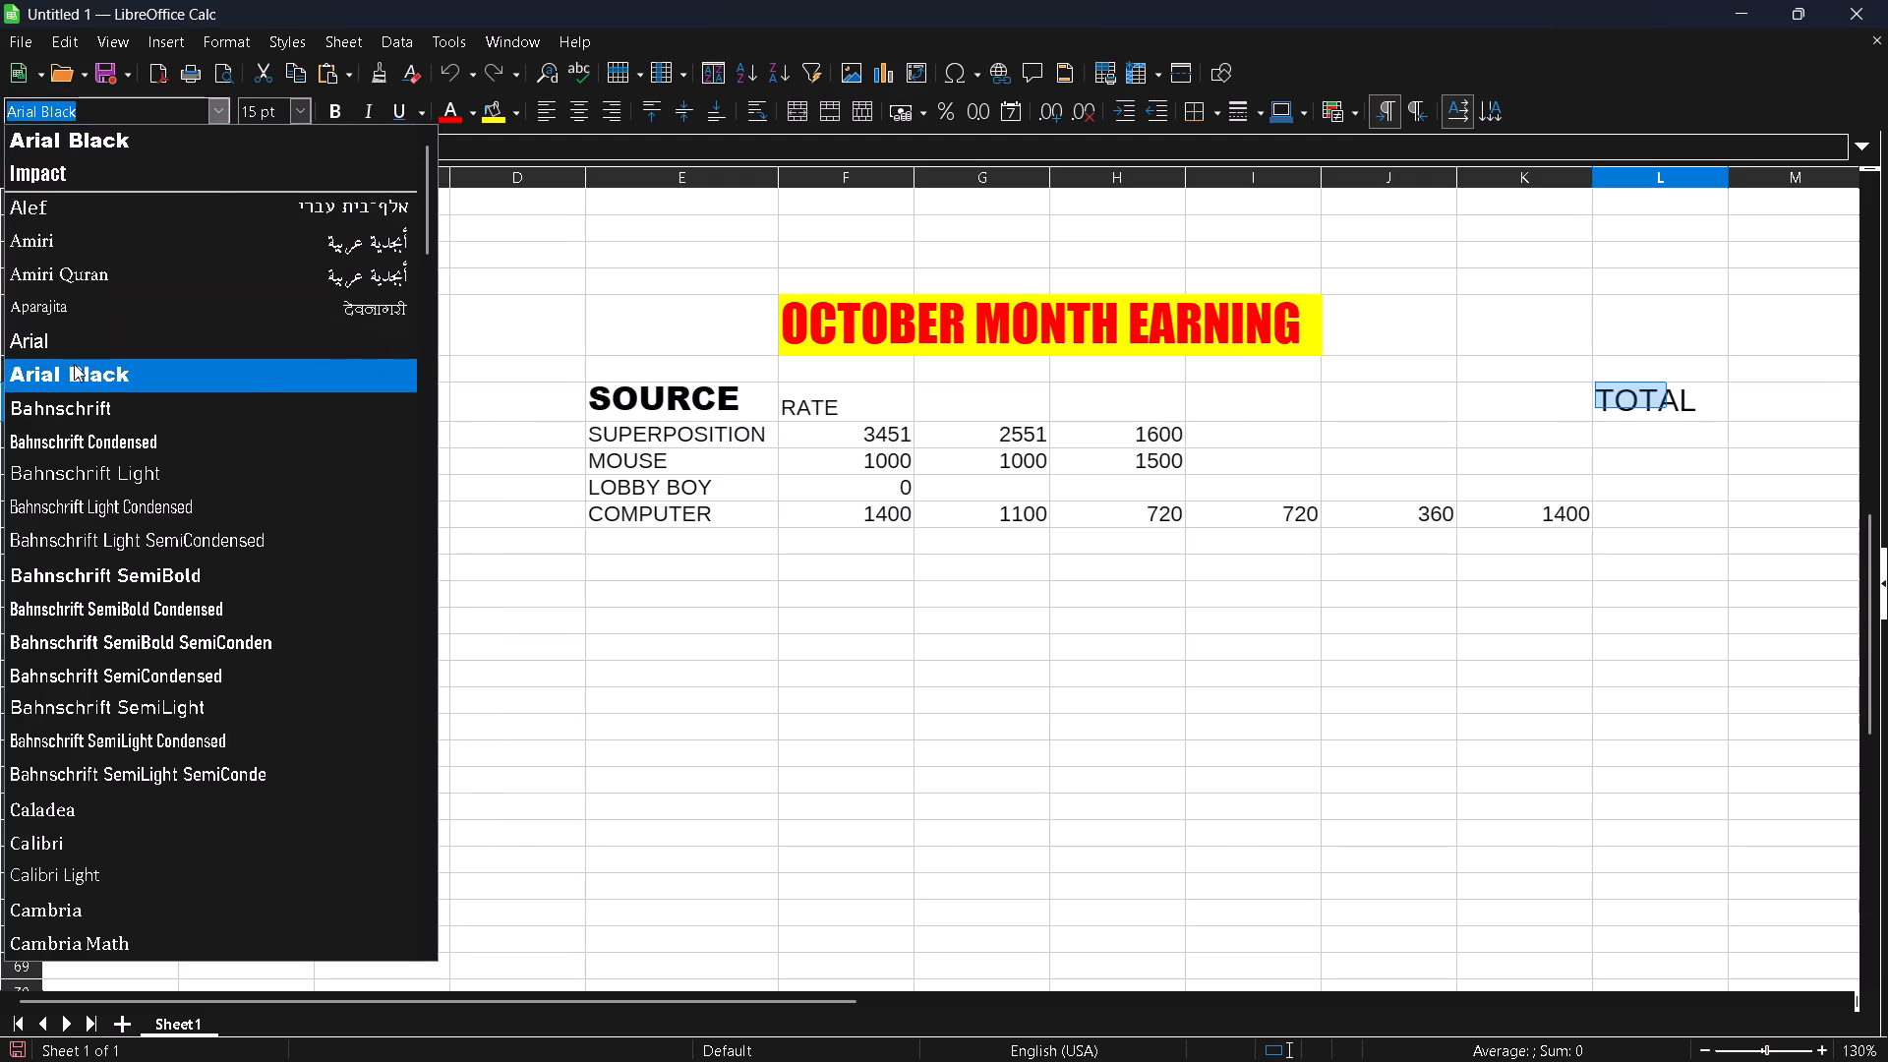
left_click(74, 368)
left_click(1509, 450)
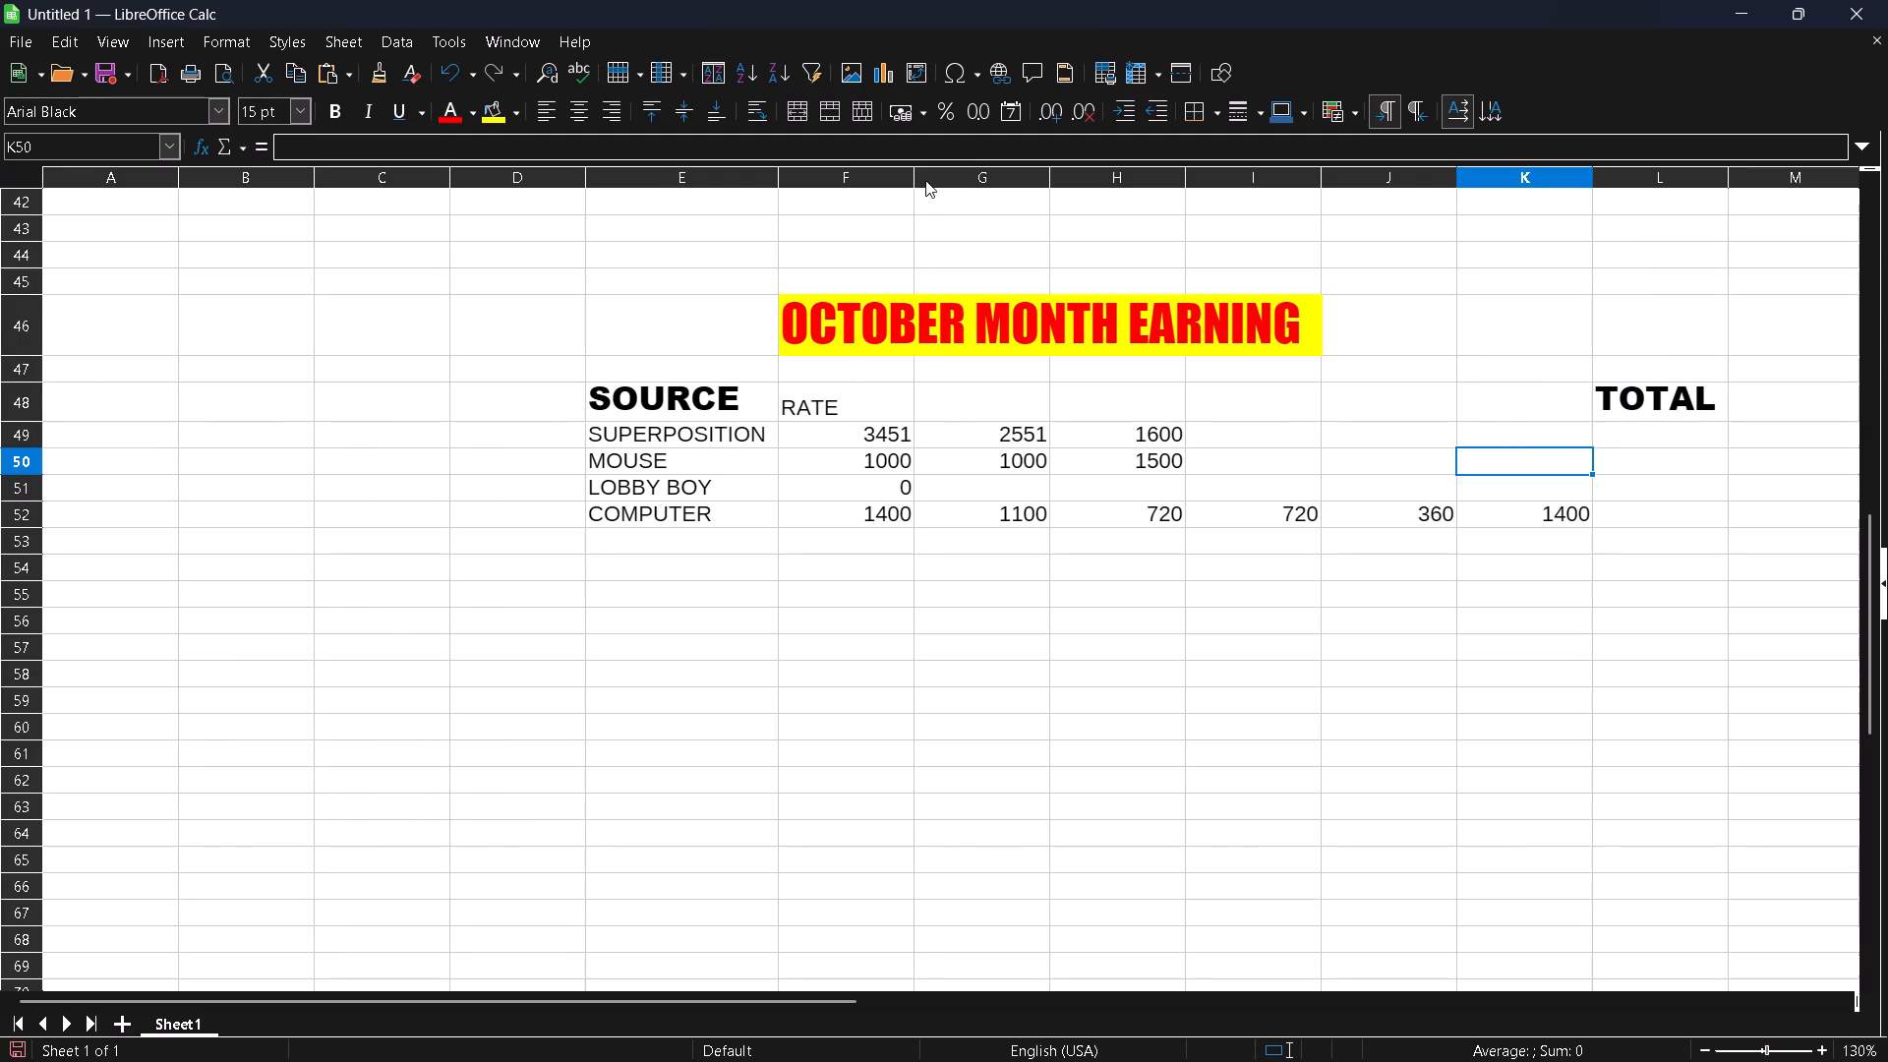
Narrow column F slightly.
left_click_drag(913, 180, 895, 180)
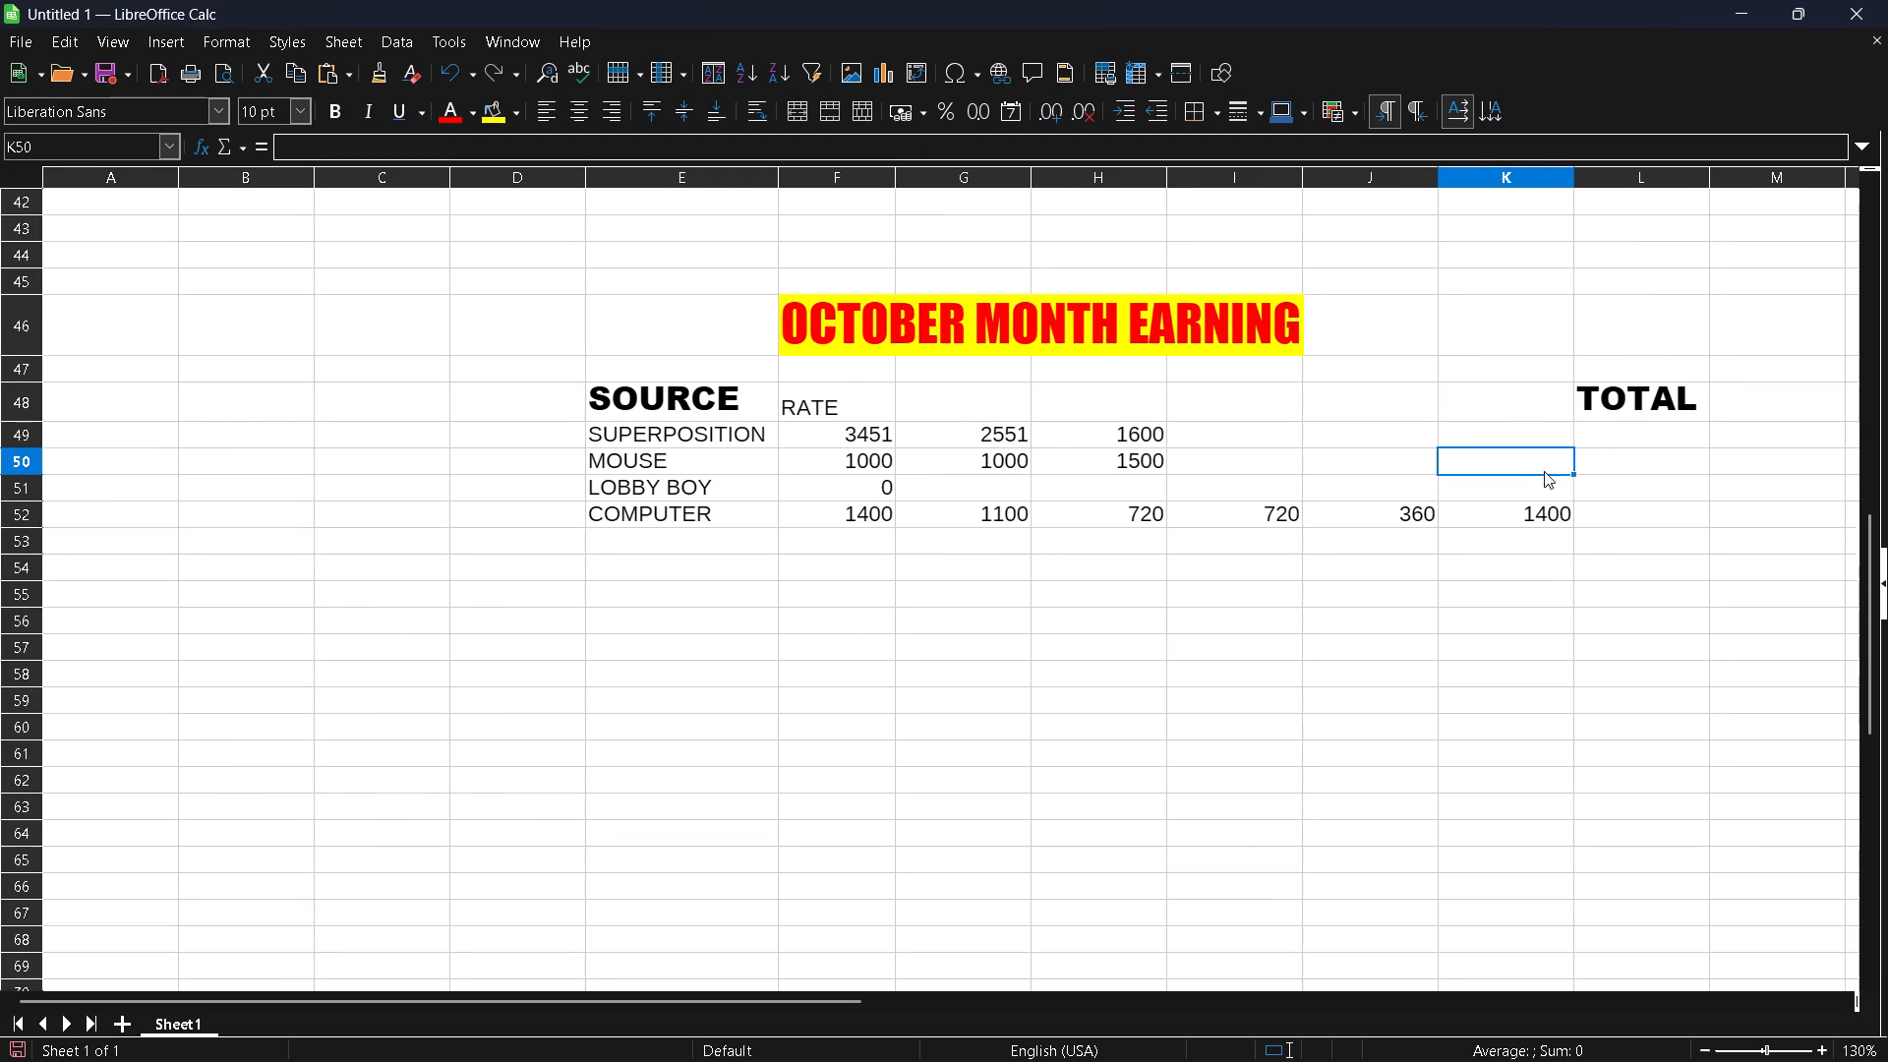
Total the SUPERPOSITION rates in L49 with the formula =SUM(F49+G49+H49).
left_click(1643, 468)
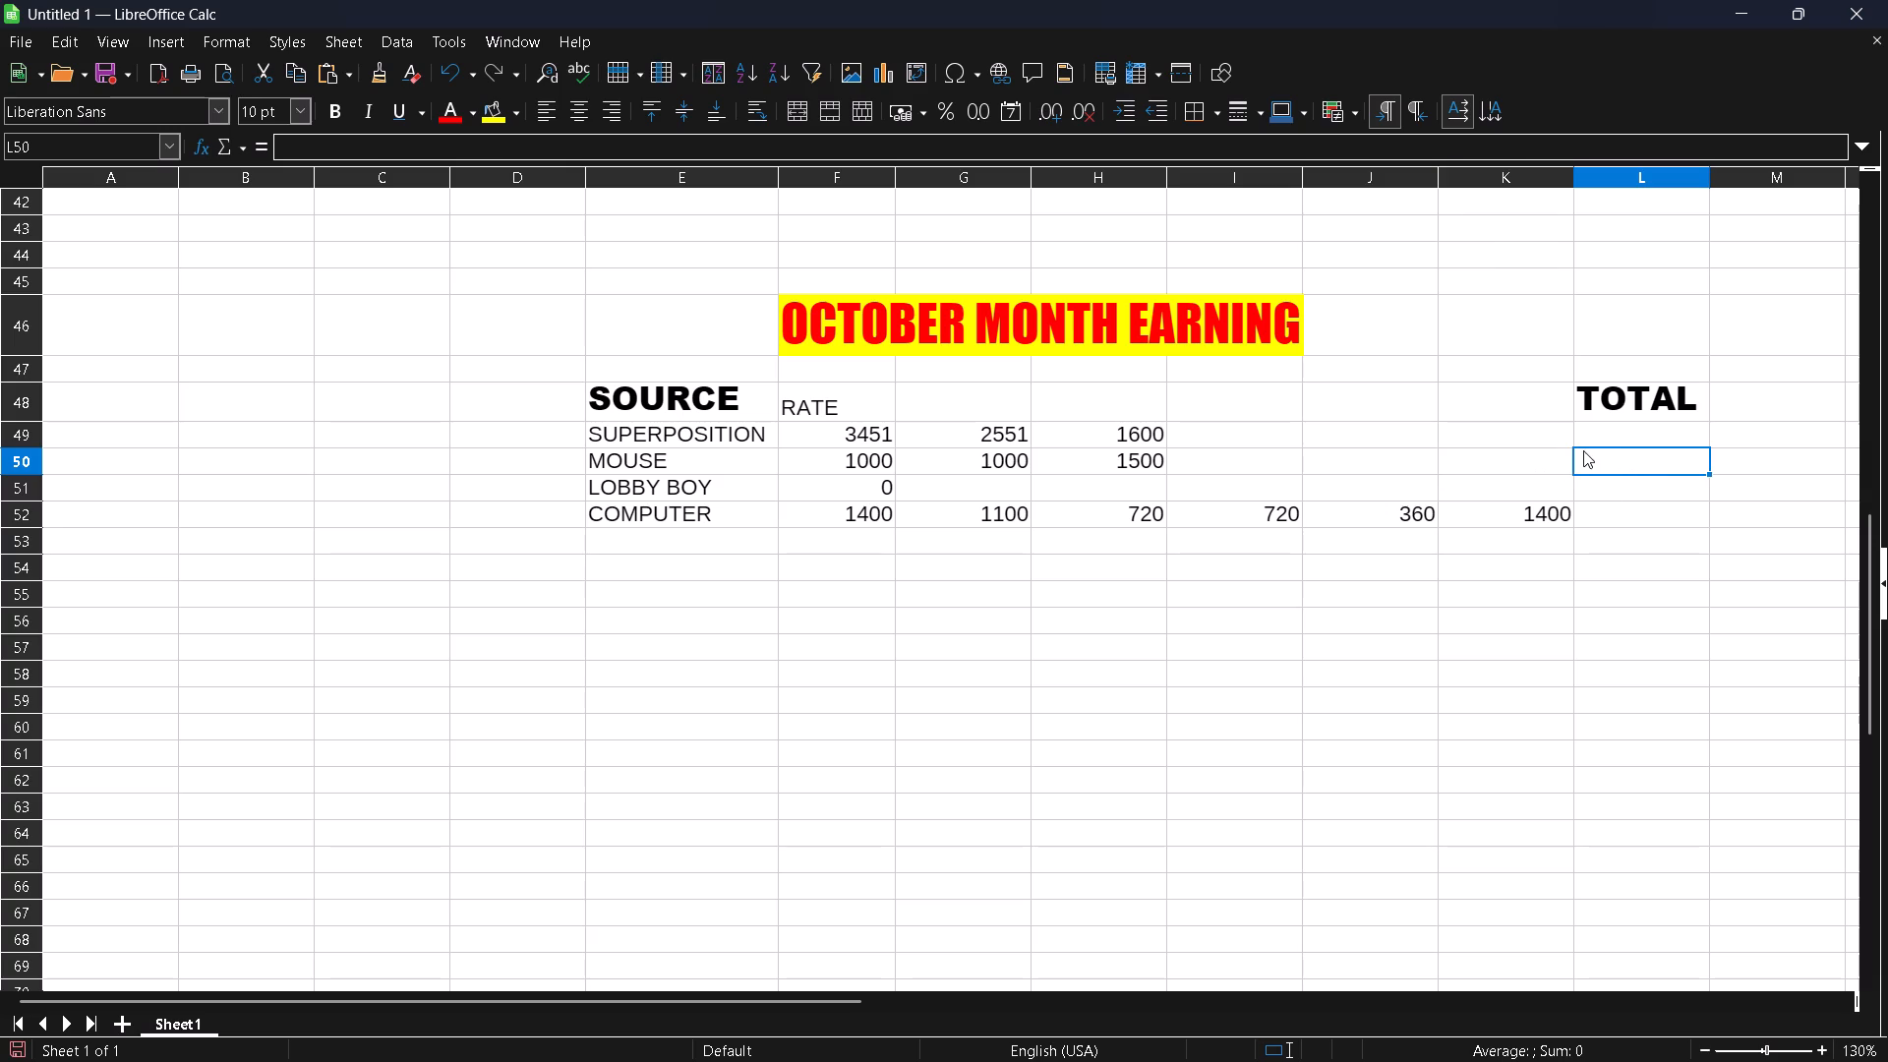
left_click(1596, 438)
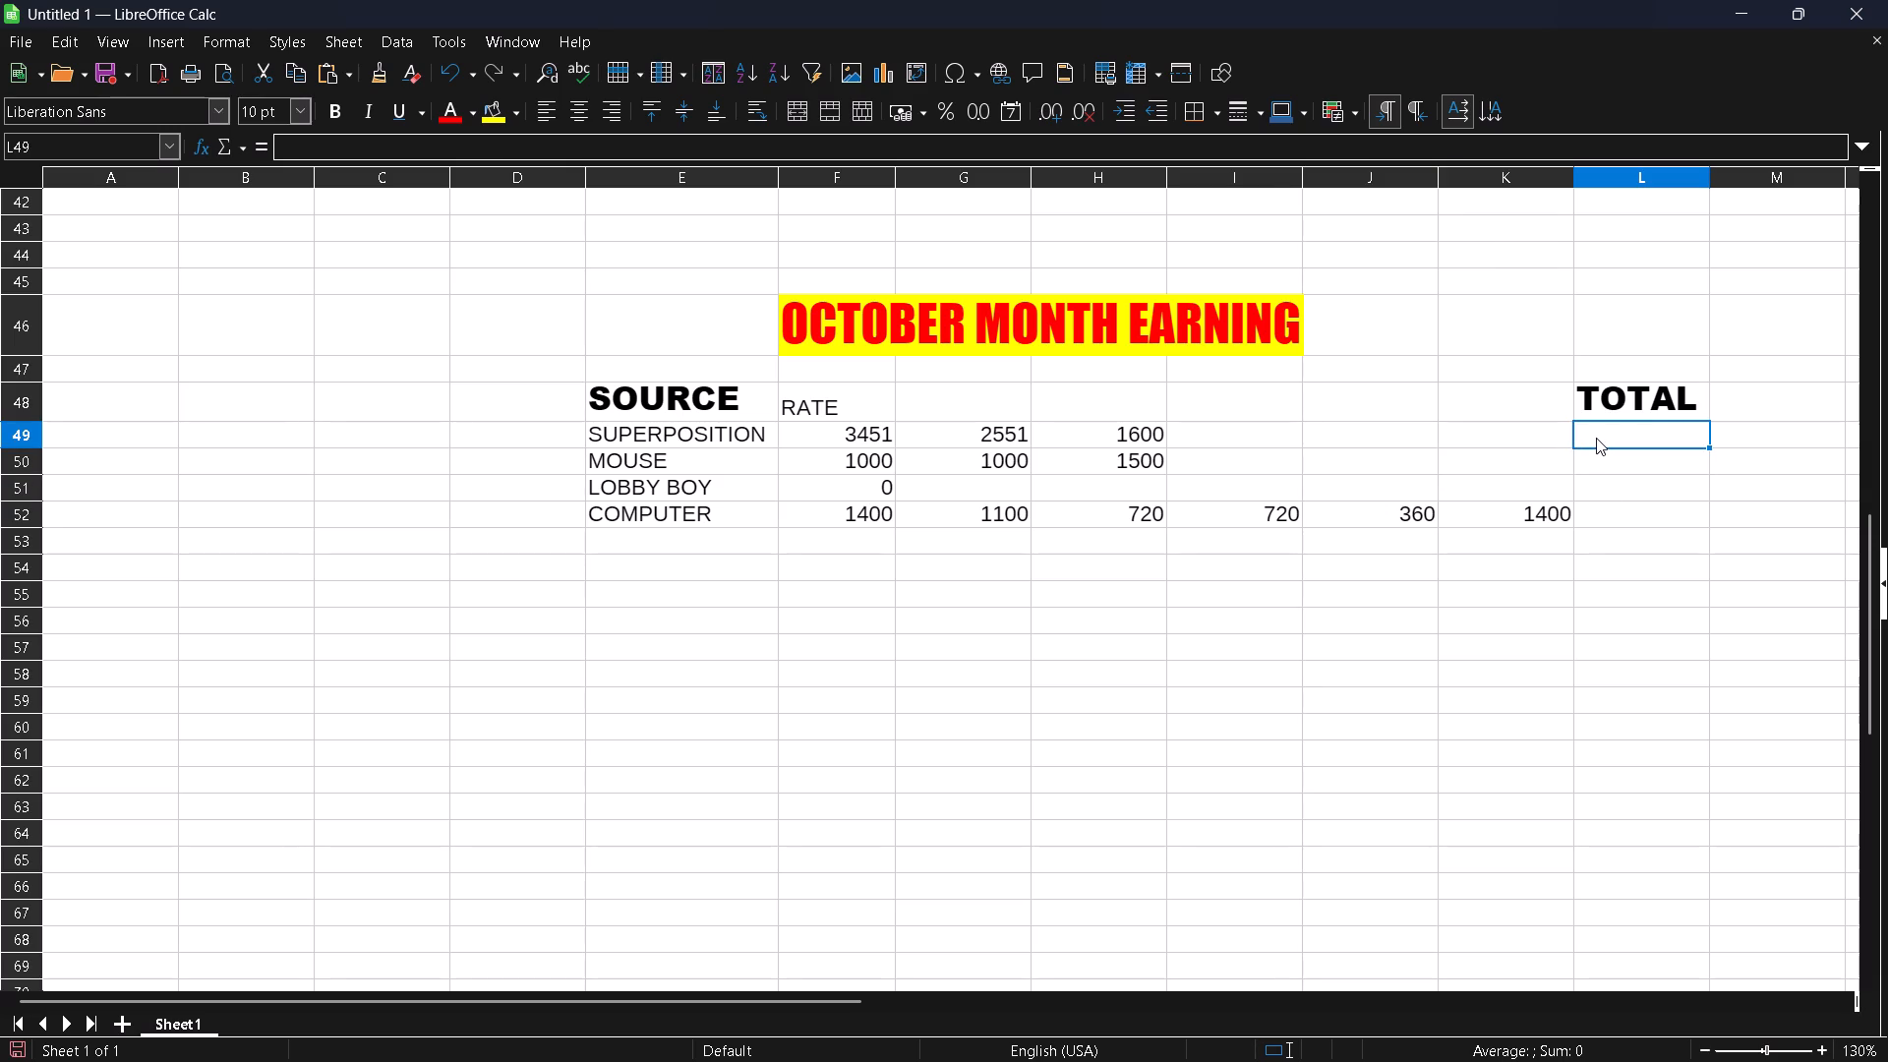
key("equal")
key("shift+parenleft")
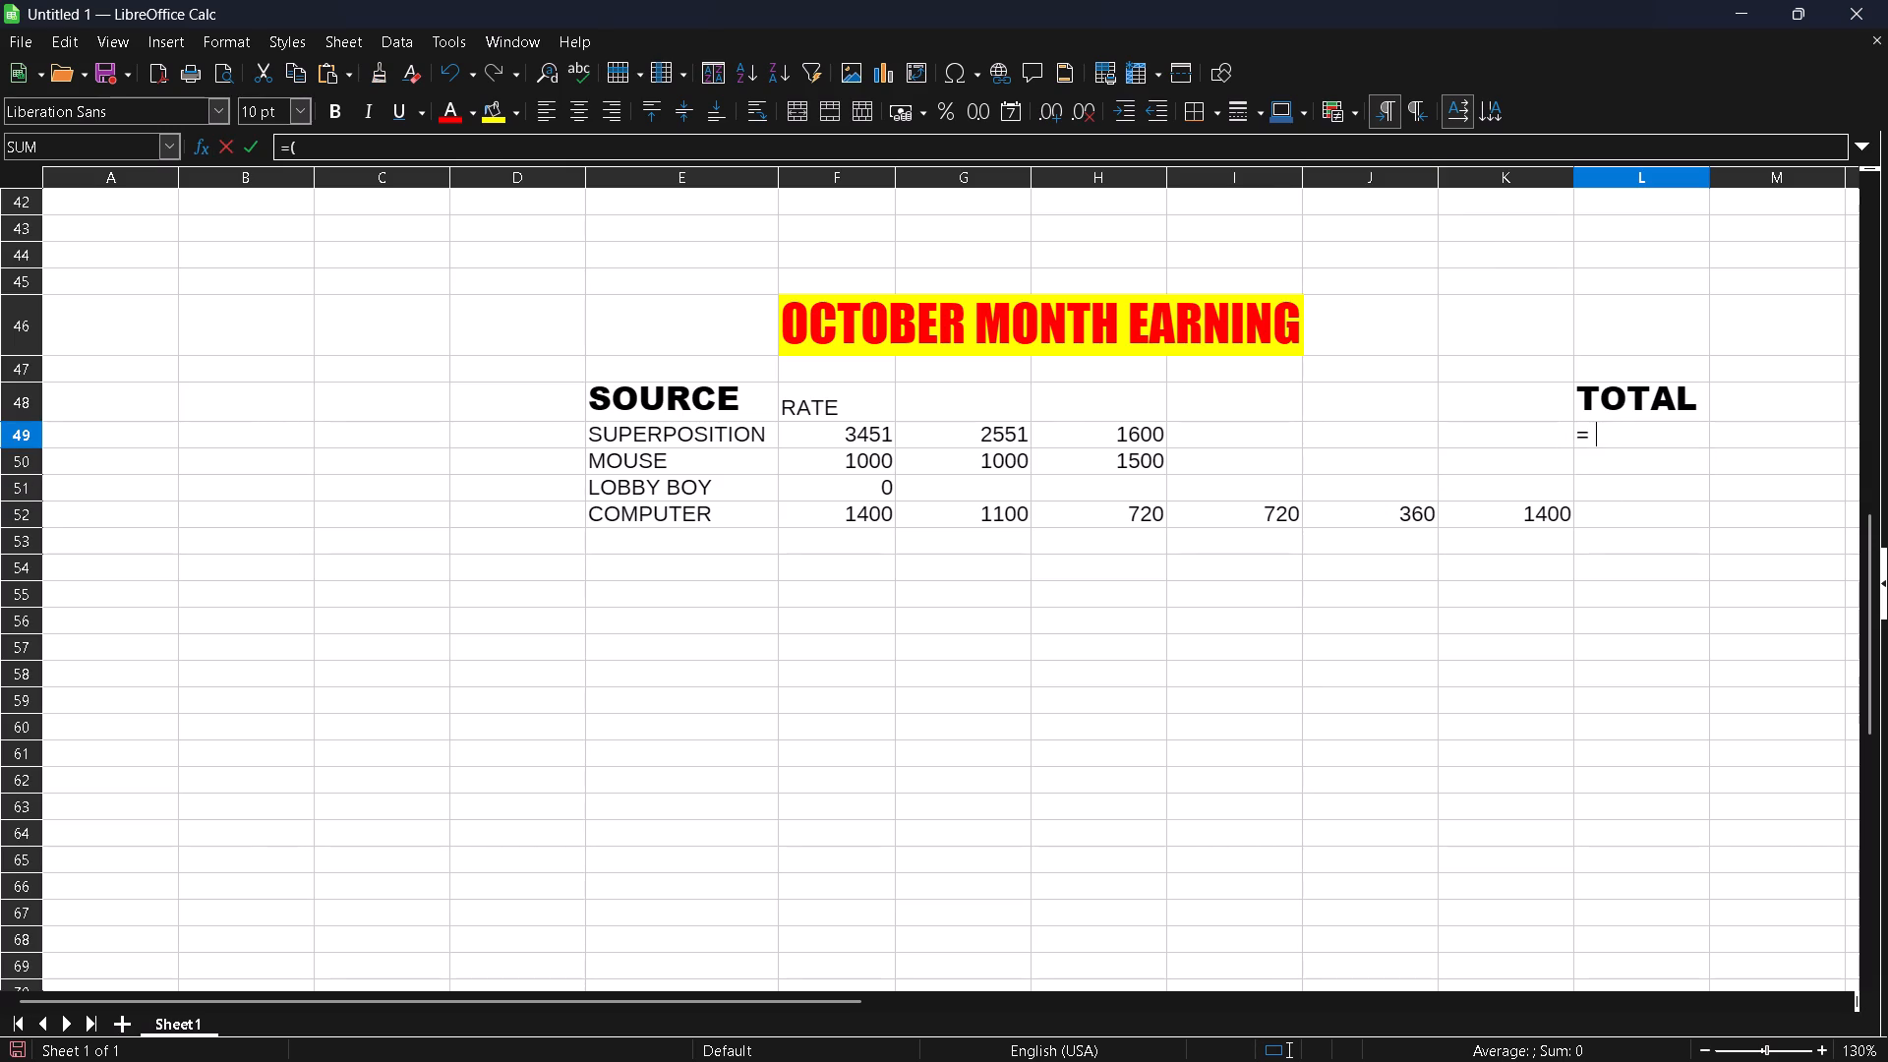
type("SUM")
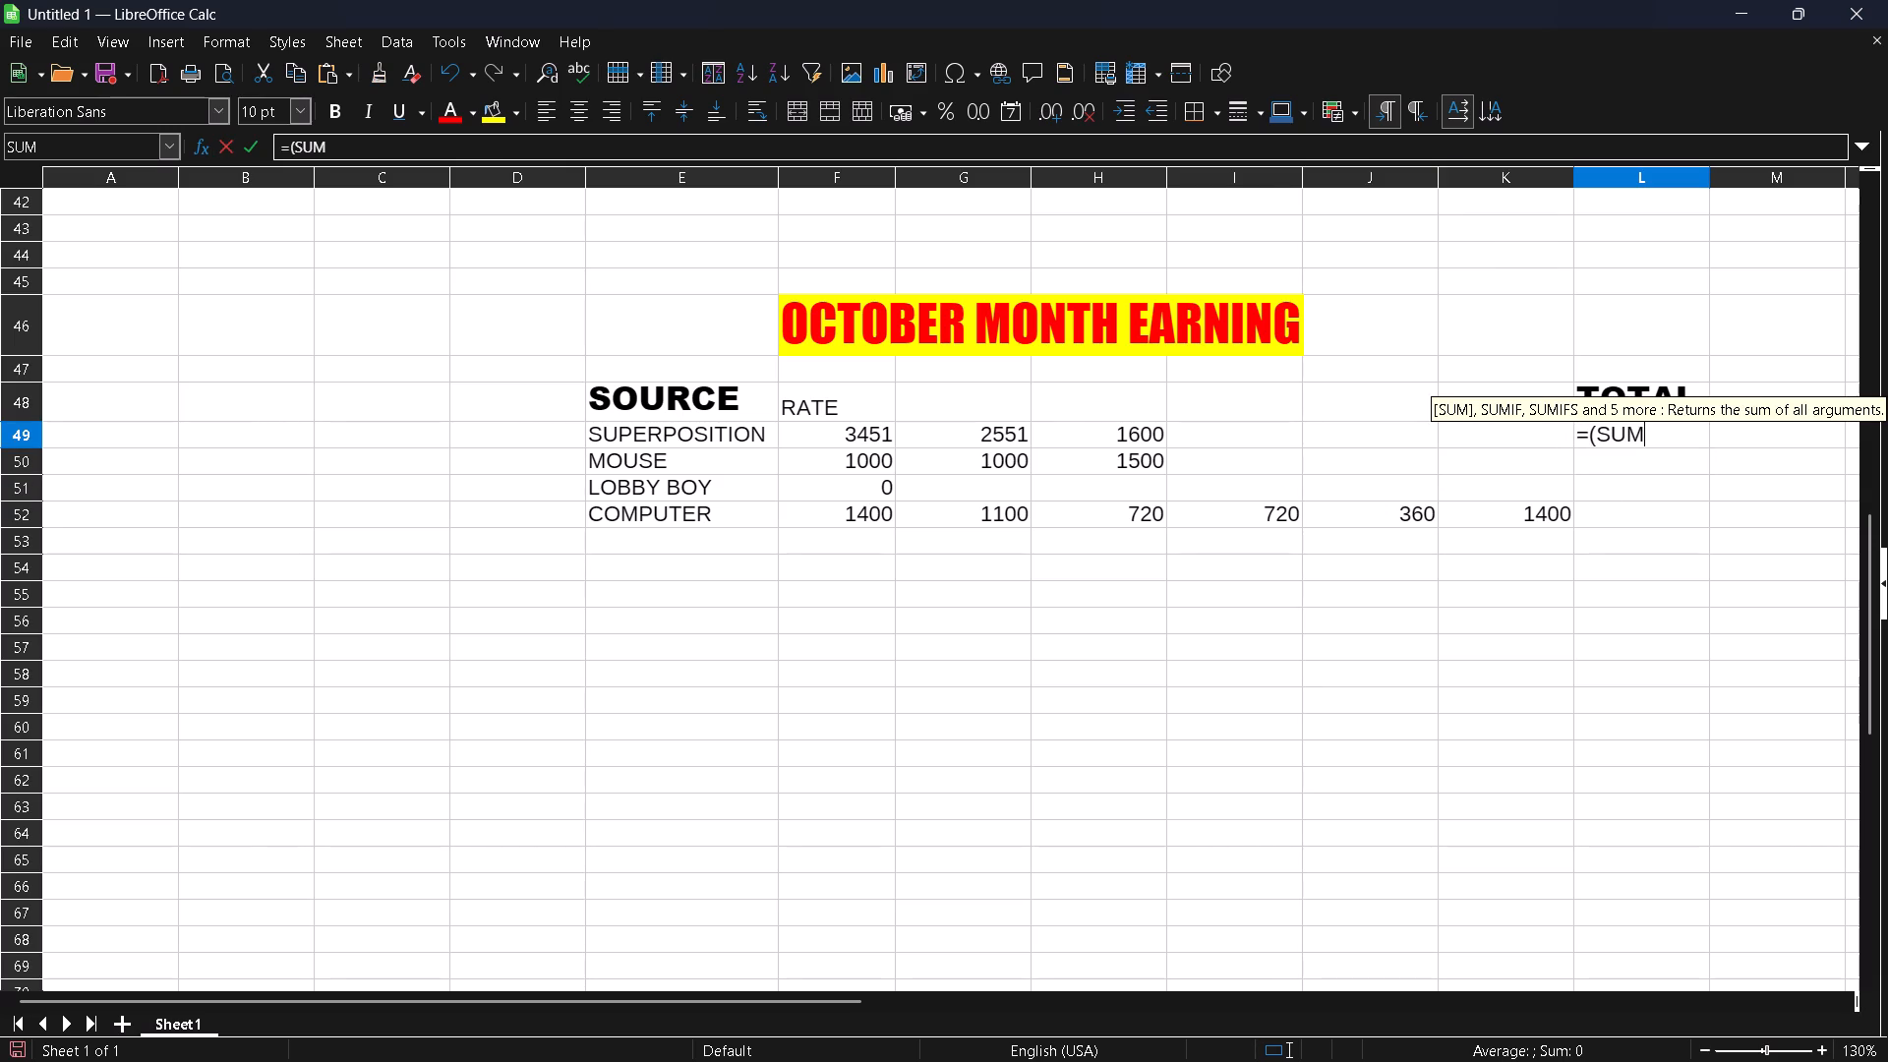
key("BackSpace")
key("BackSpace")
key("BackSpace")
key("BackSpace")
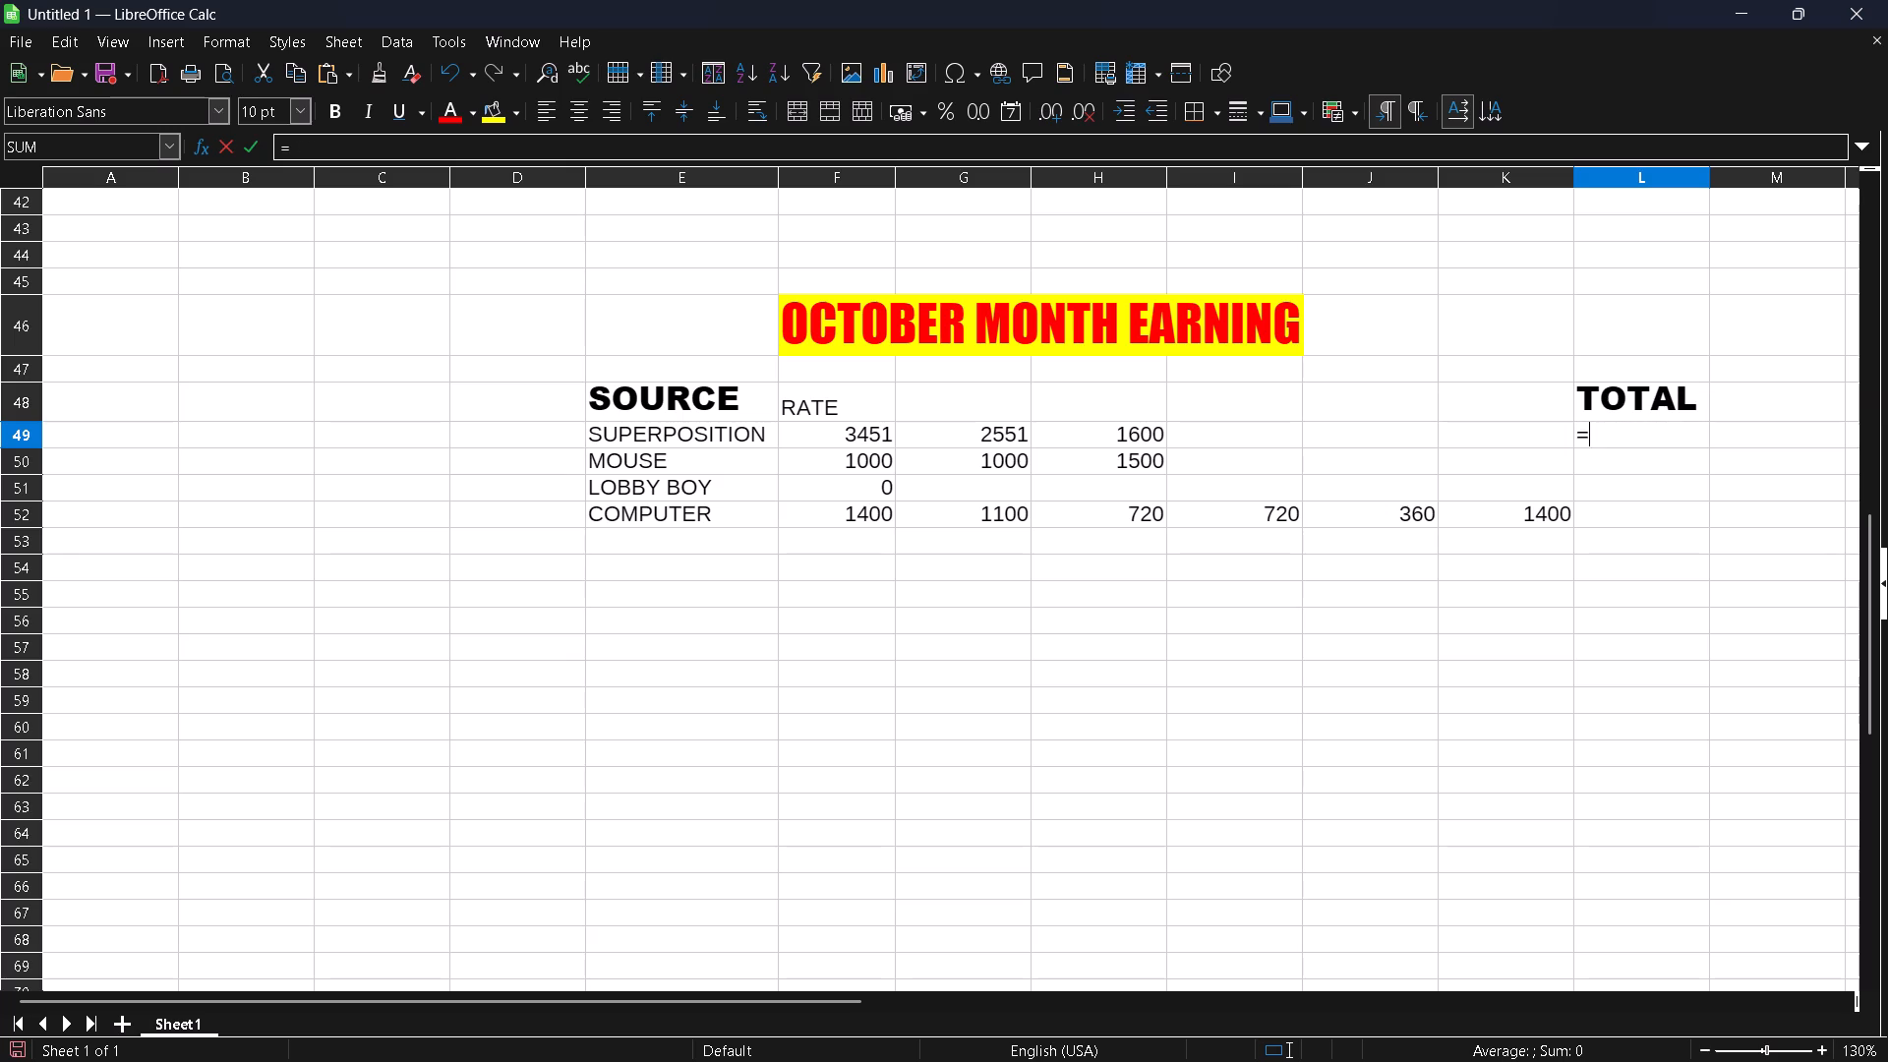
type("SUM")
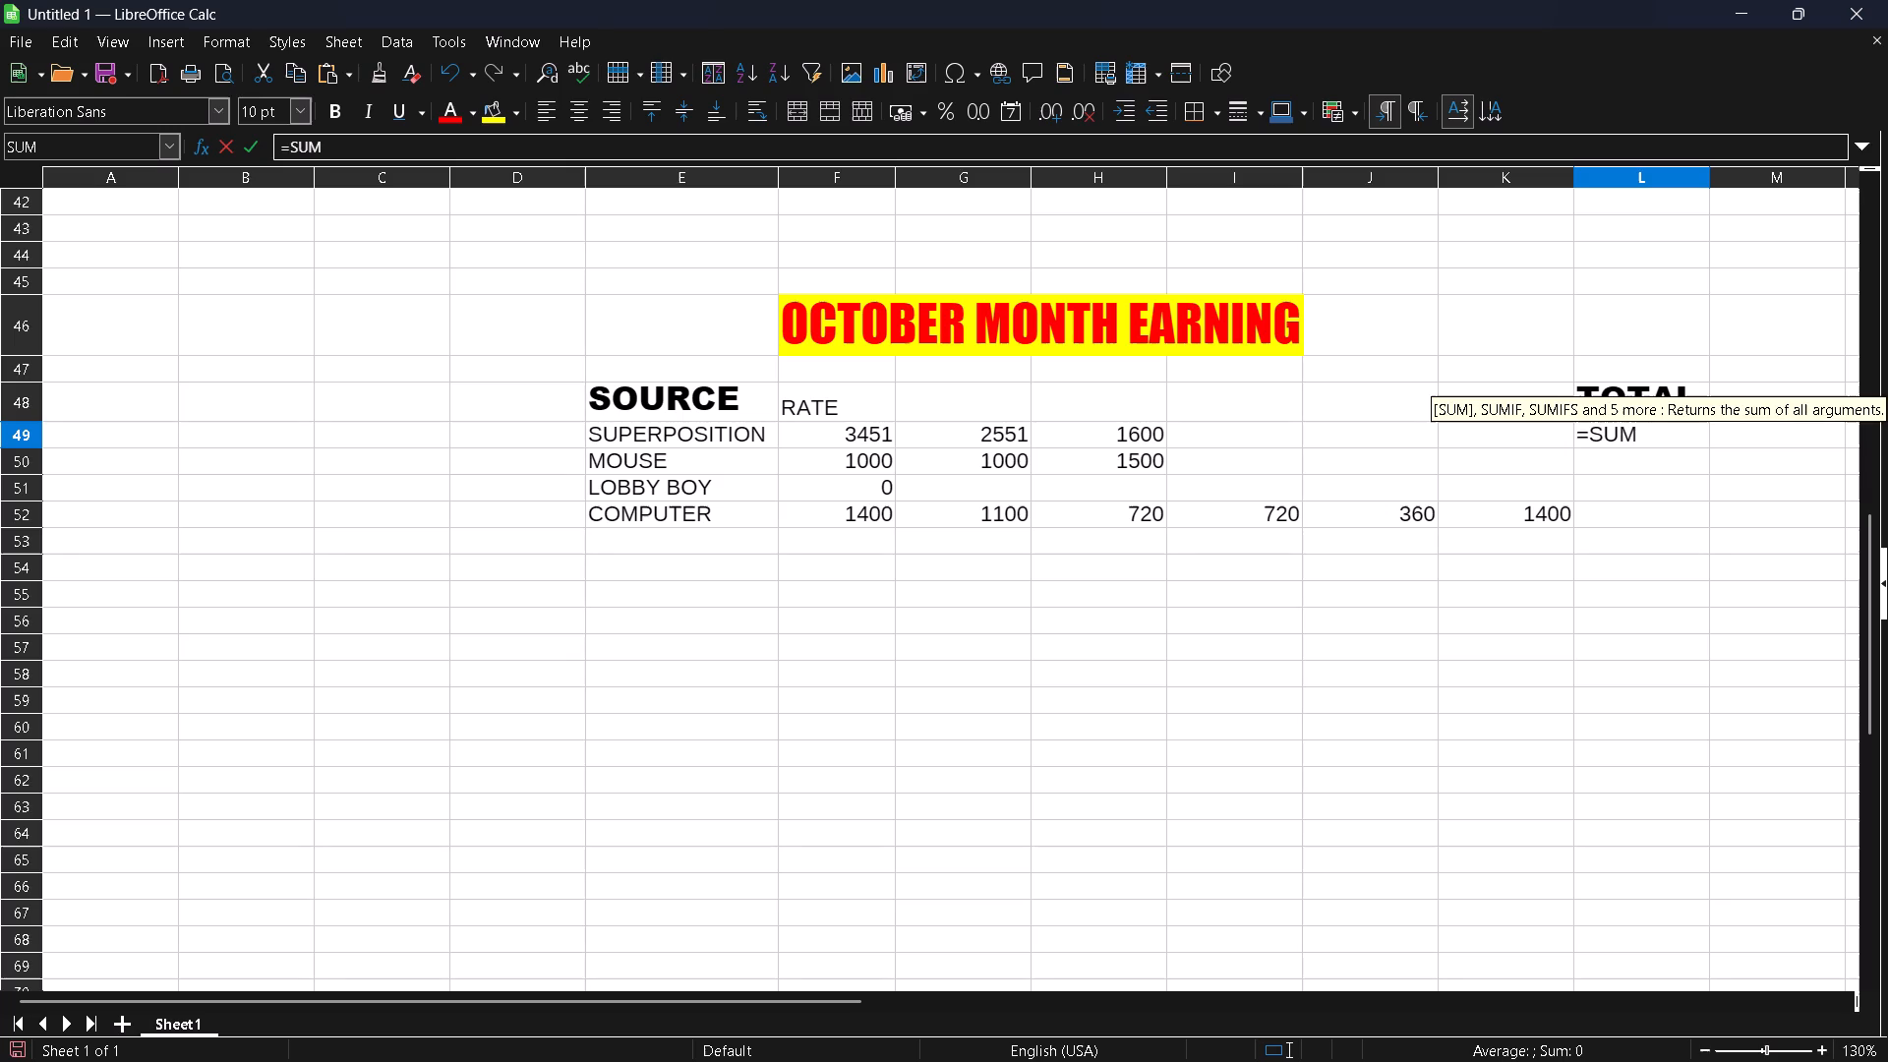
key("shift+parenleft")
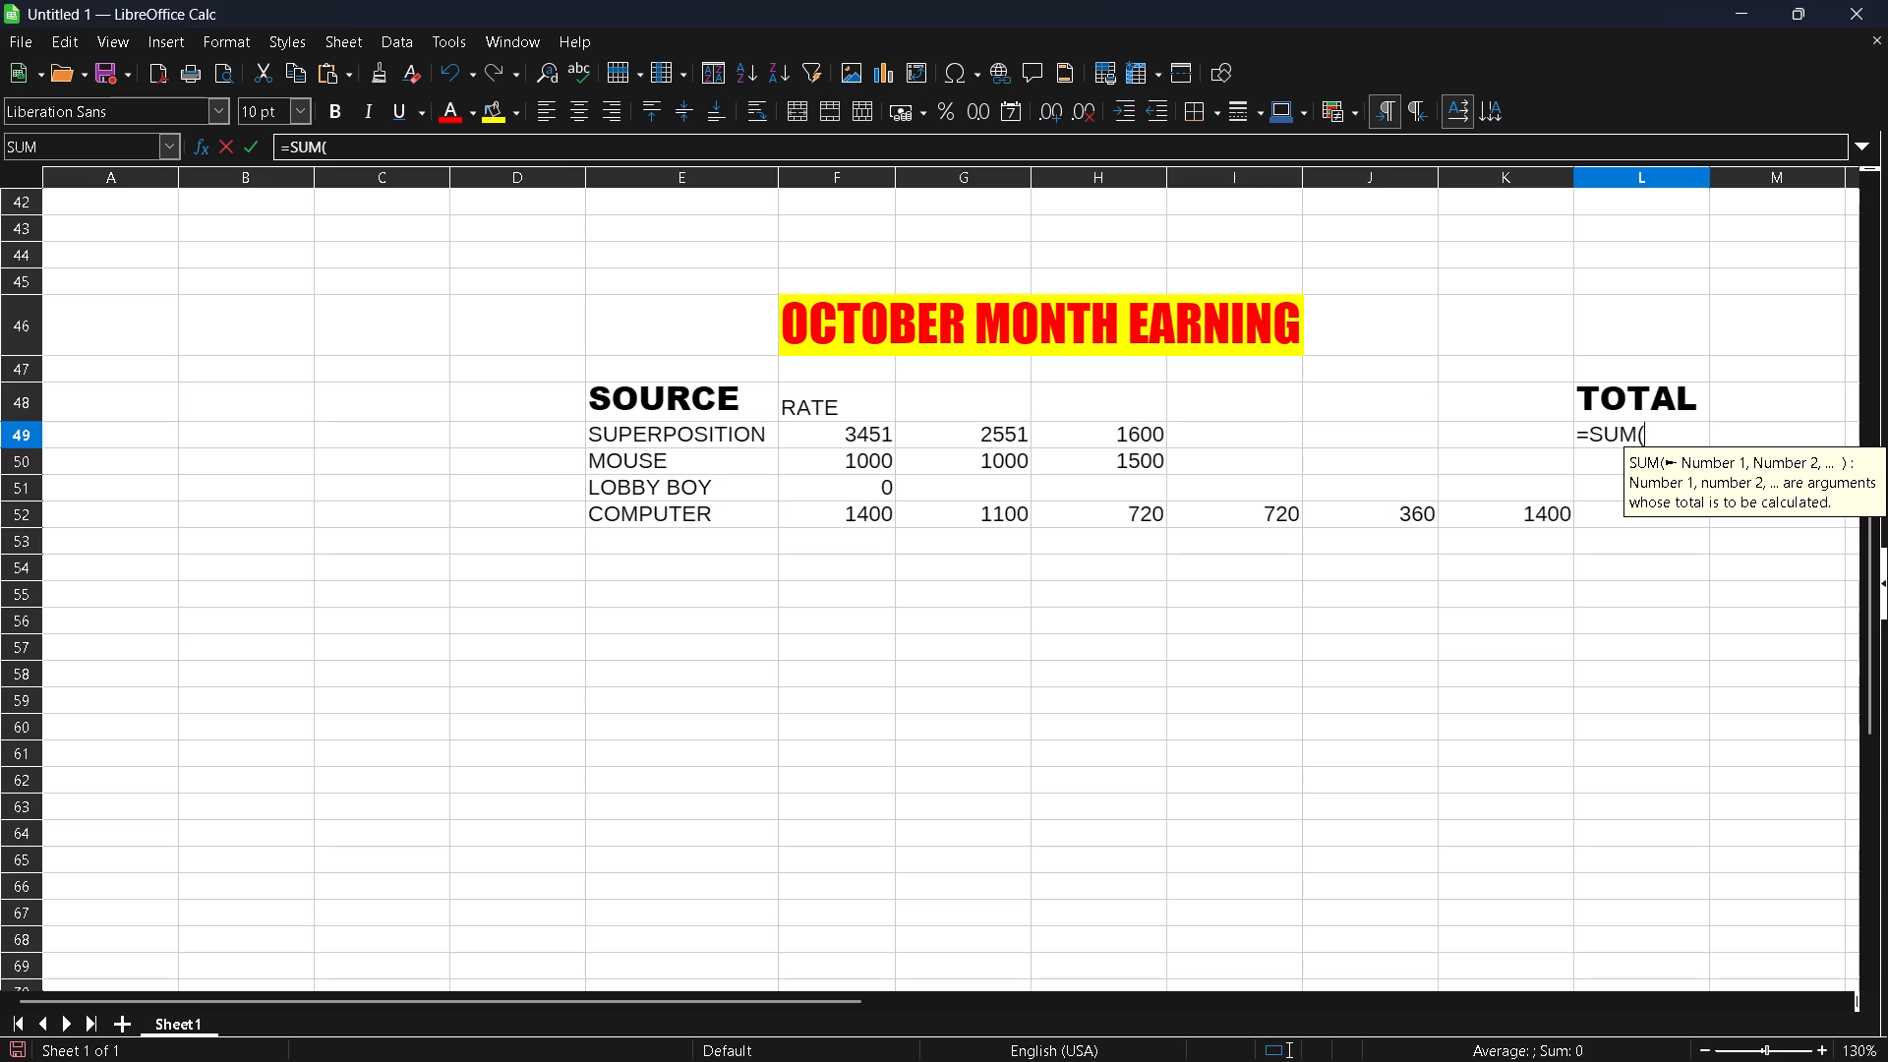
type("F49")
key("plus")
type("G49+")
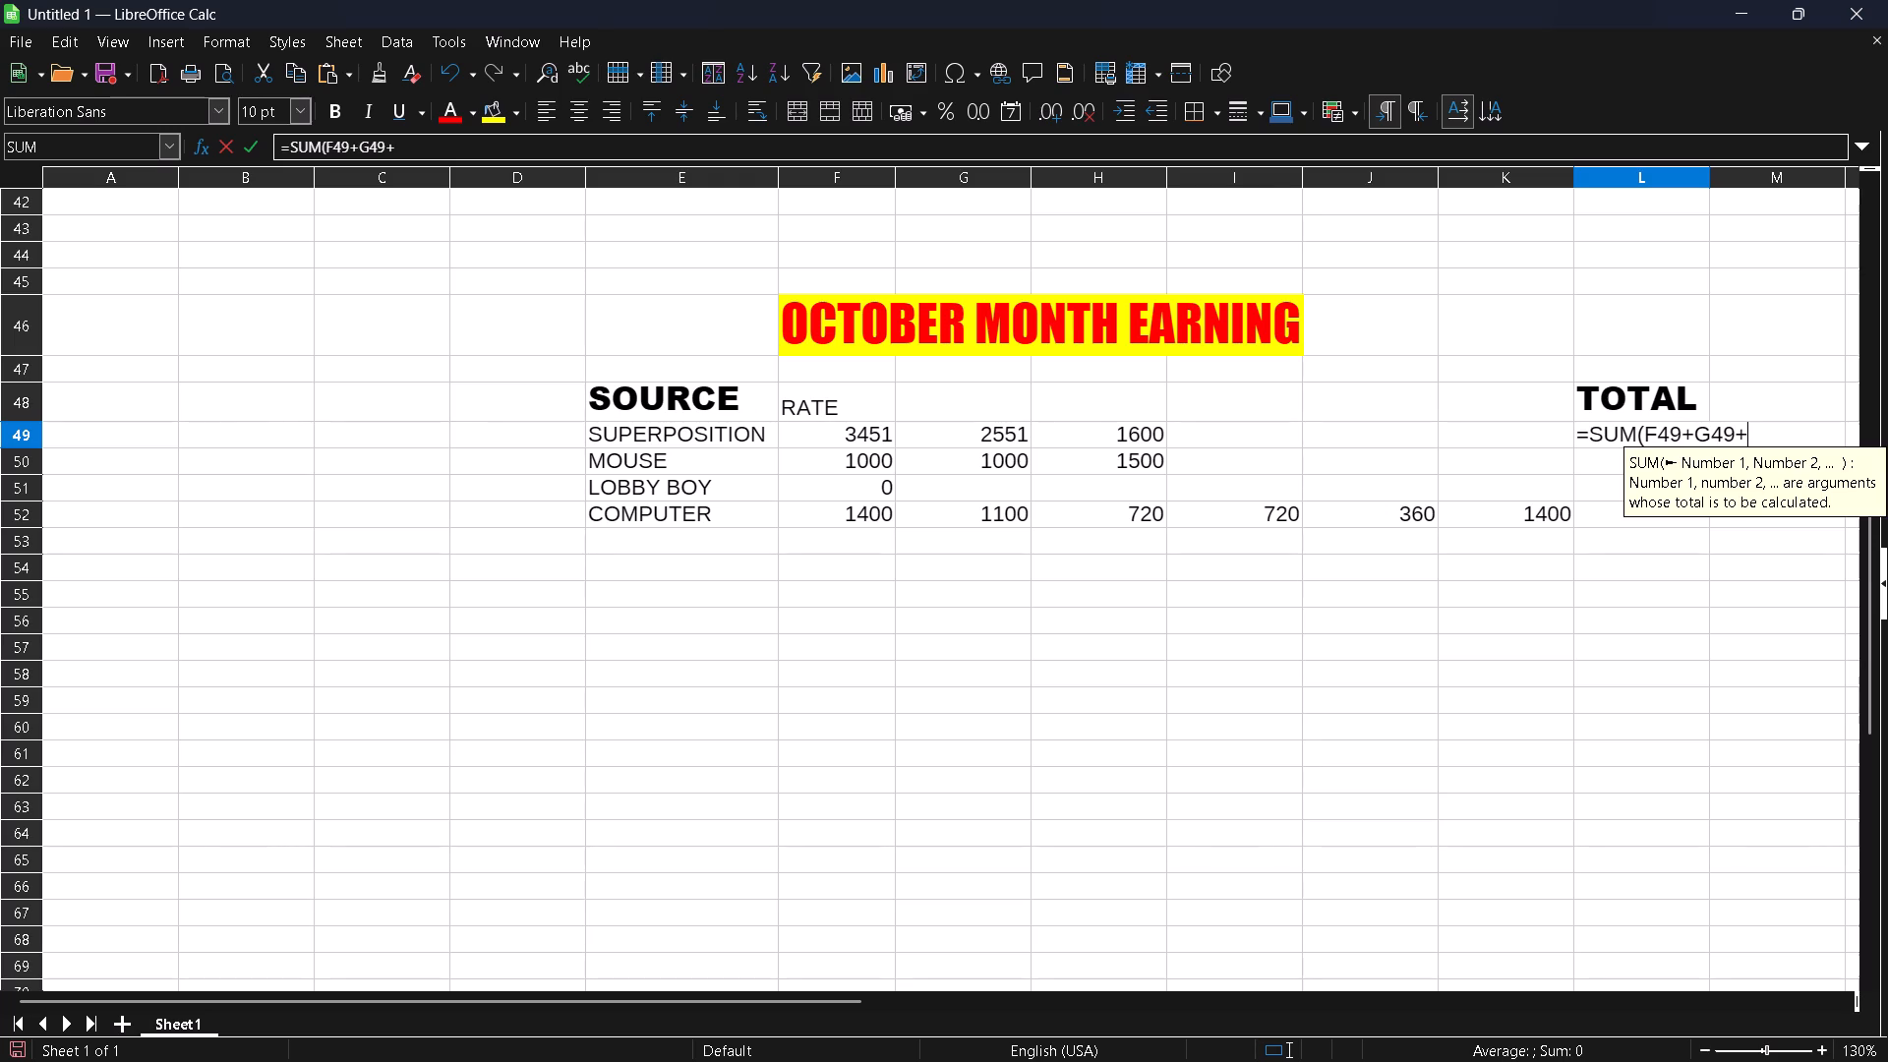
type("H49")
key("shift+parenright")
key("Return")
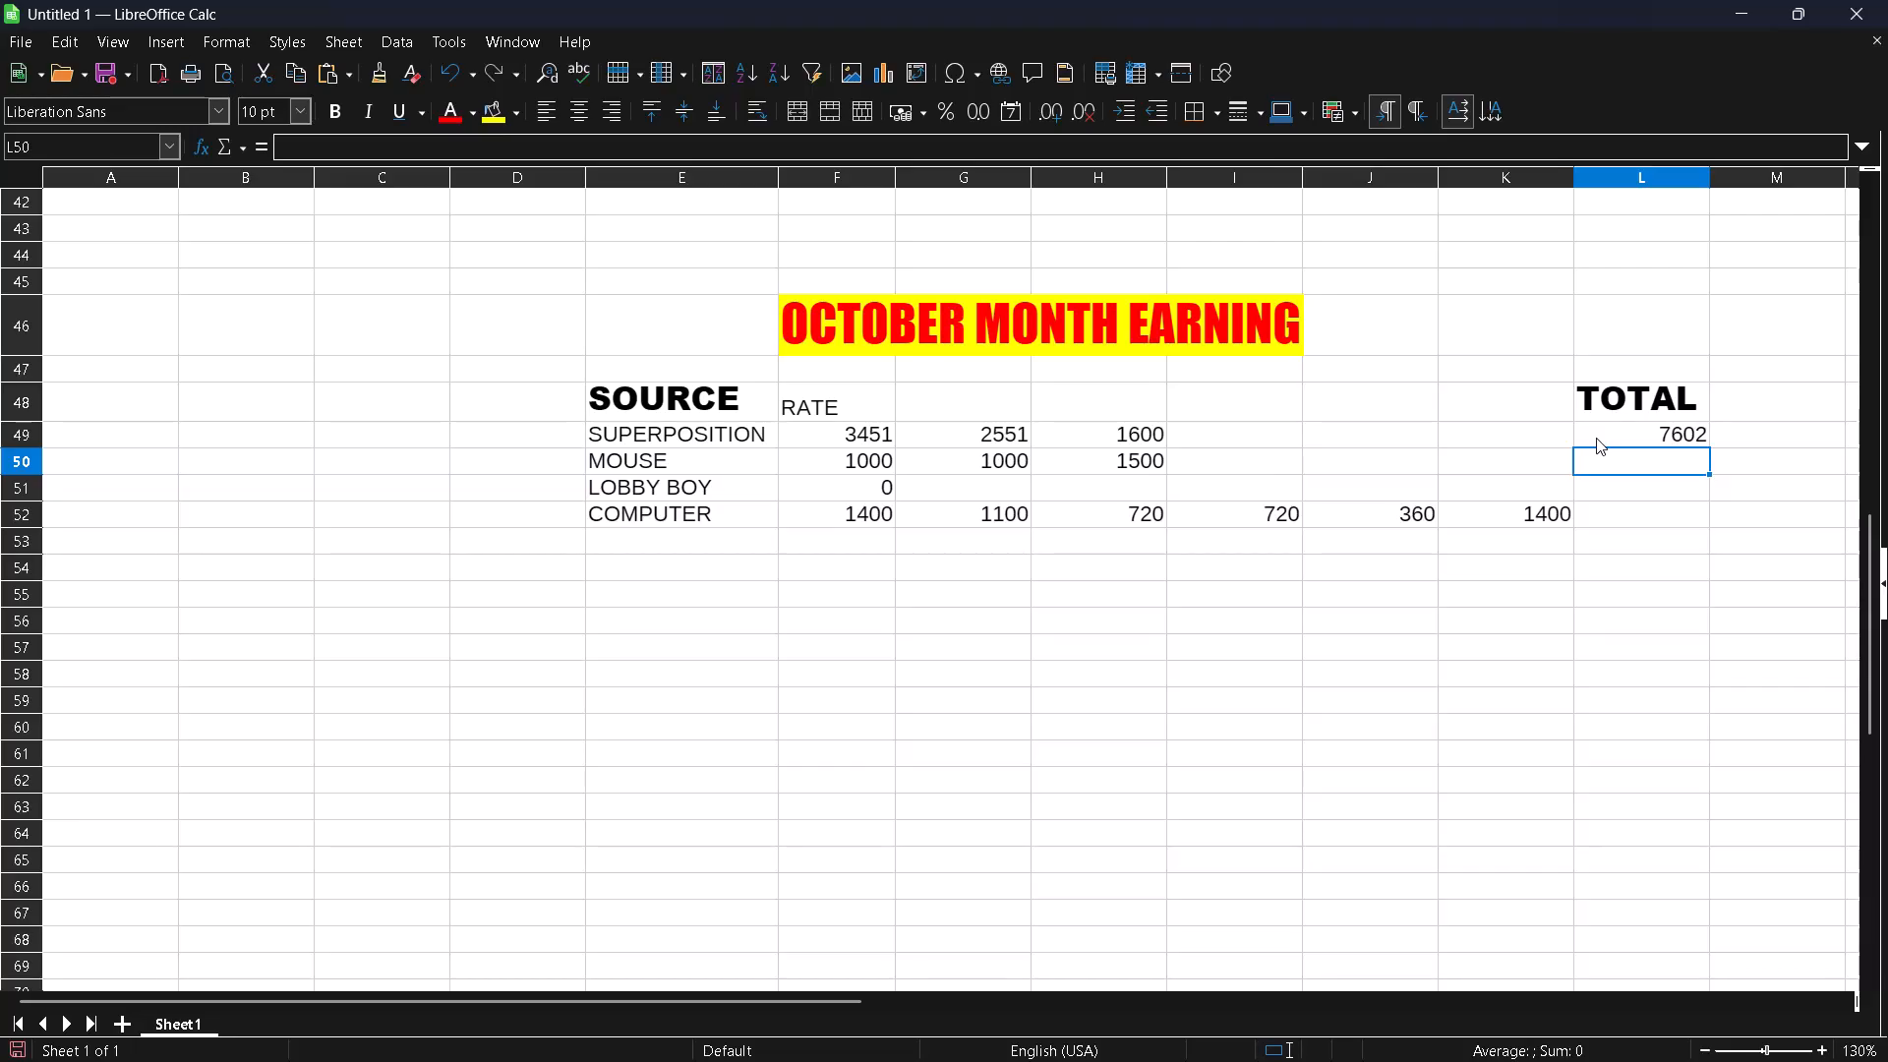
Total the MOUSE rates in L50 with a SUM formula that adds F50, G50 and H50.
type("=SUM")
key("shift+parenleft")
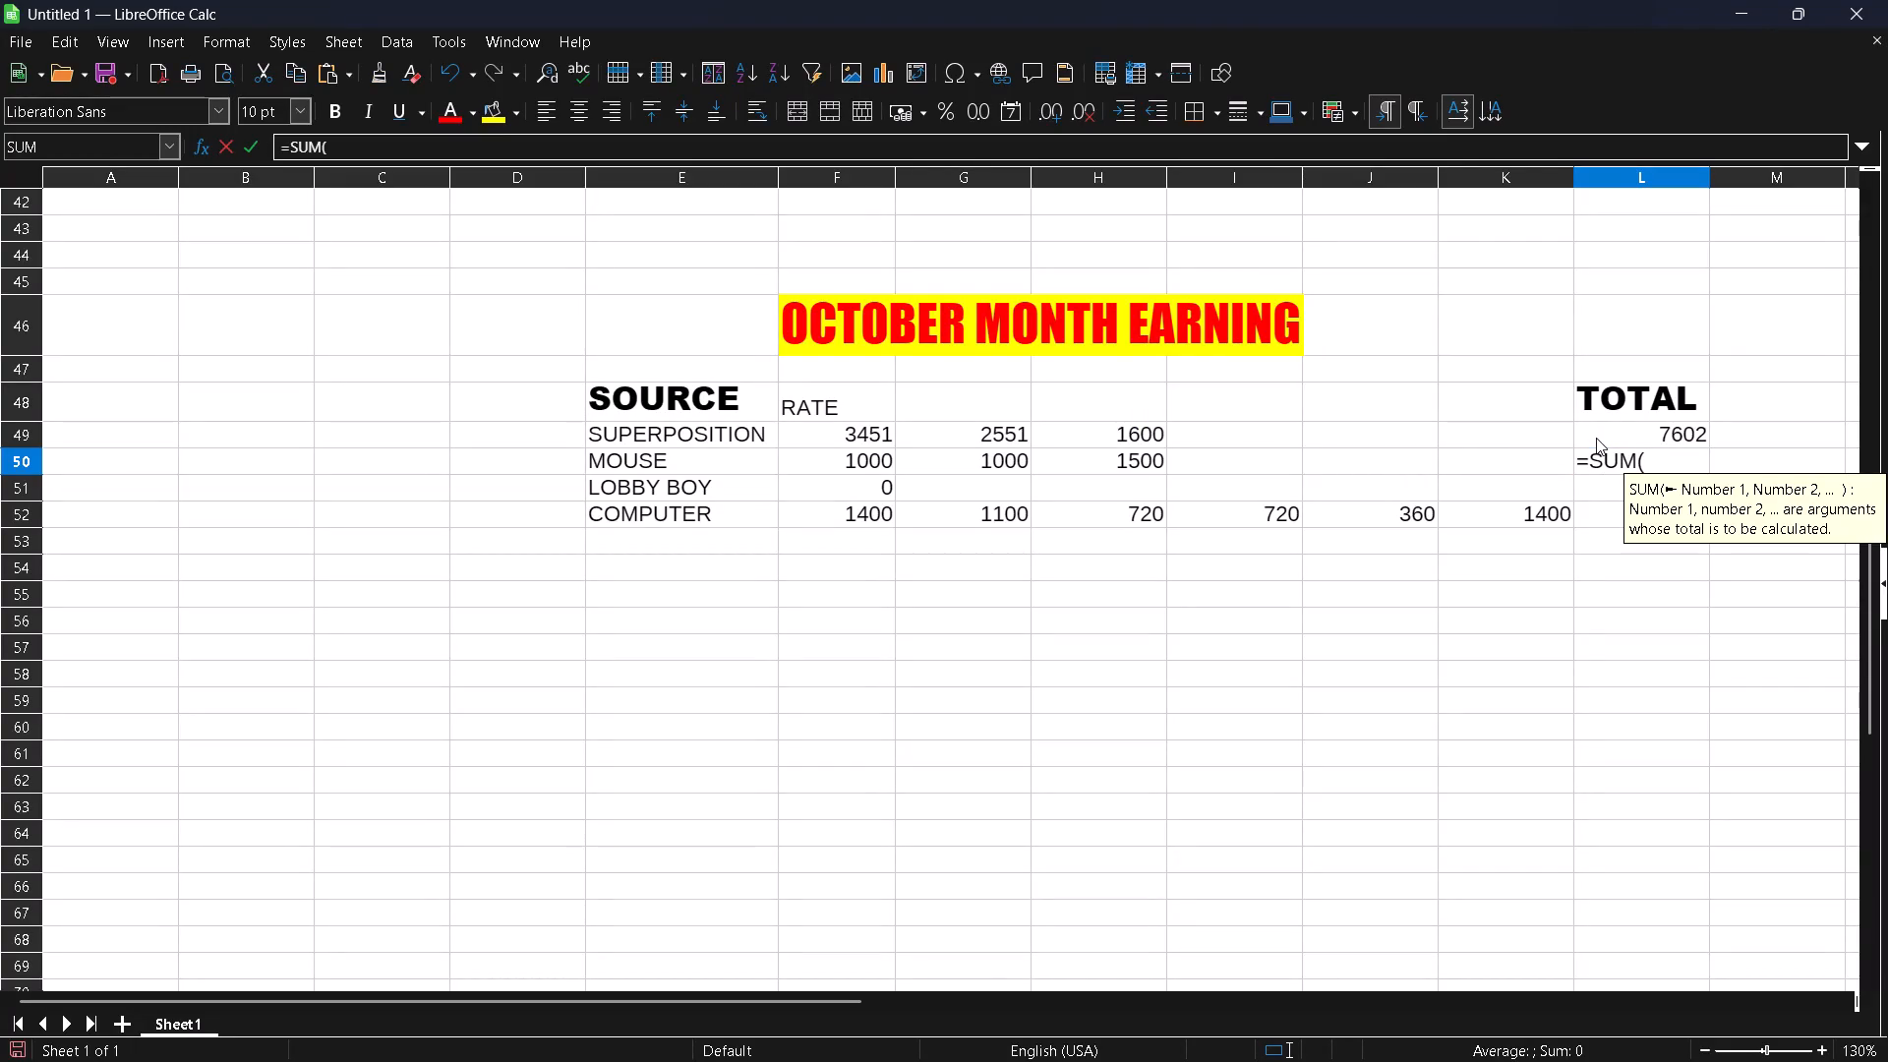
type("F50")
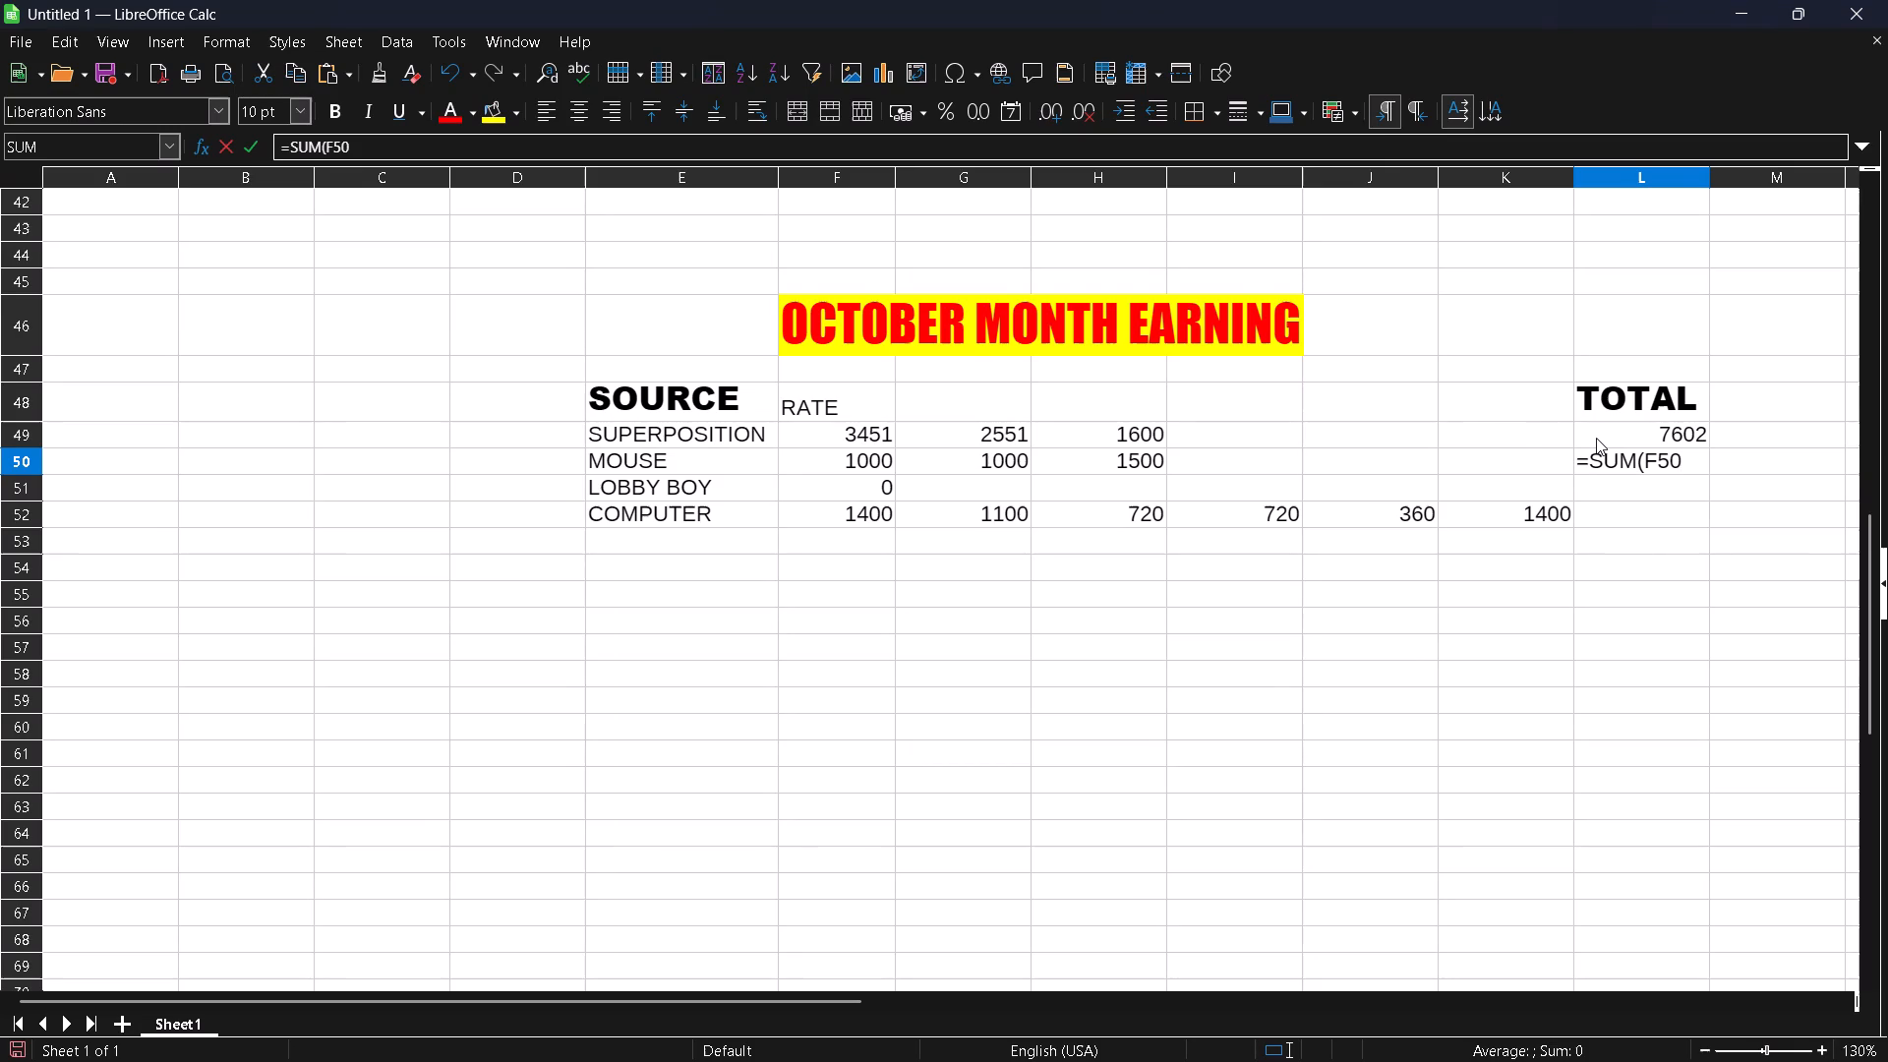
key("plus")
key("plus")
type("G50+")
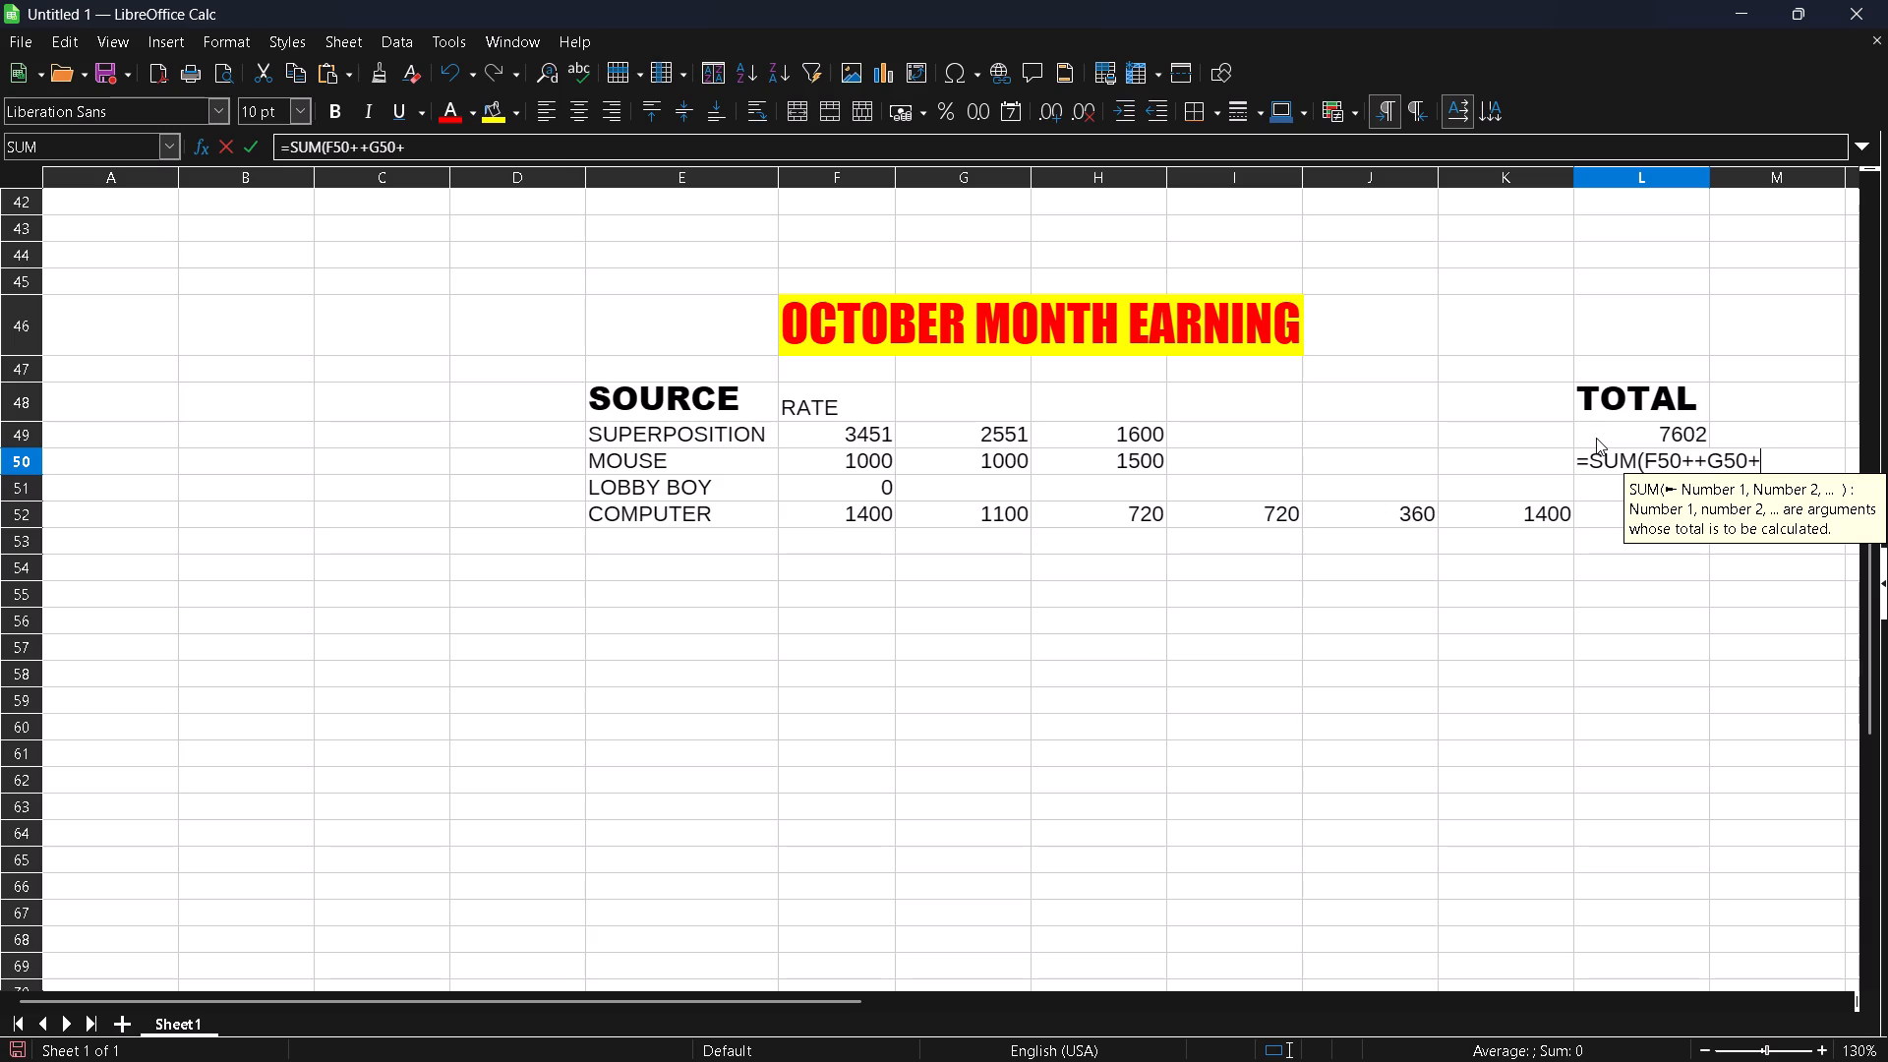
type("H50")
key("shift+parenright")
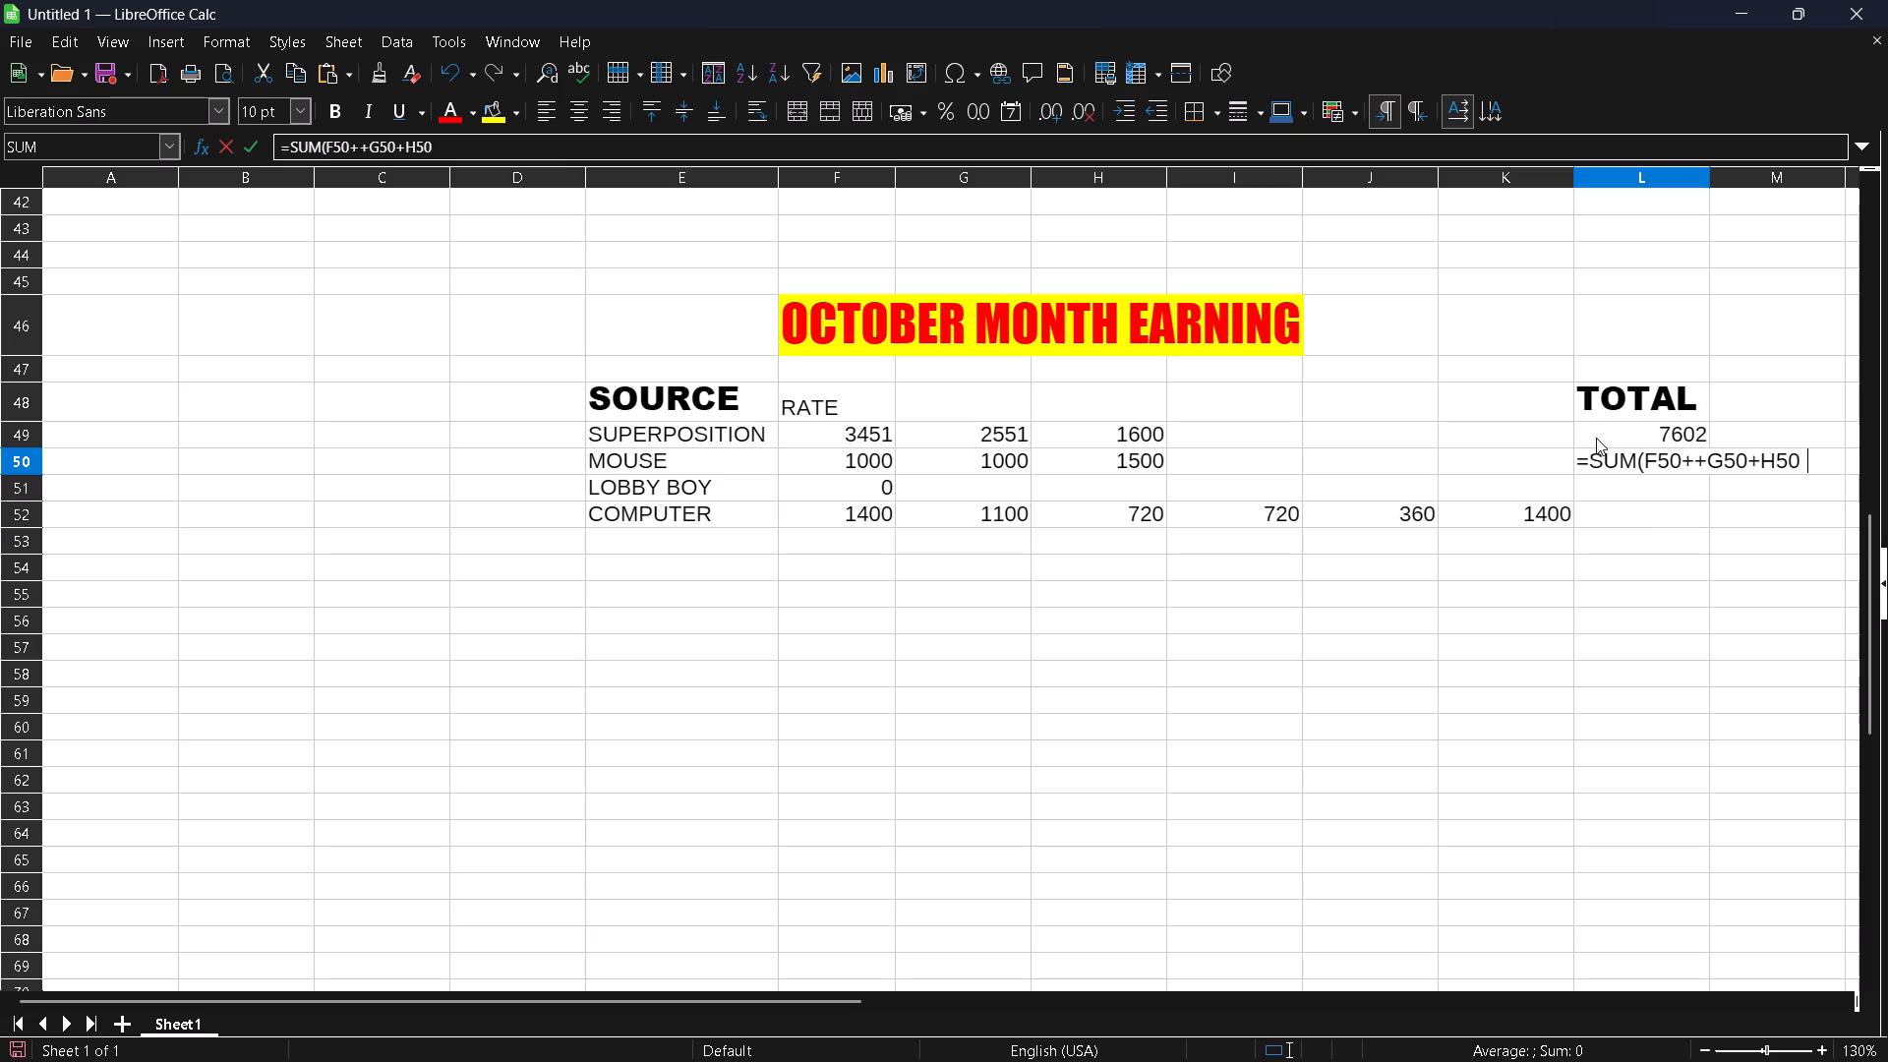
key("Return")
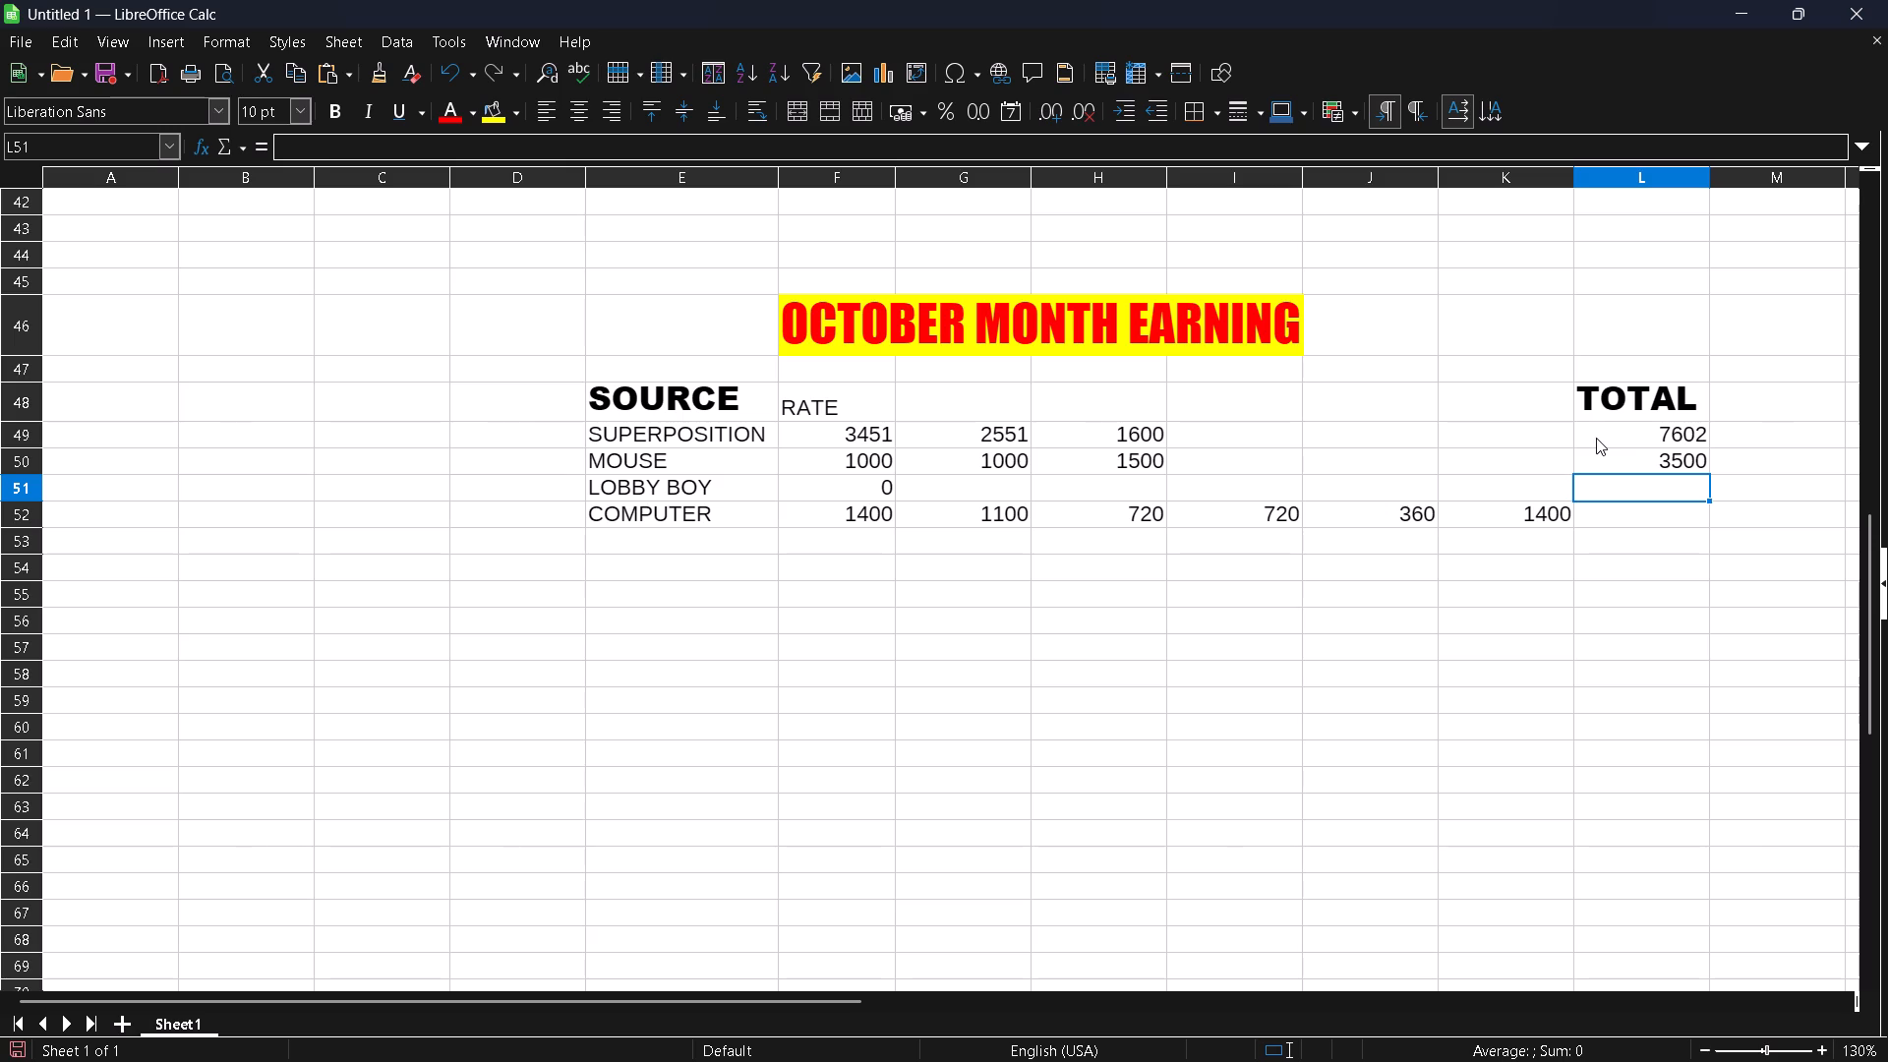
Enter 0 as the LOBBY BOY total in L51.
key("f")
key("BackSpace")
key("0")
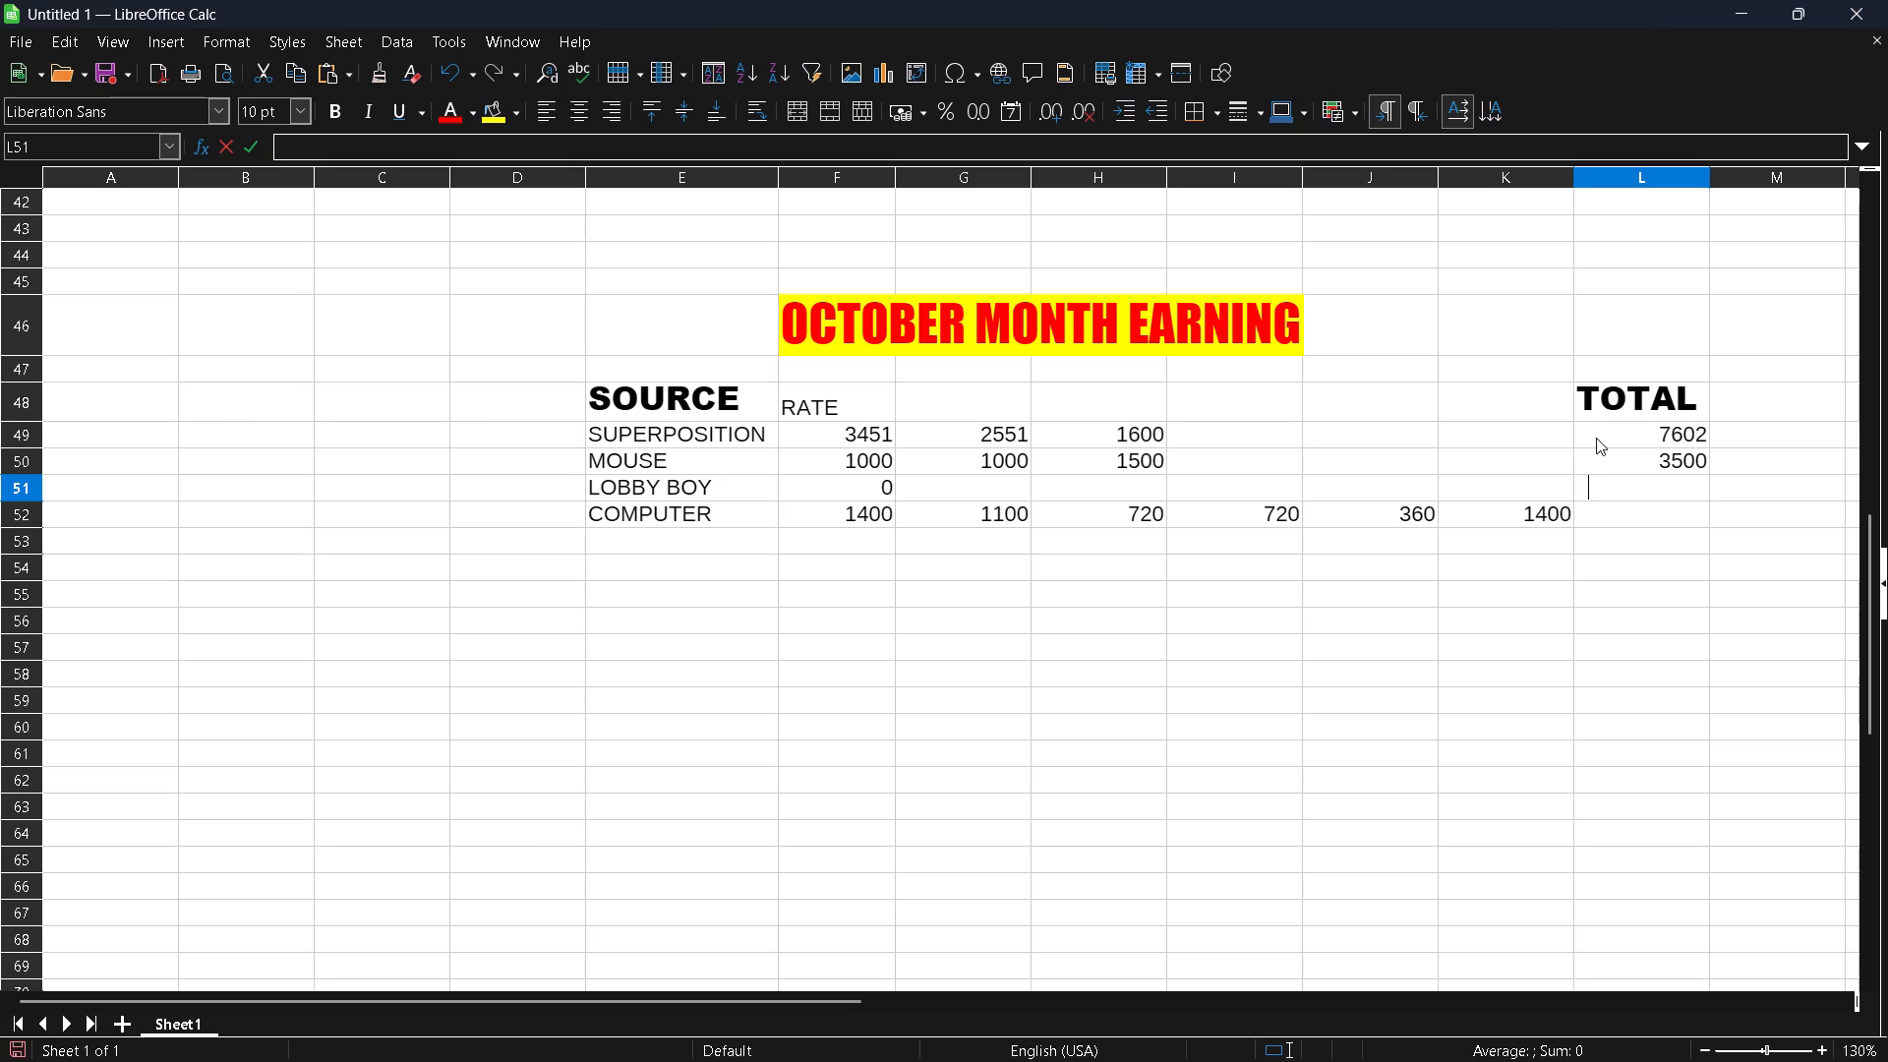
key("Return")
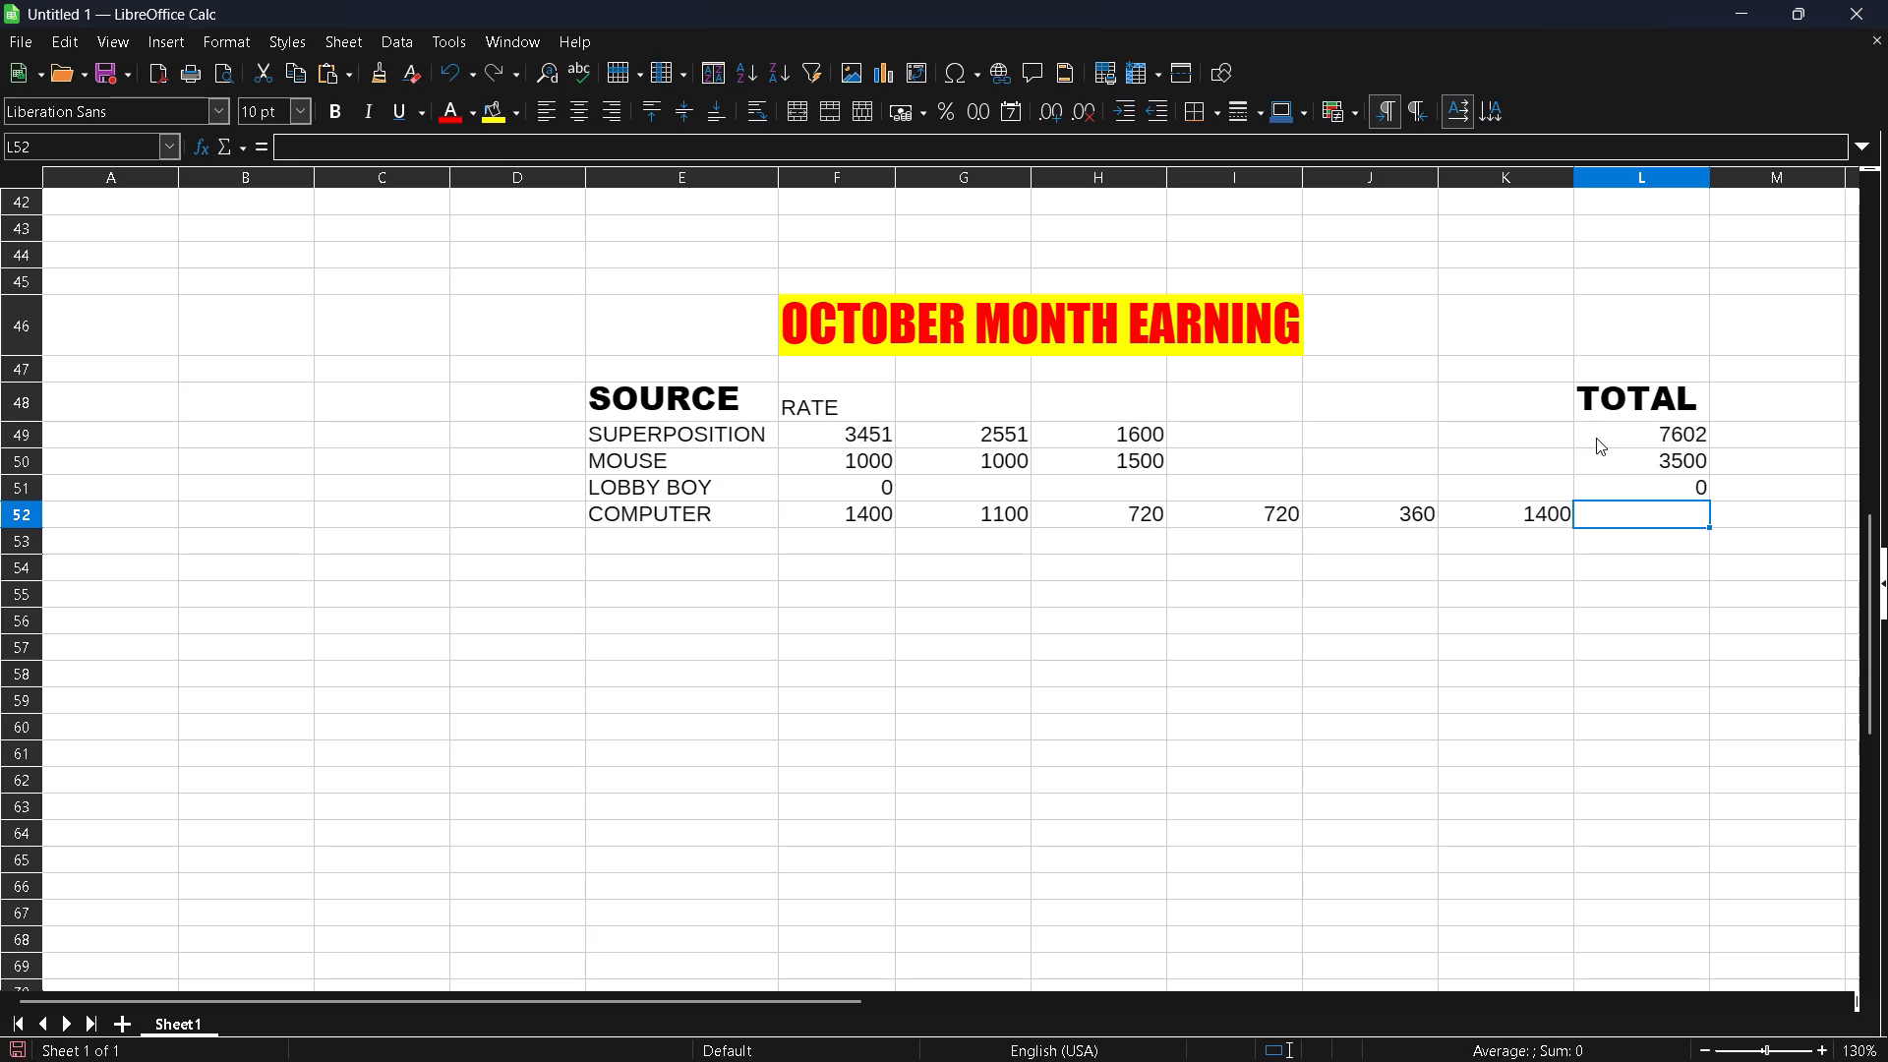
Enter the formula =SUM(F52+G52+H52) as the COMPUTER total in L52.
type("=SUM")
key("shift+parenleft")
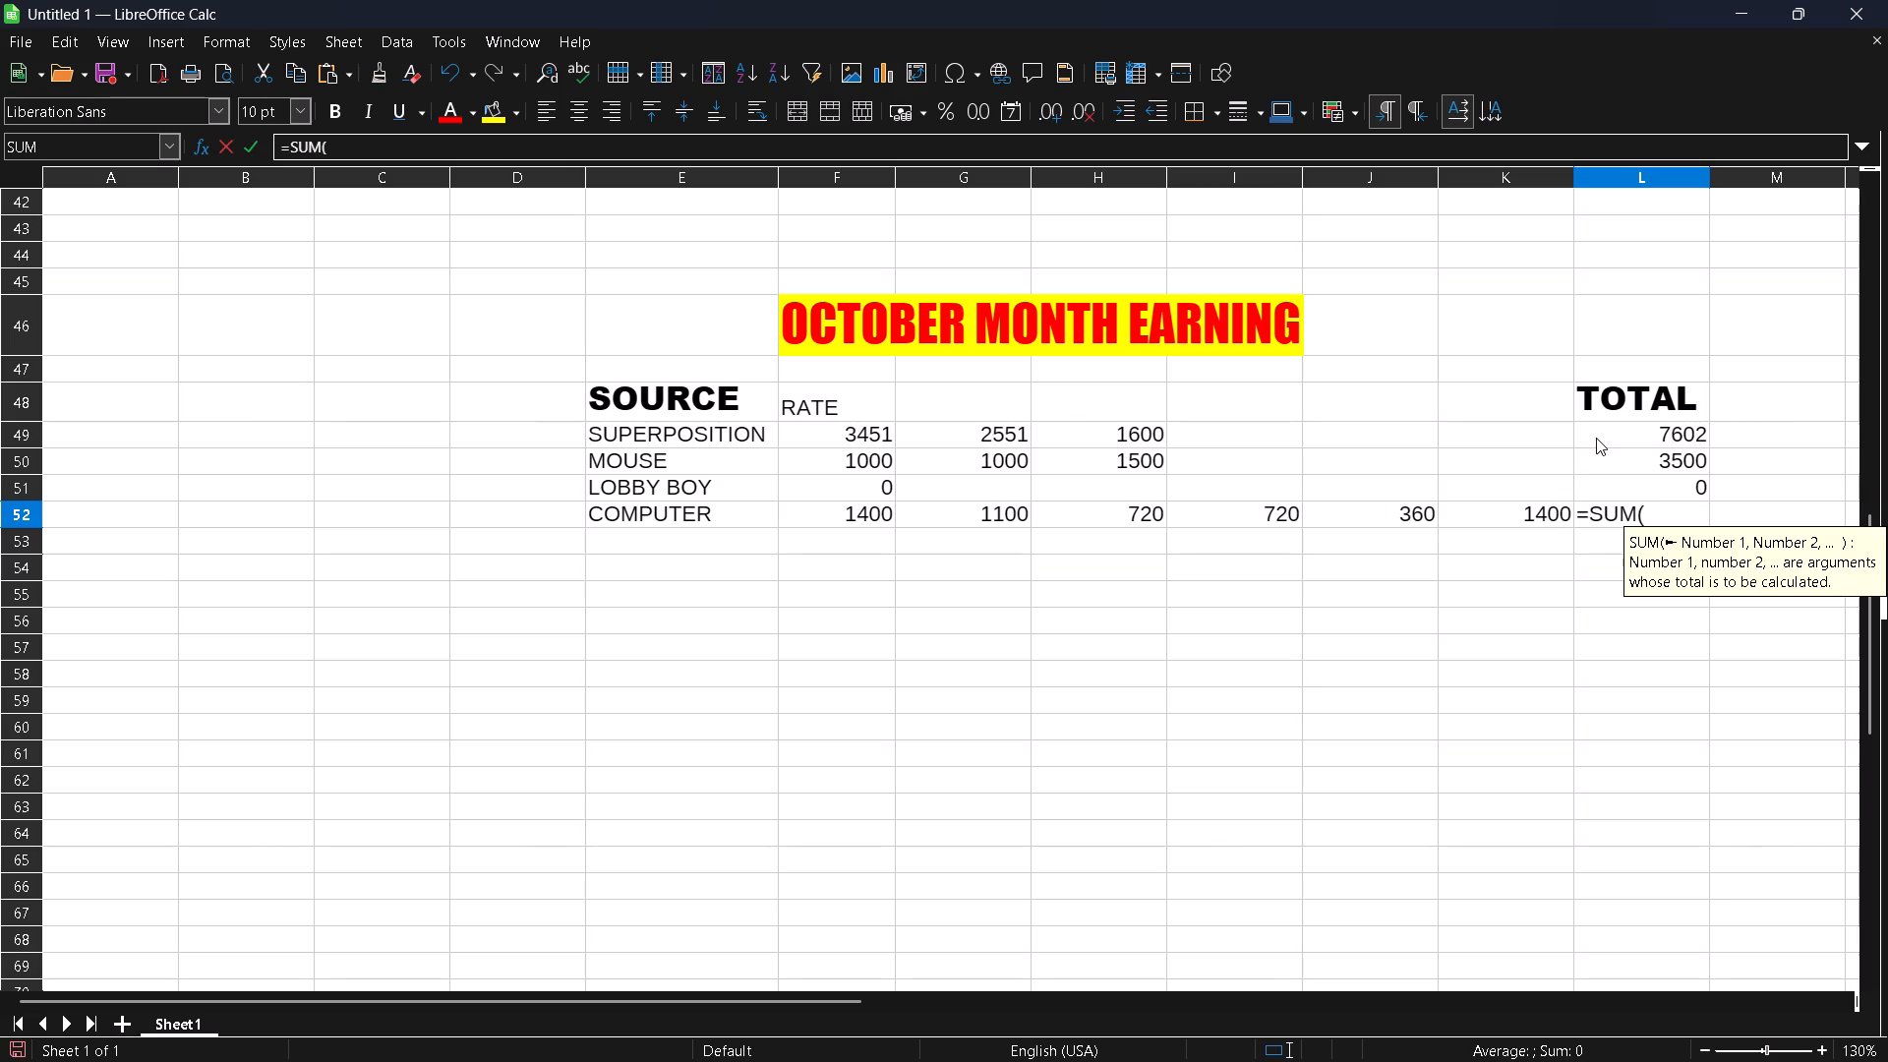
type("F52+")
type("G52+")
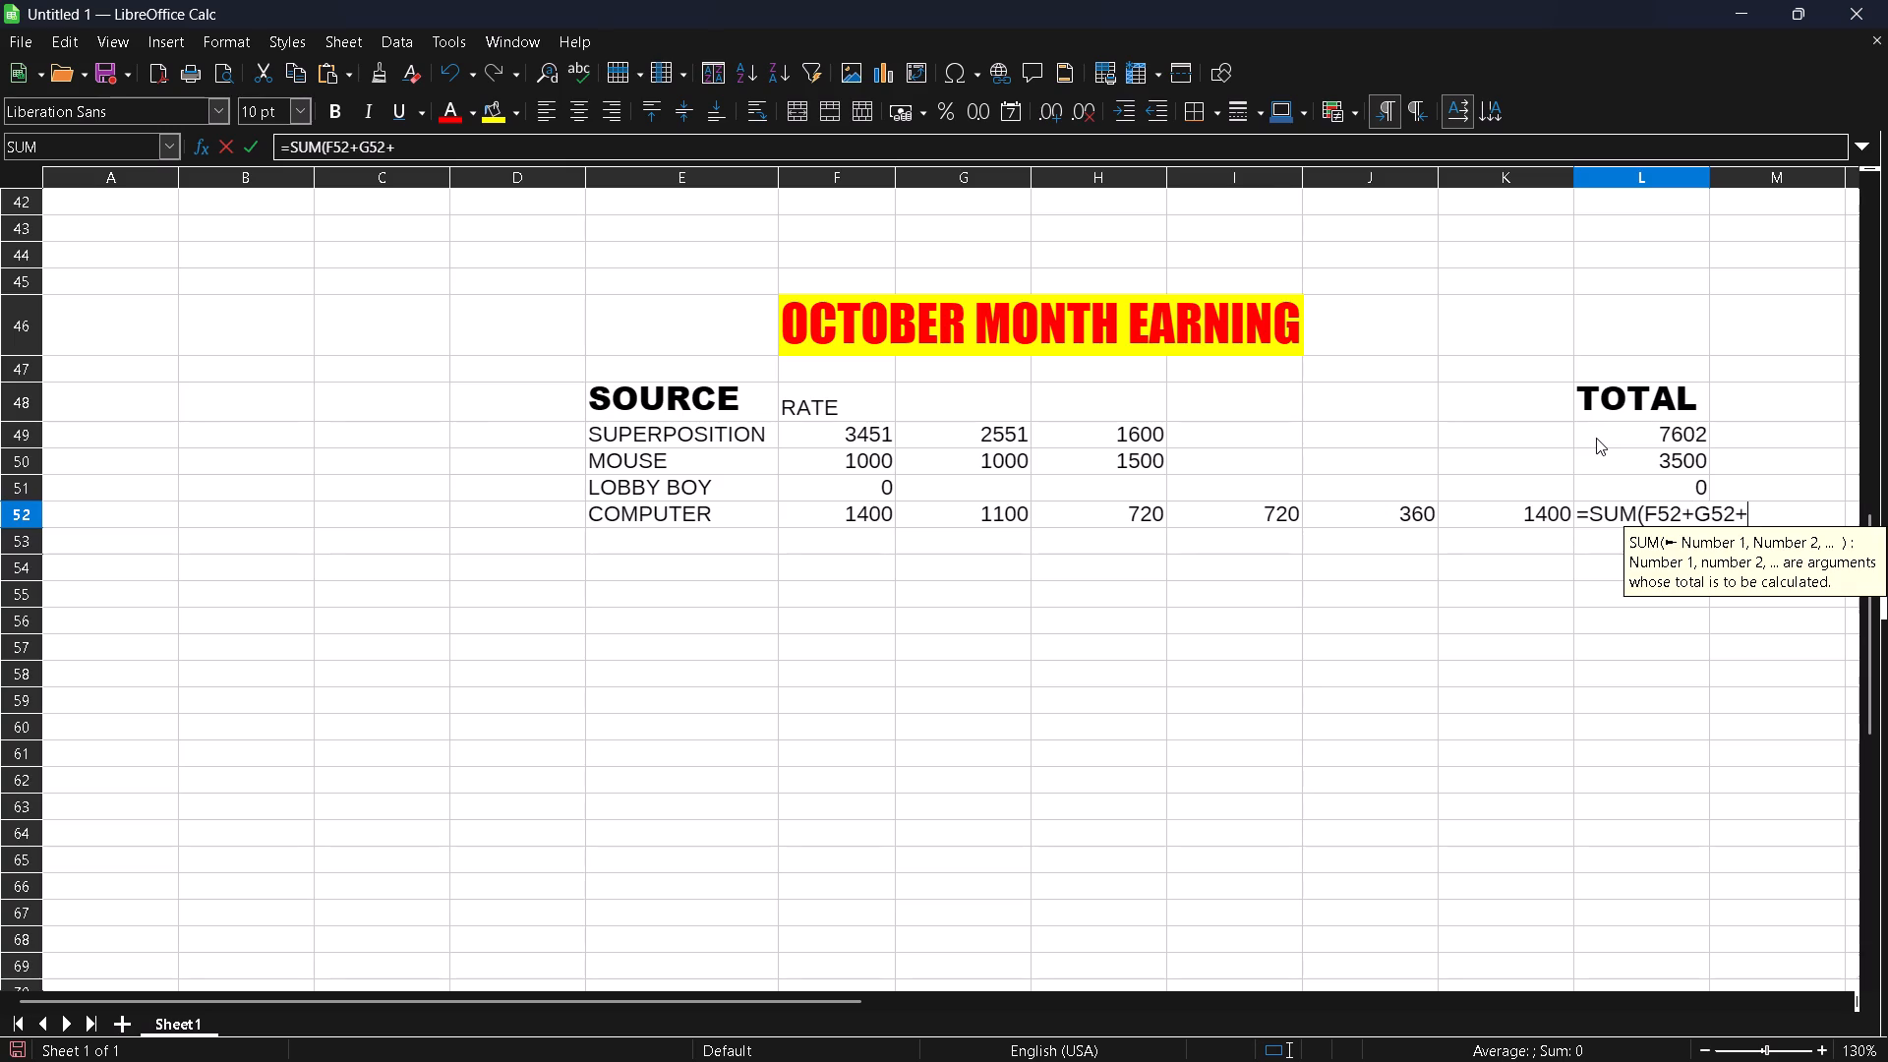
type("H52")
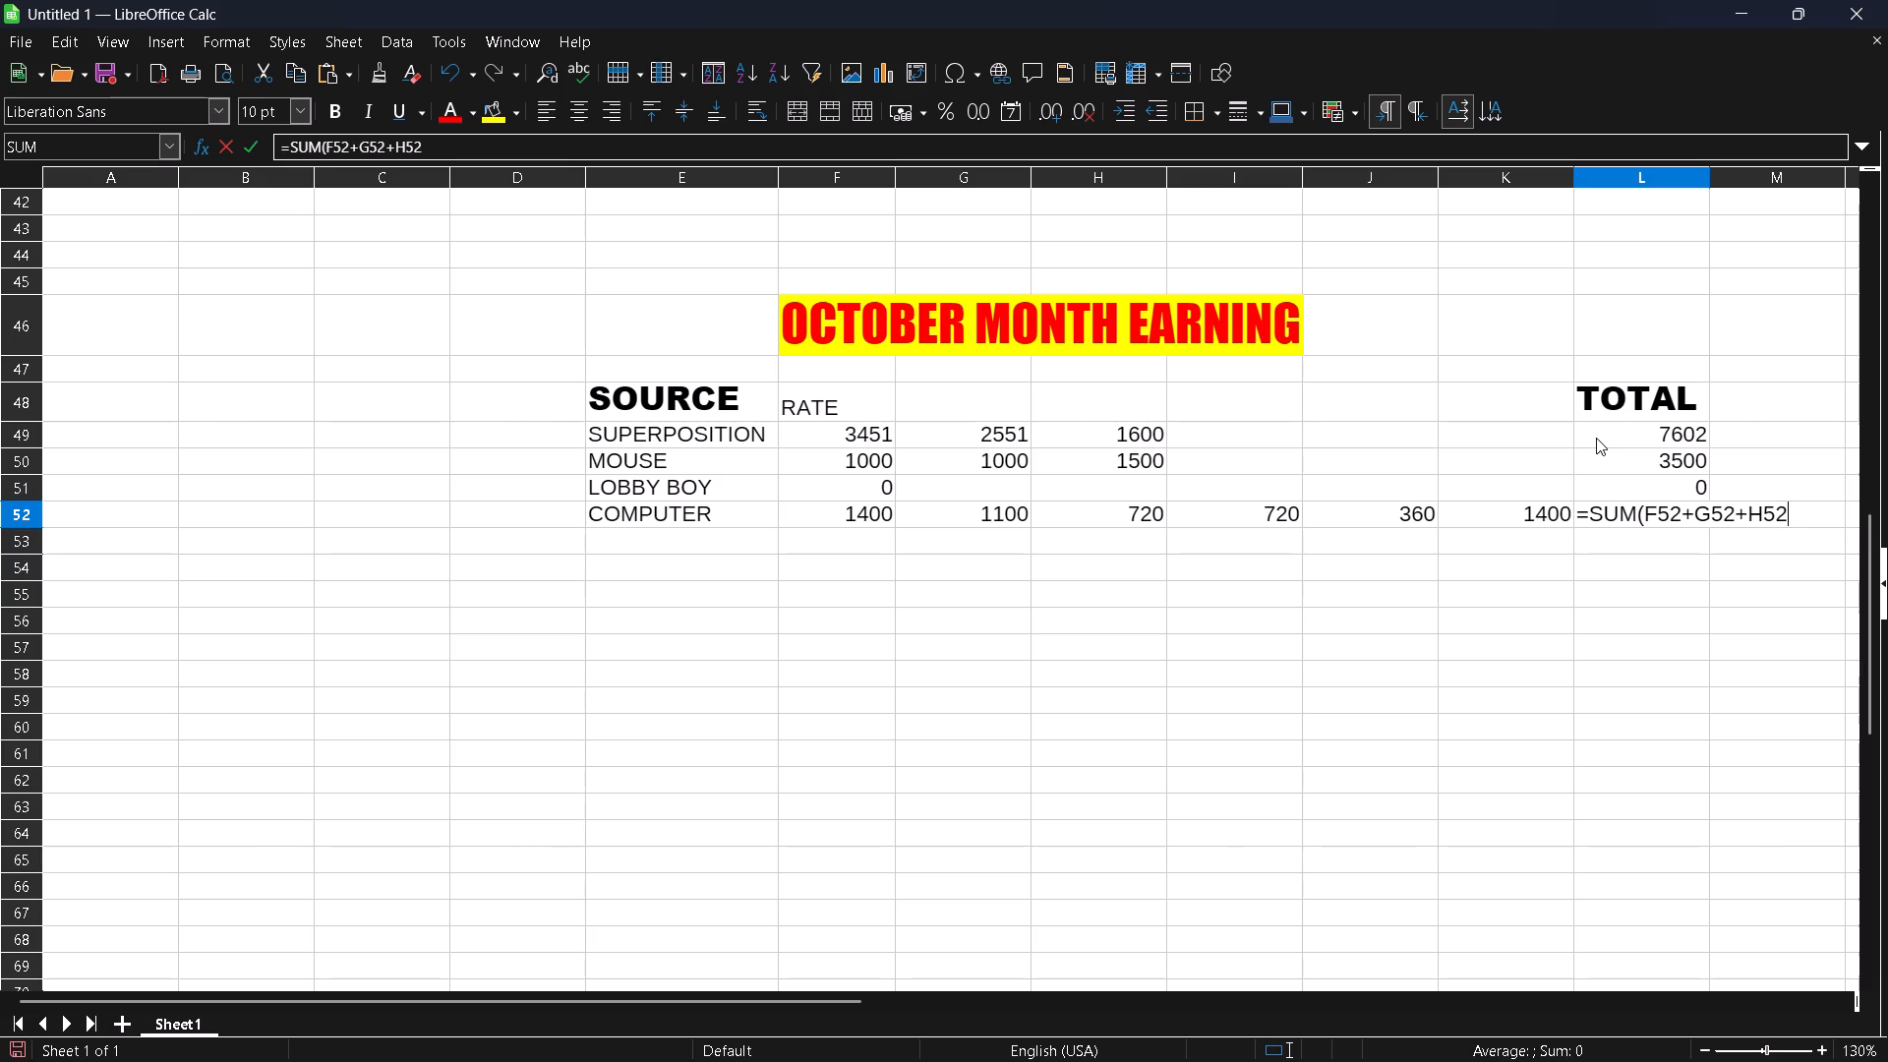
key("shift+parenright")
key("Return")
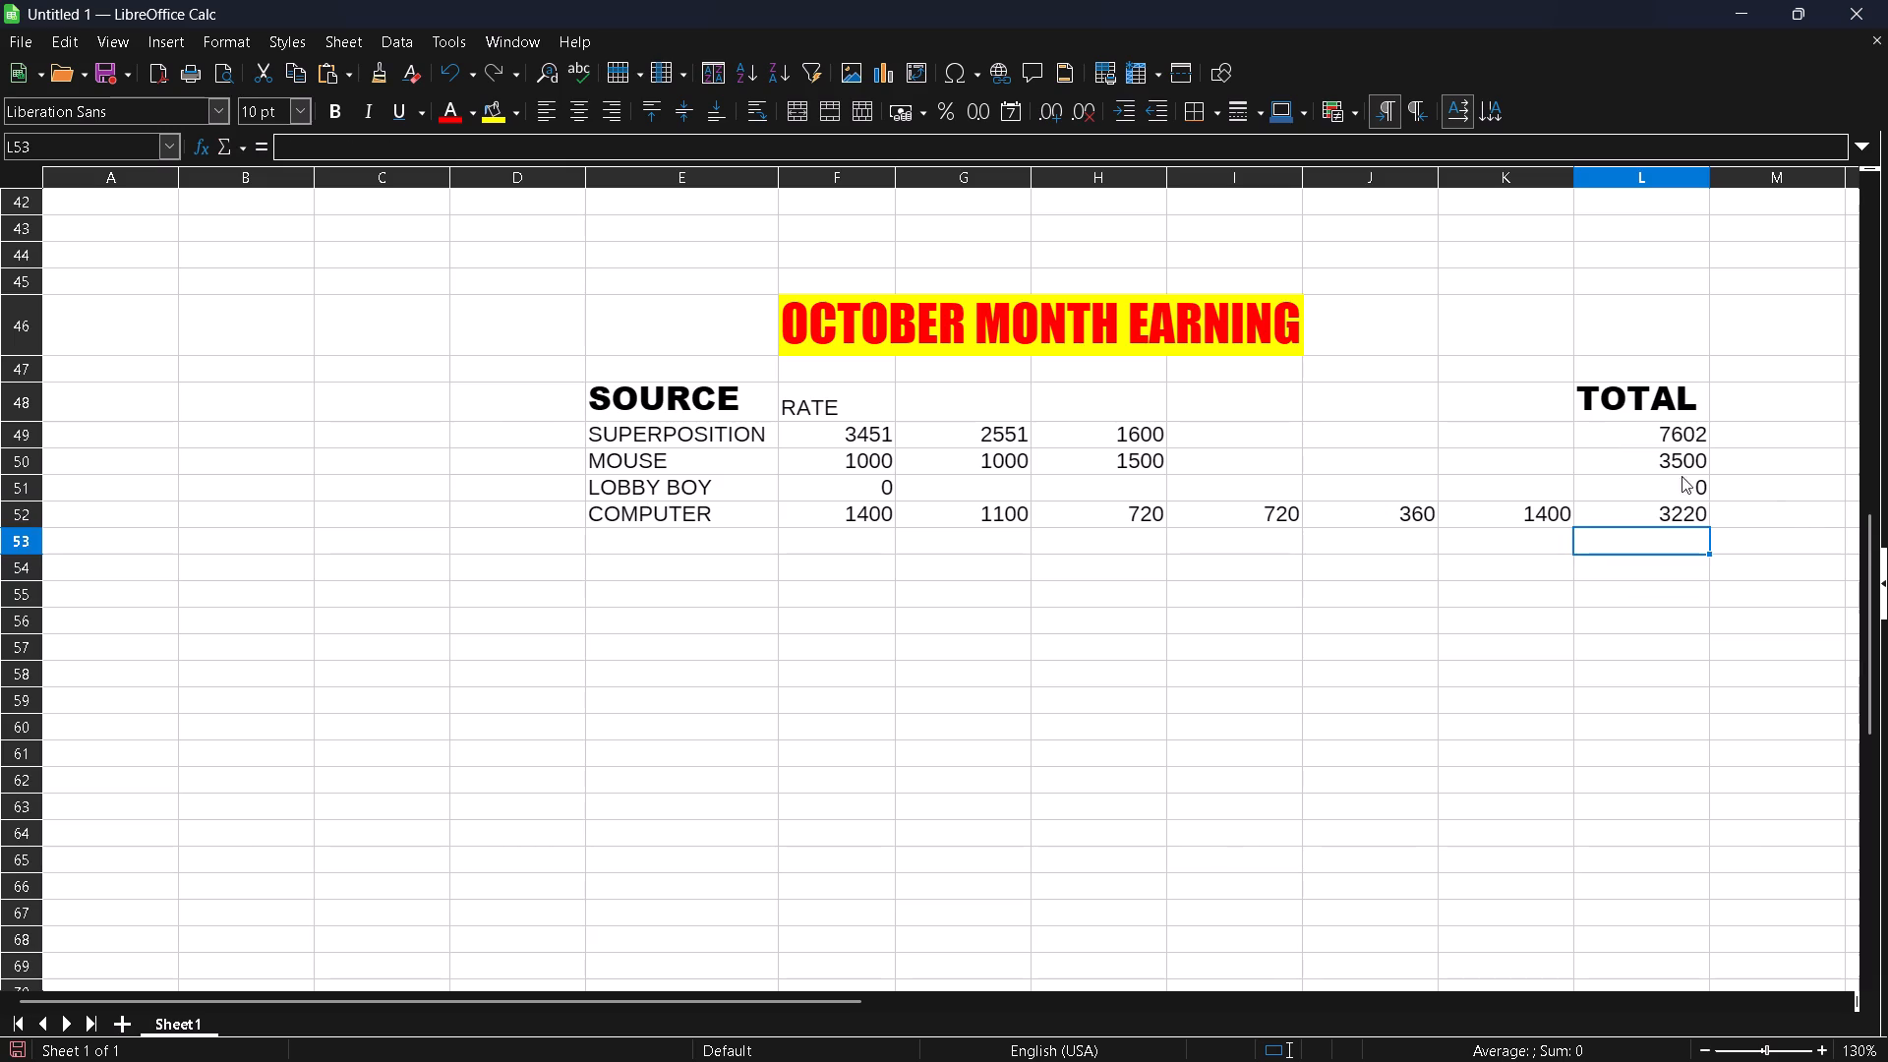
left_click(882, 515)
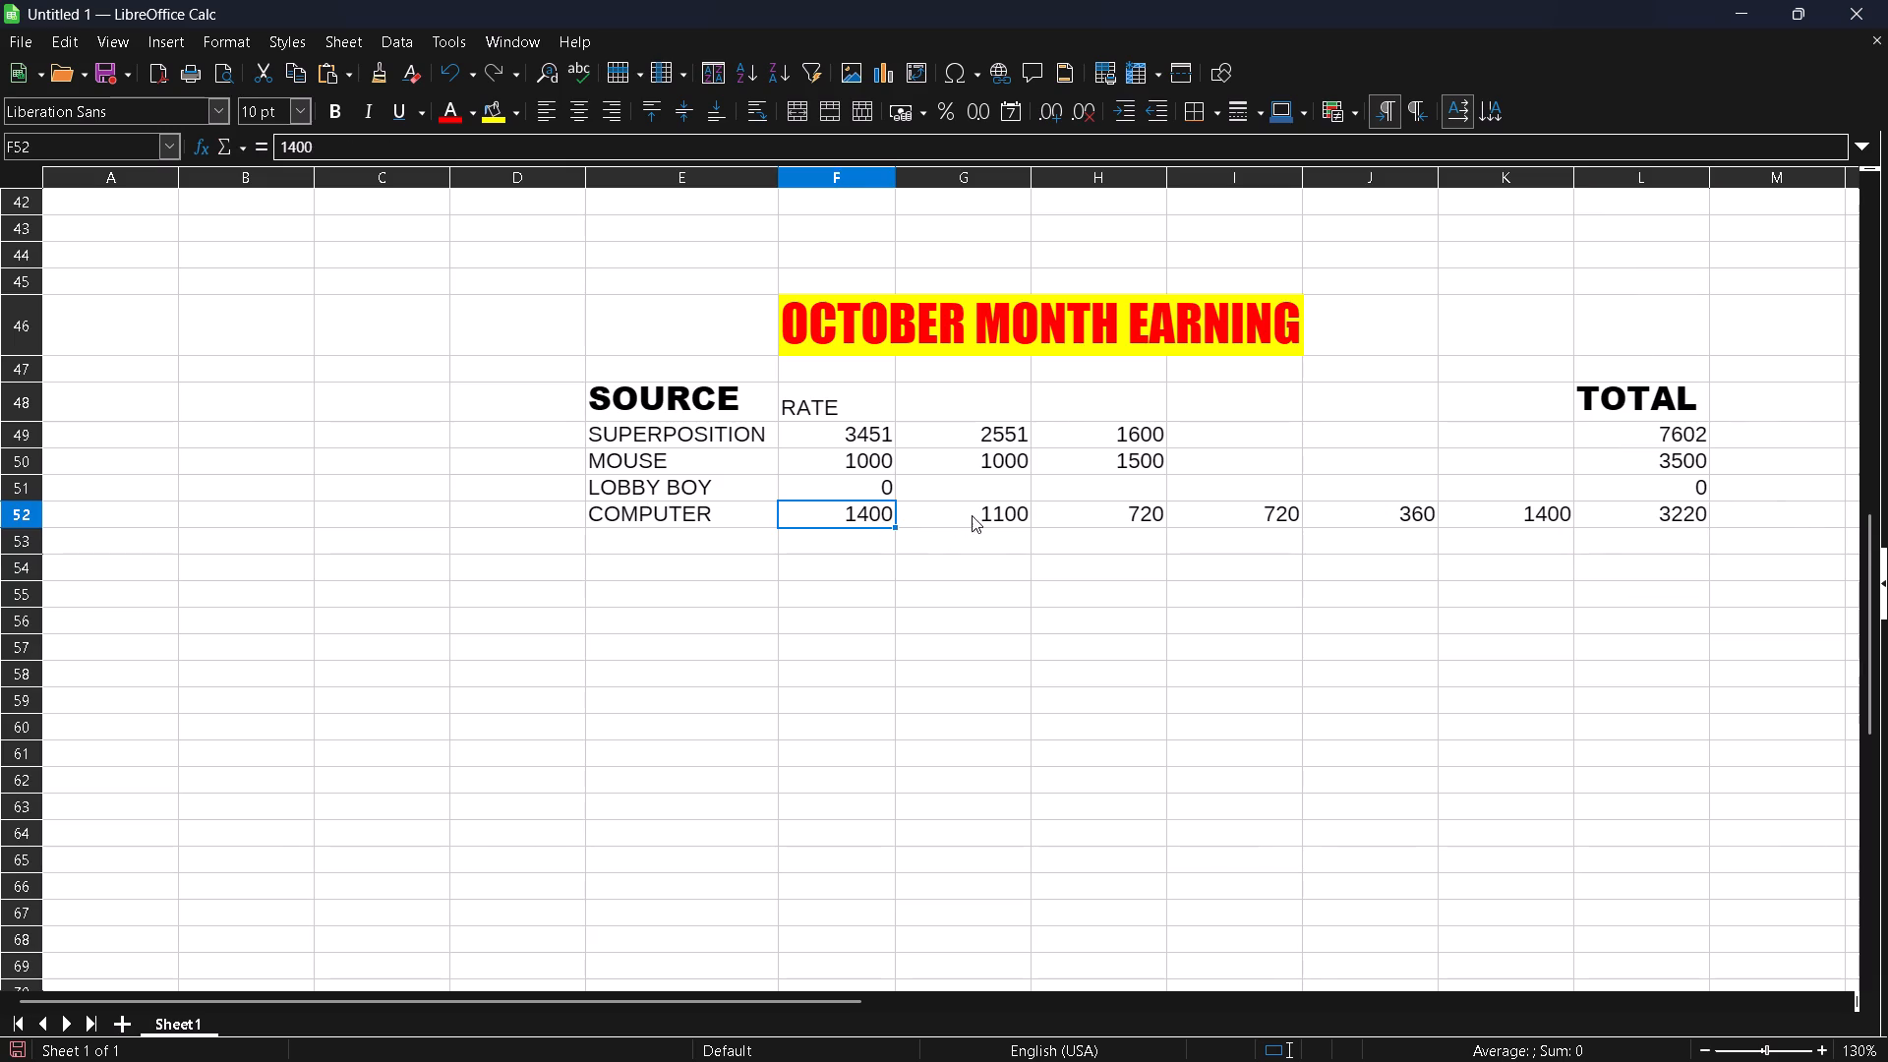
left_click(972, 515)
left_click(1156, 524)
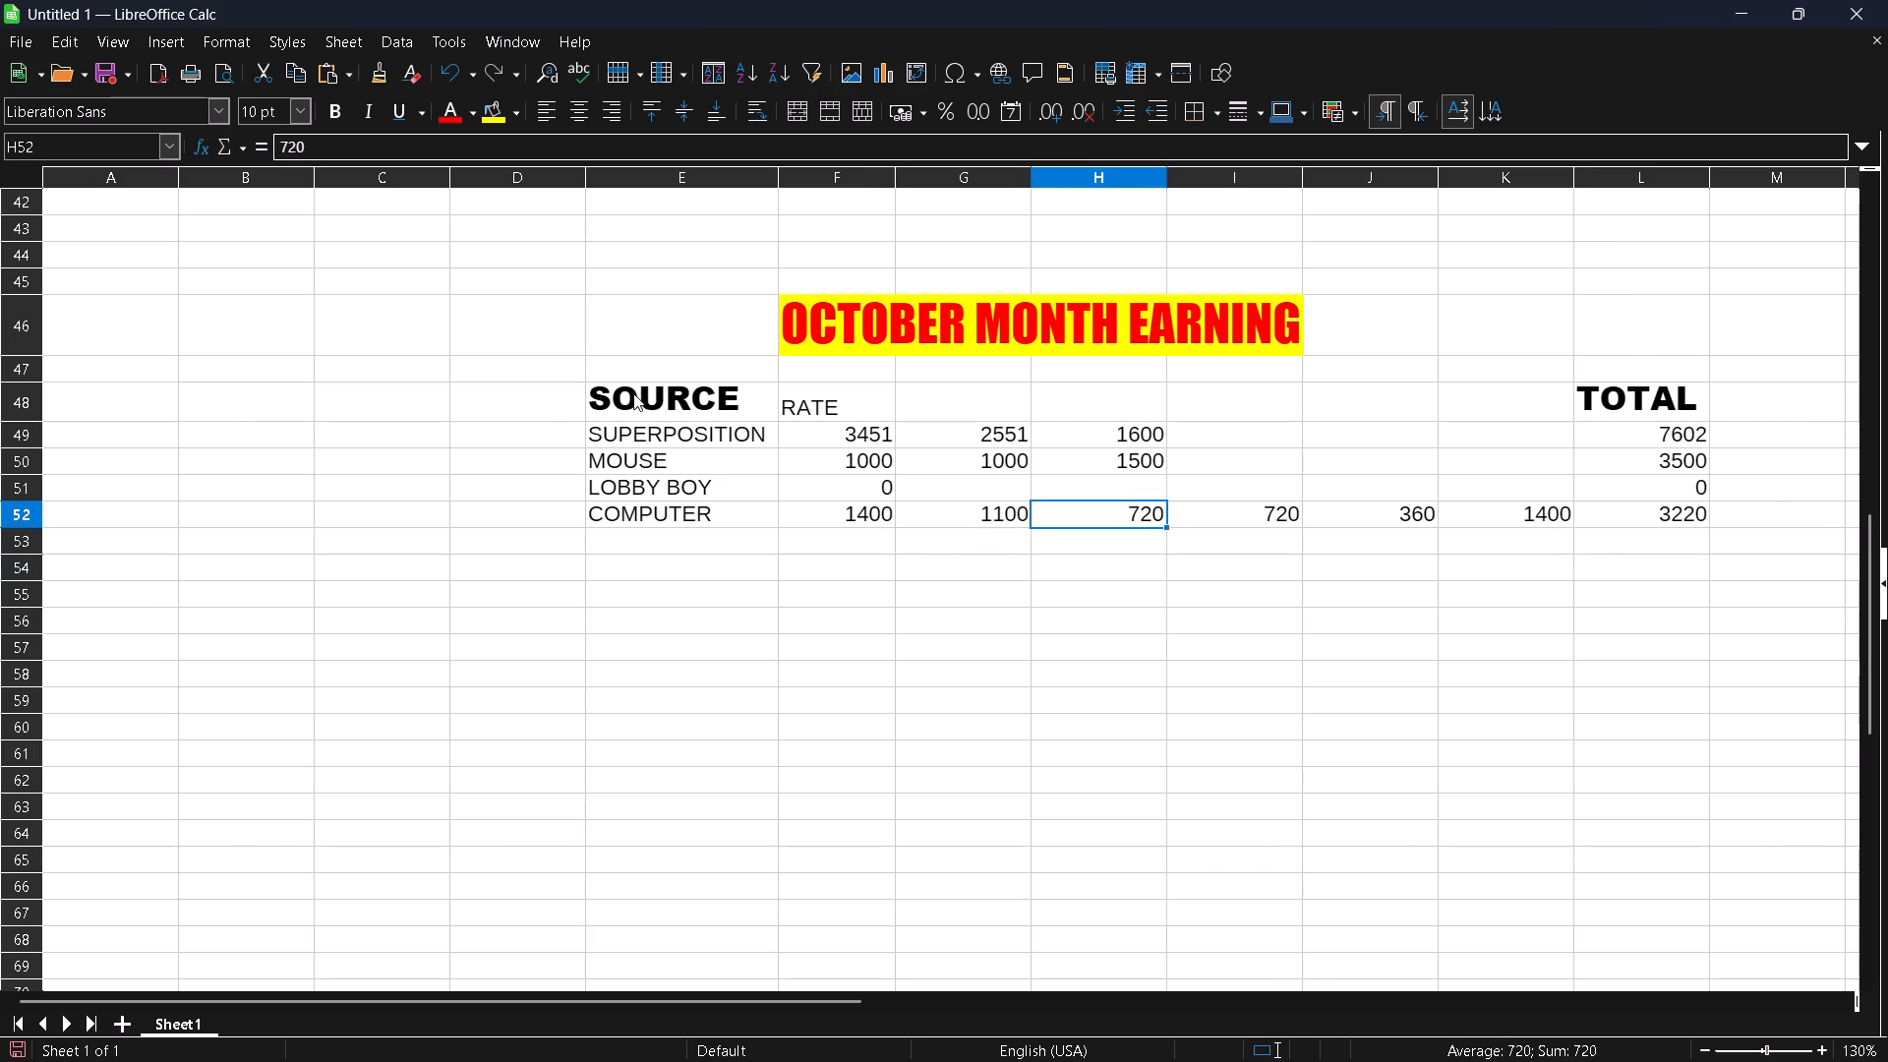
Repeat the heading RATE in G48, H48 and I48, continuing the header row after the existing RATE heading.
left_click(633, 393)
double_click(826, 407)
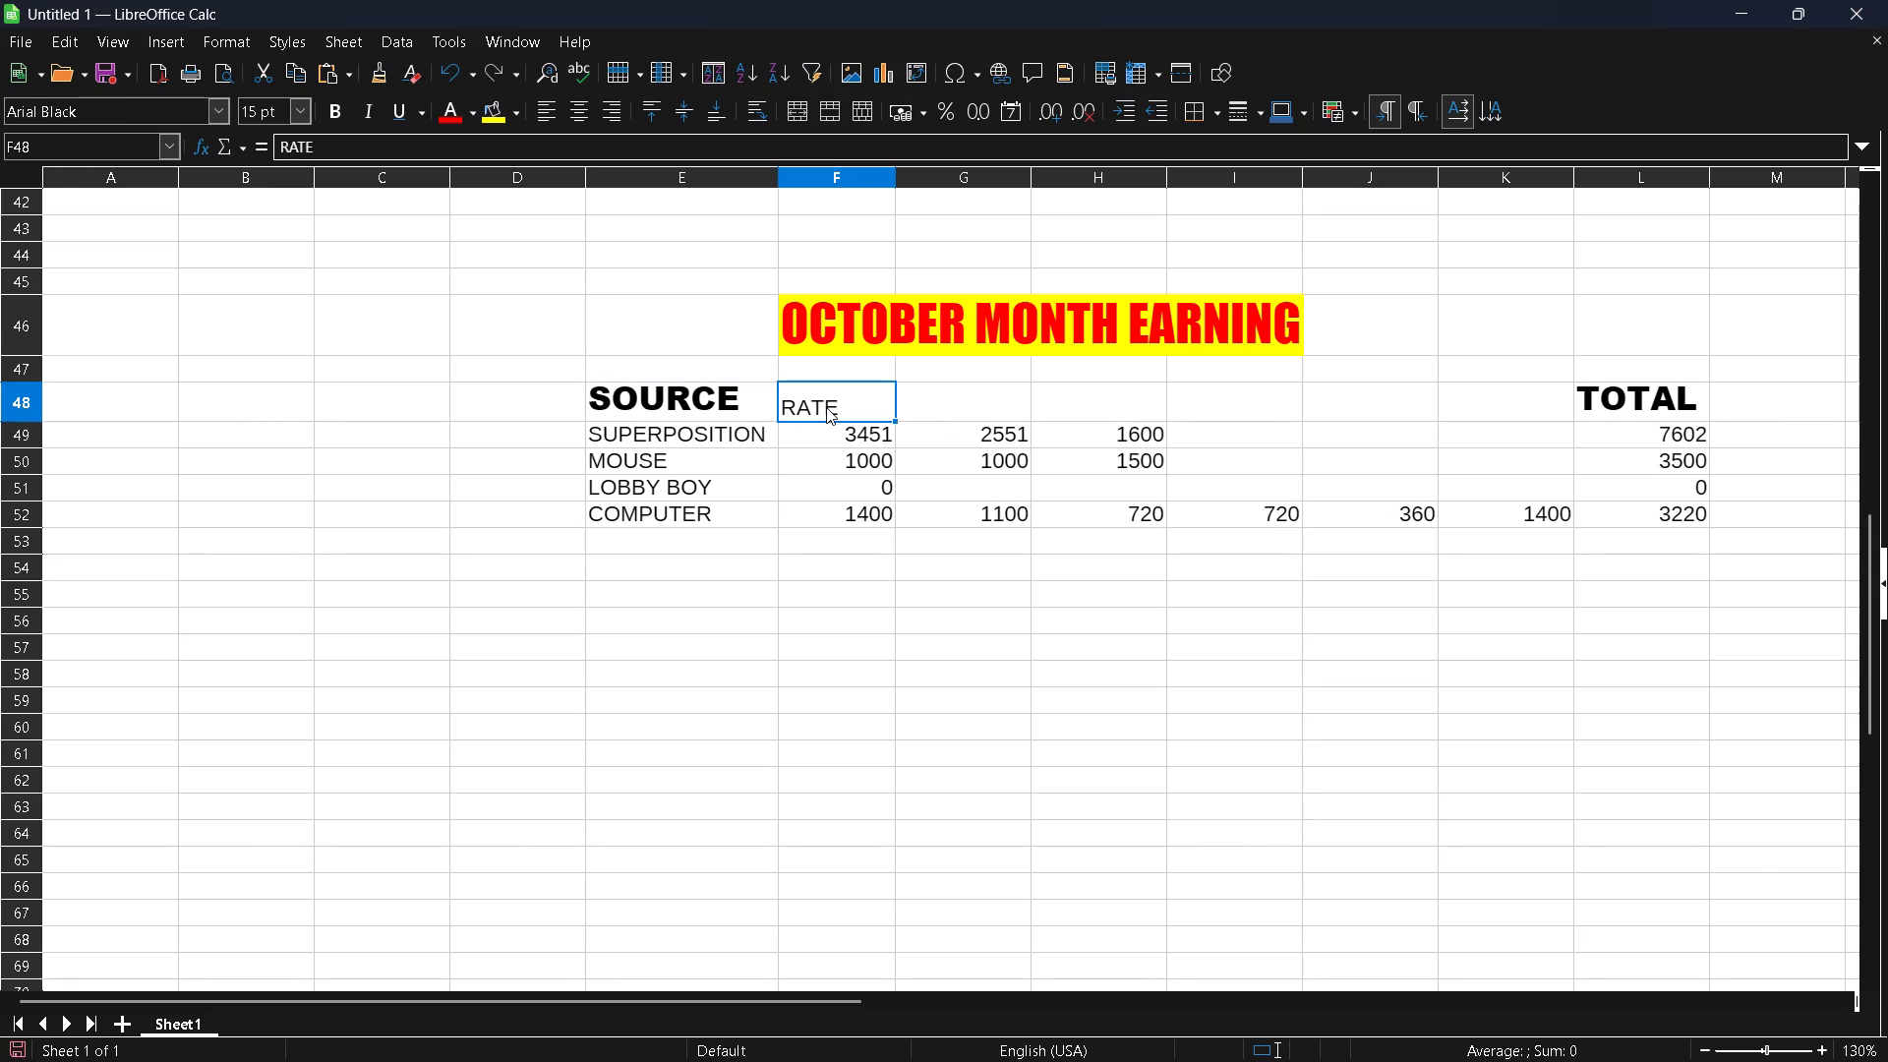
left_click(873, 394)
left_click(912, 398)
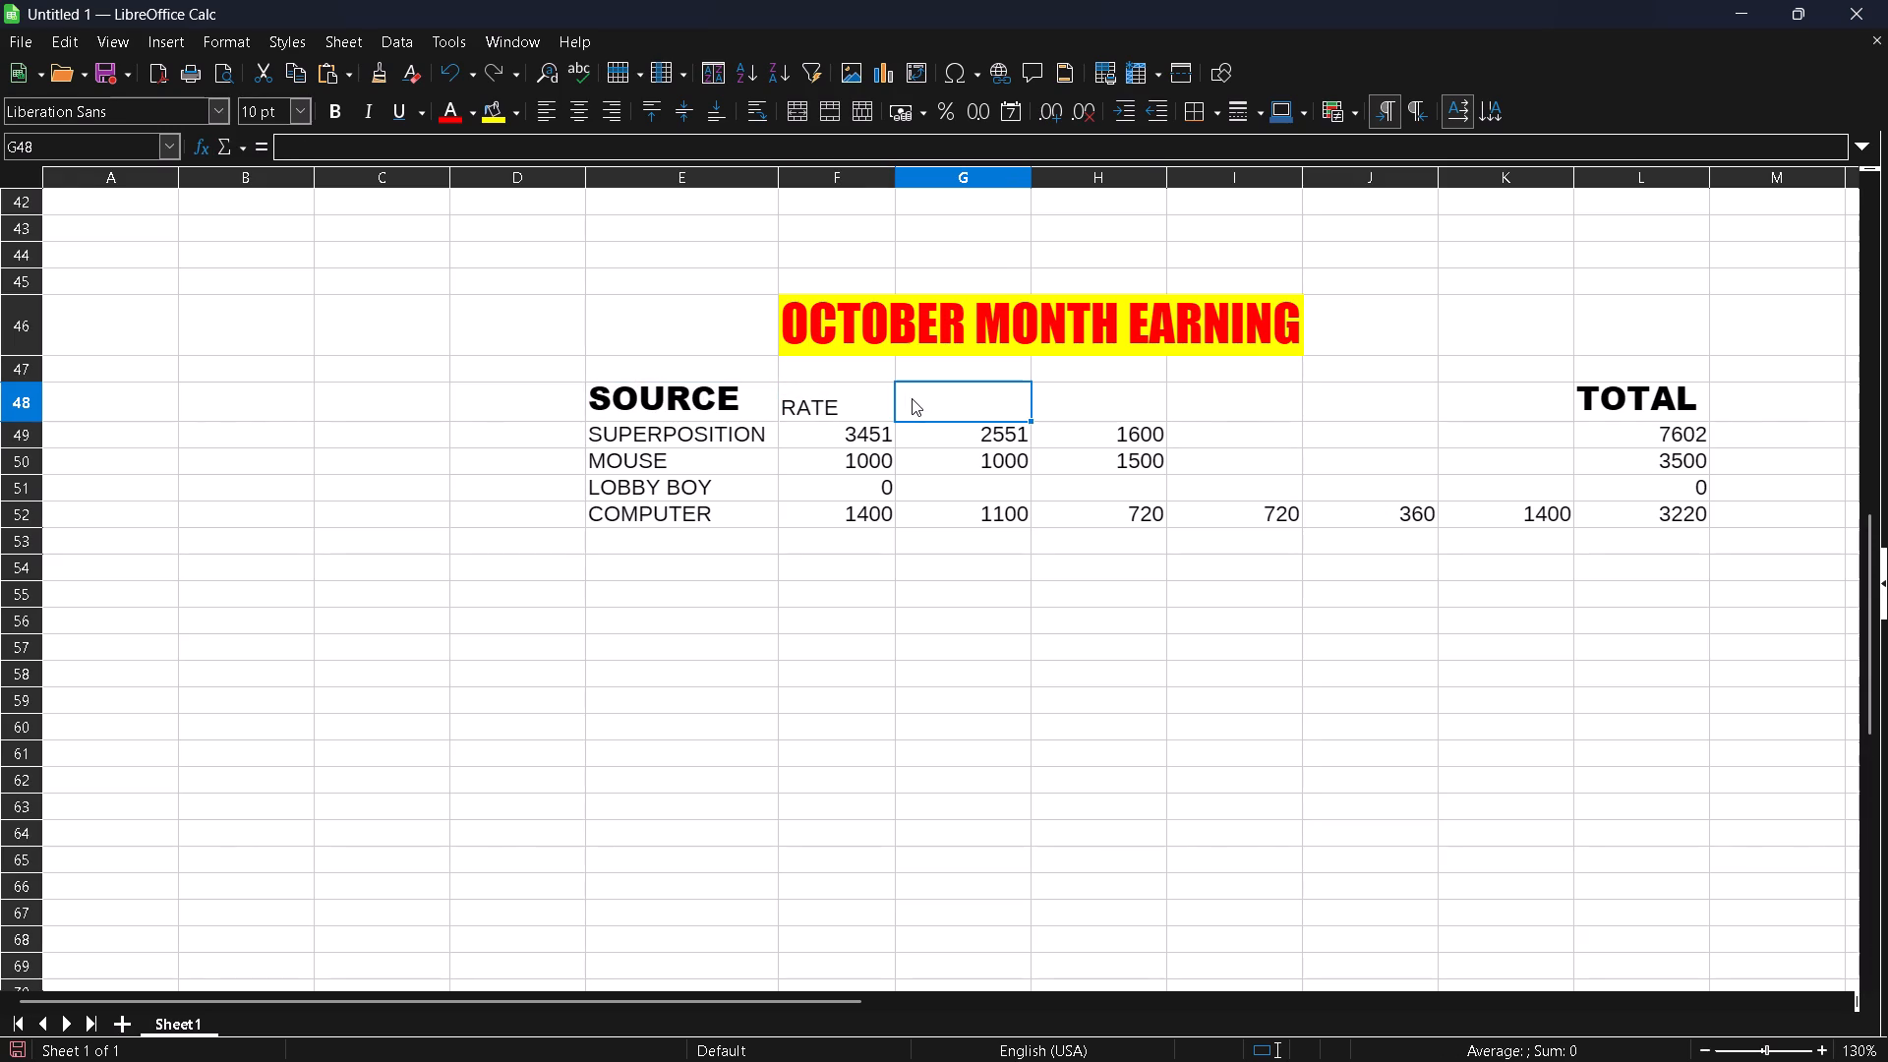
type("RATE")
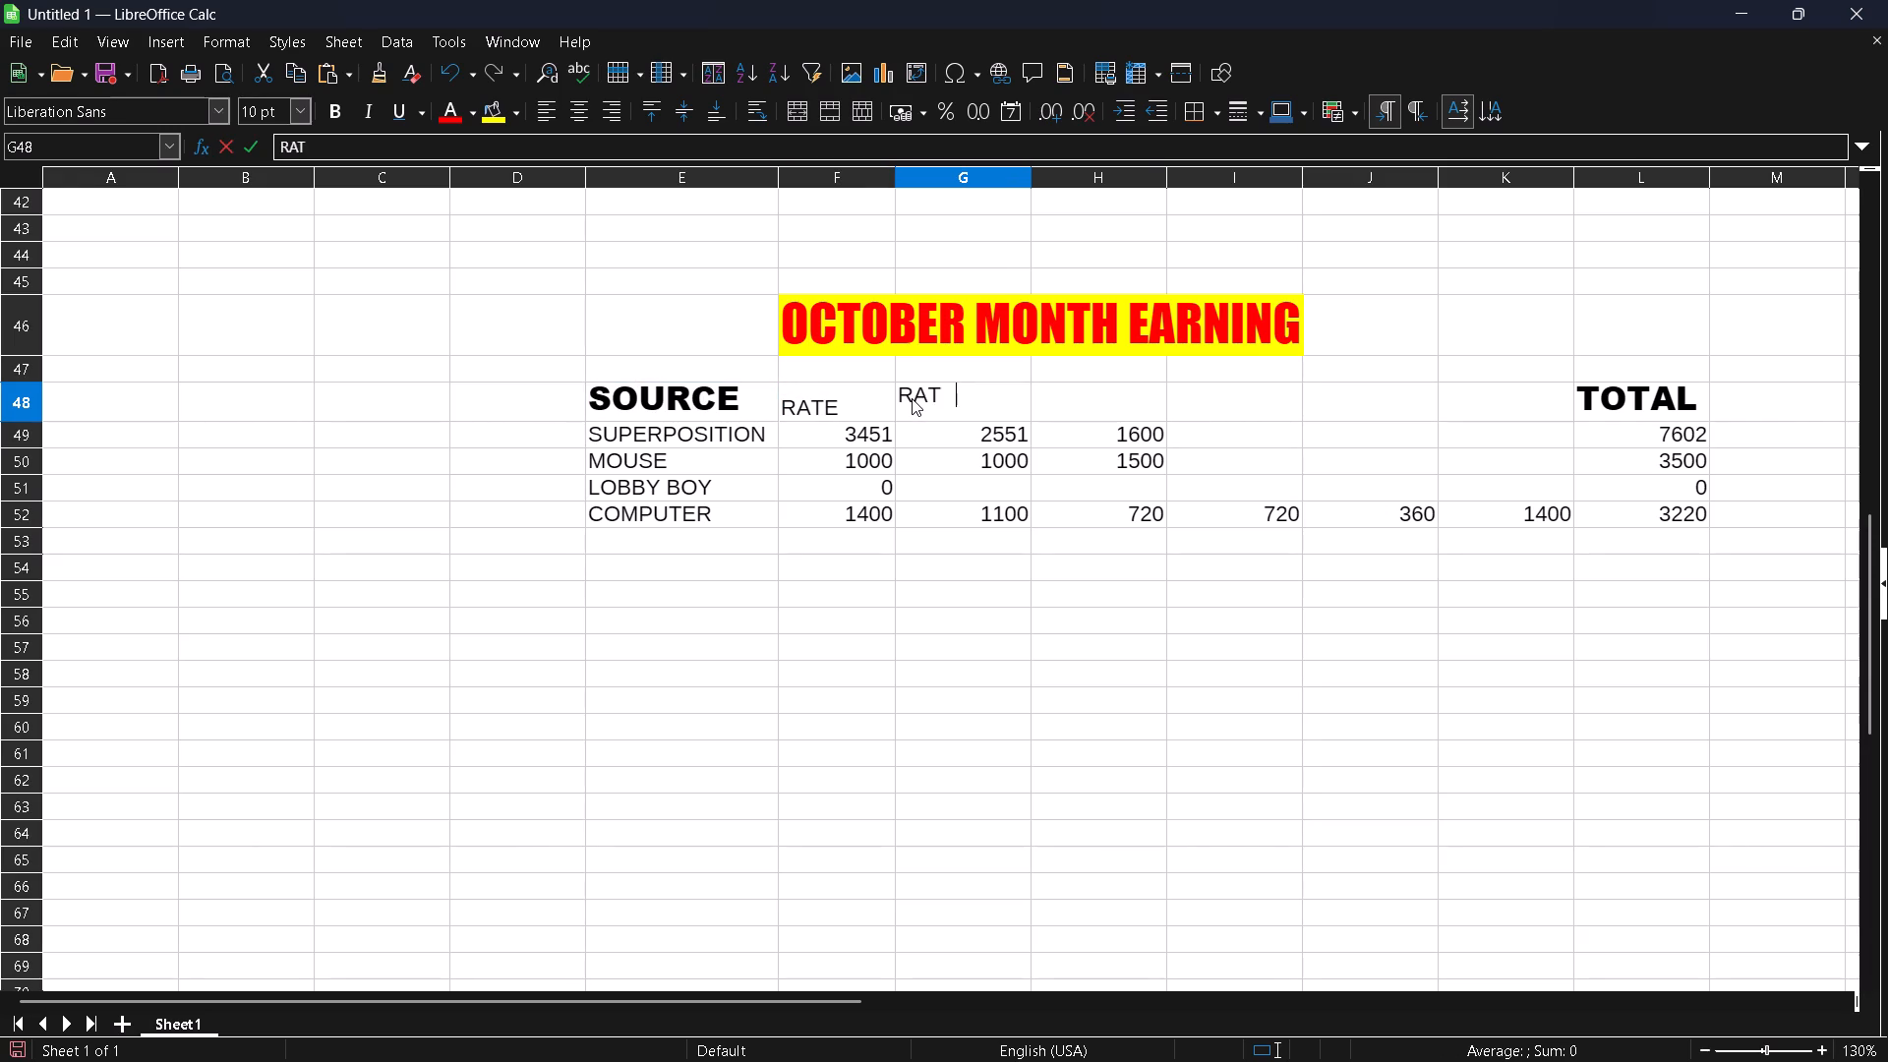
key("Right")
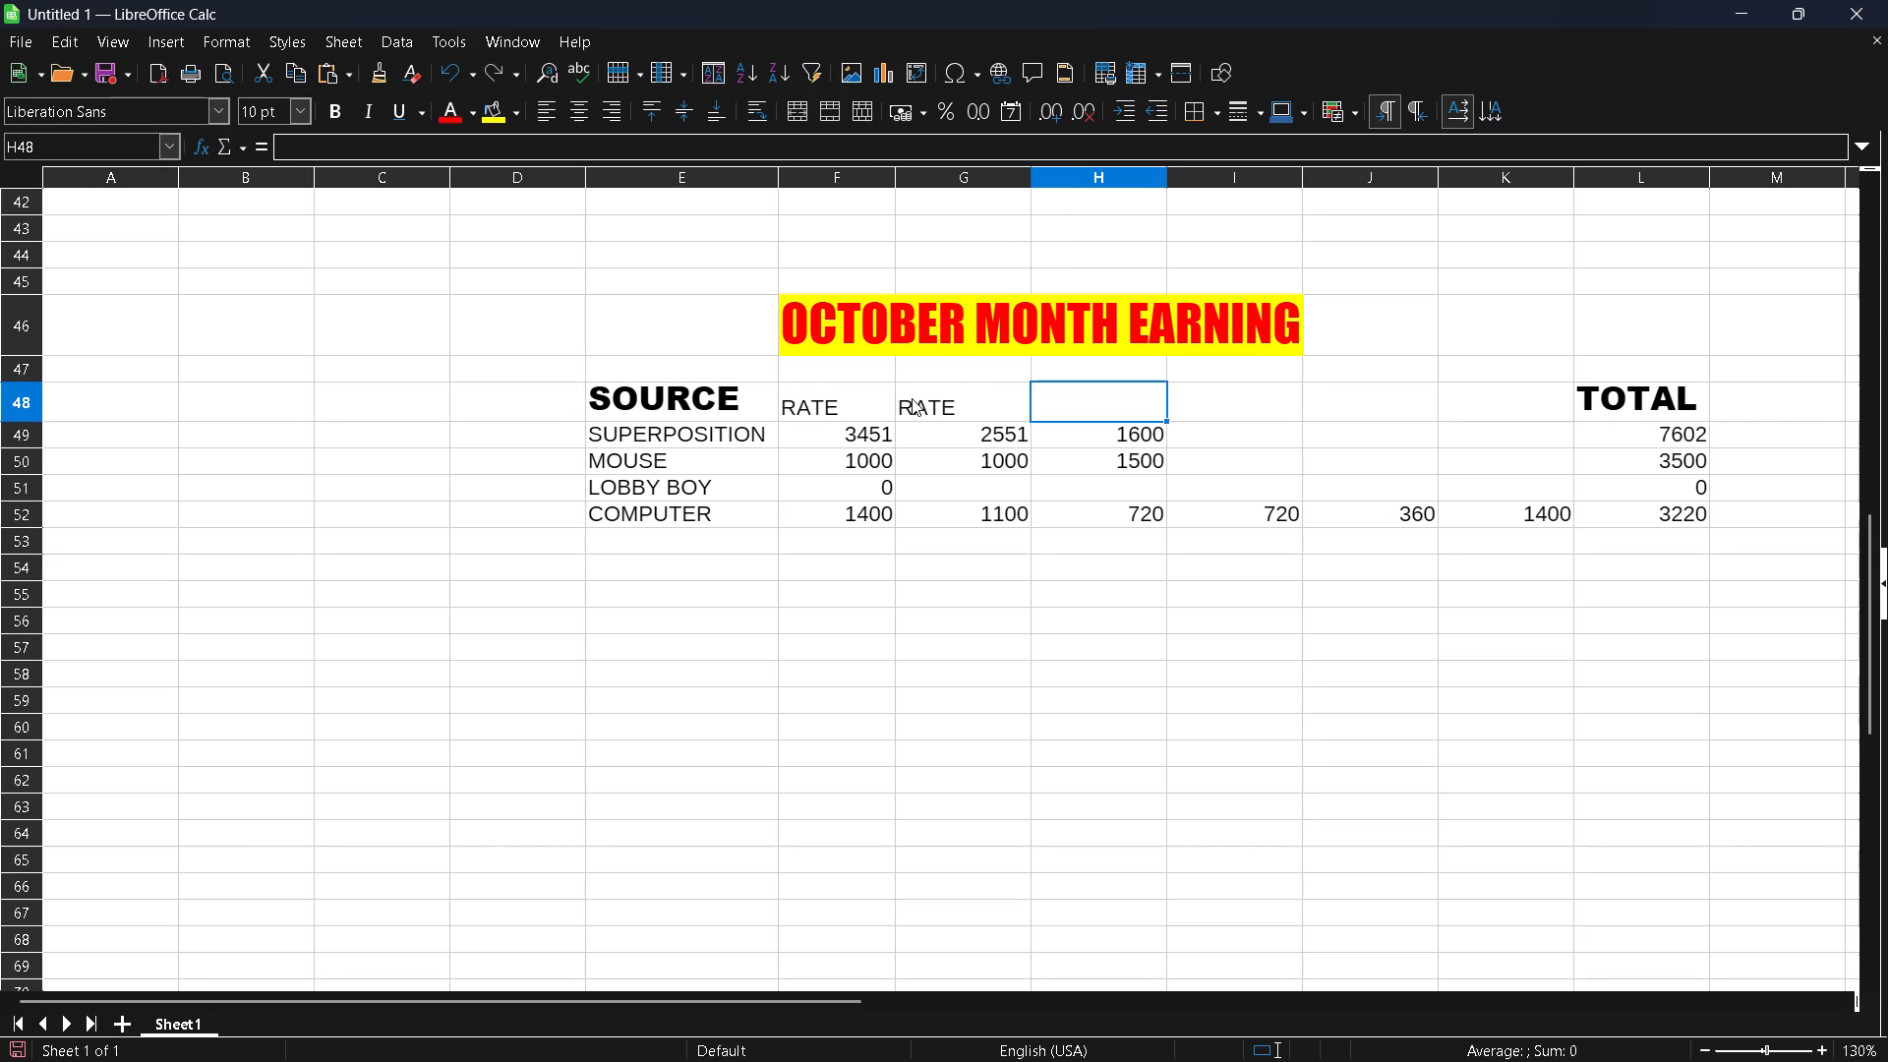
type("RAYTE")
key("BackSpace")
key("BackSpace")
key("BackSpace")
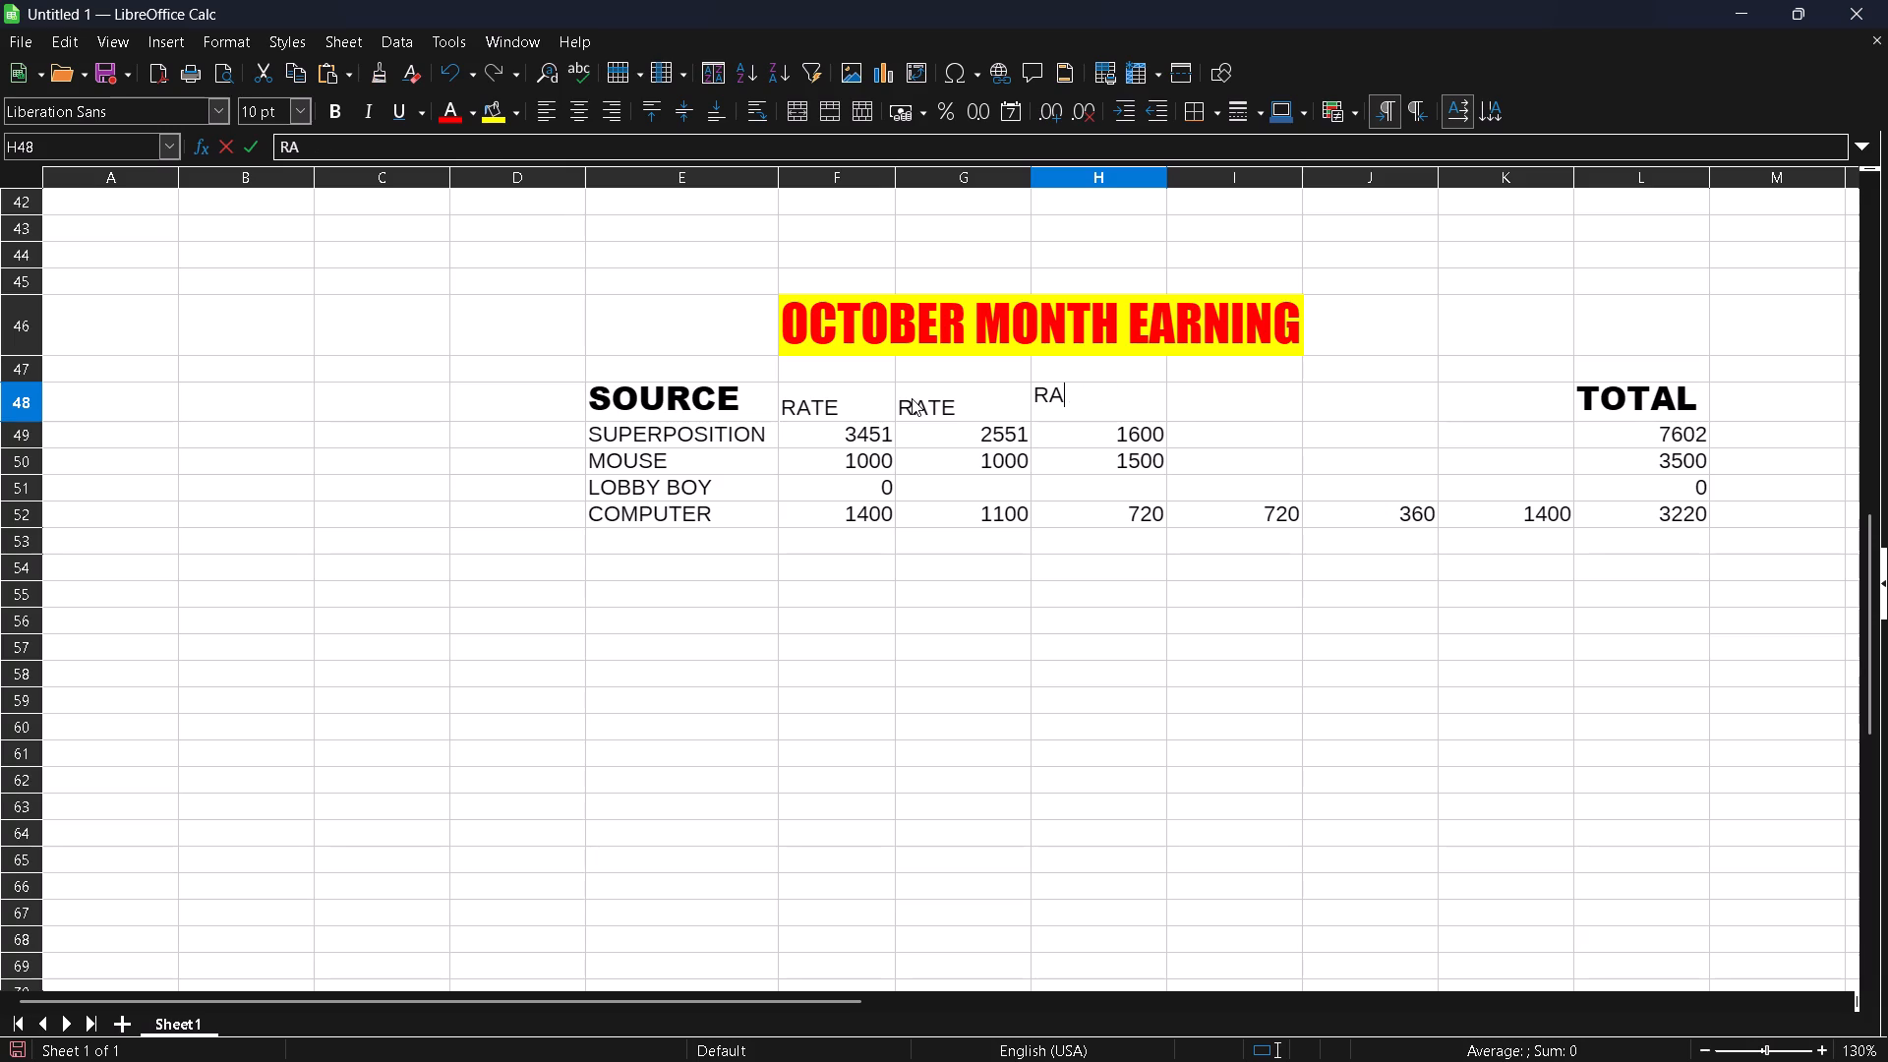
key("r")
key("BackSpace")
type("TE")
key("Right")
type("RATE")
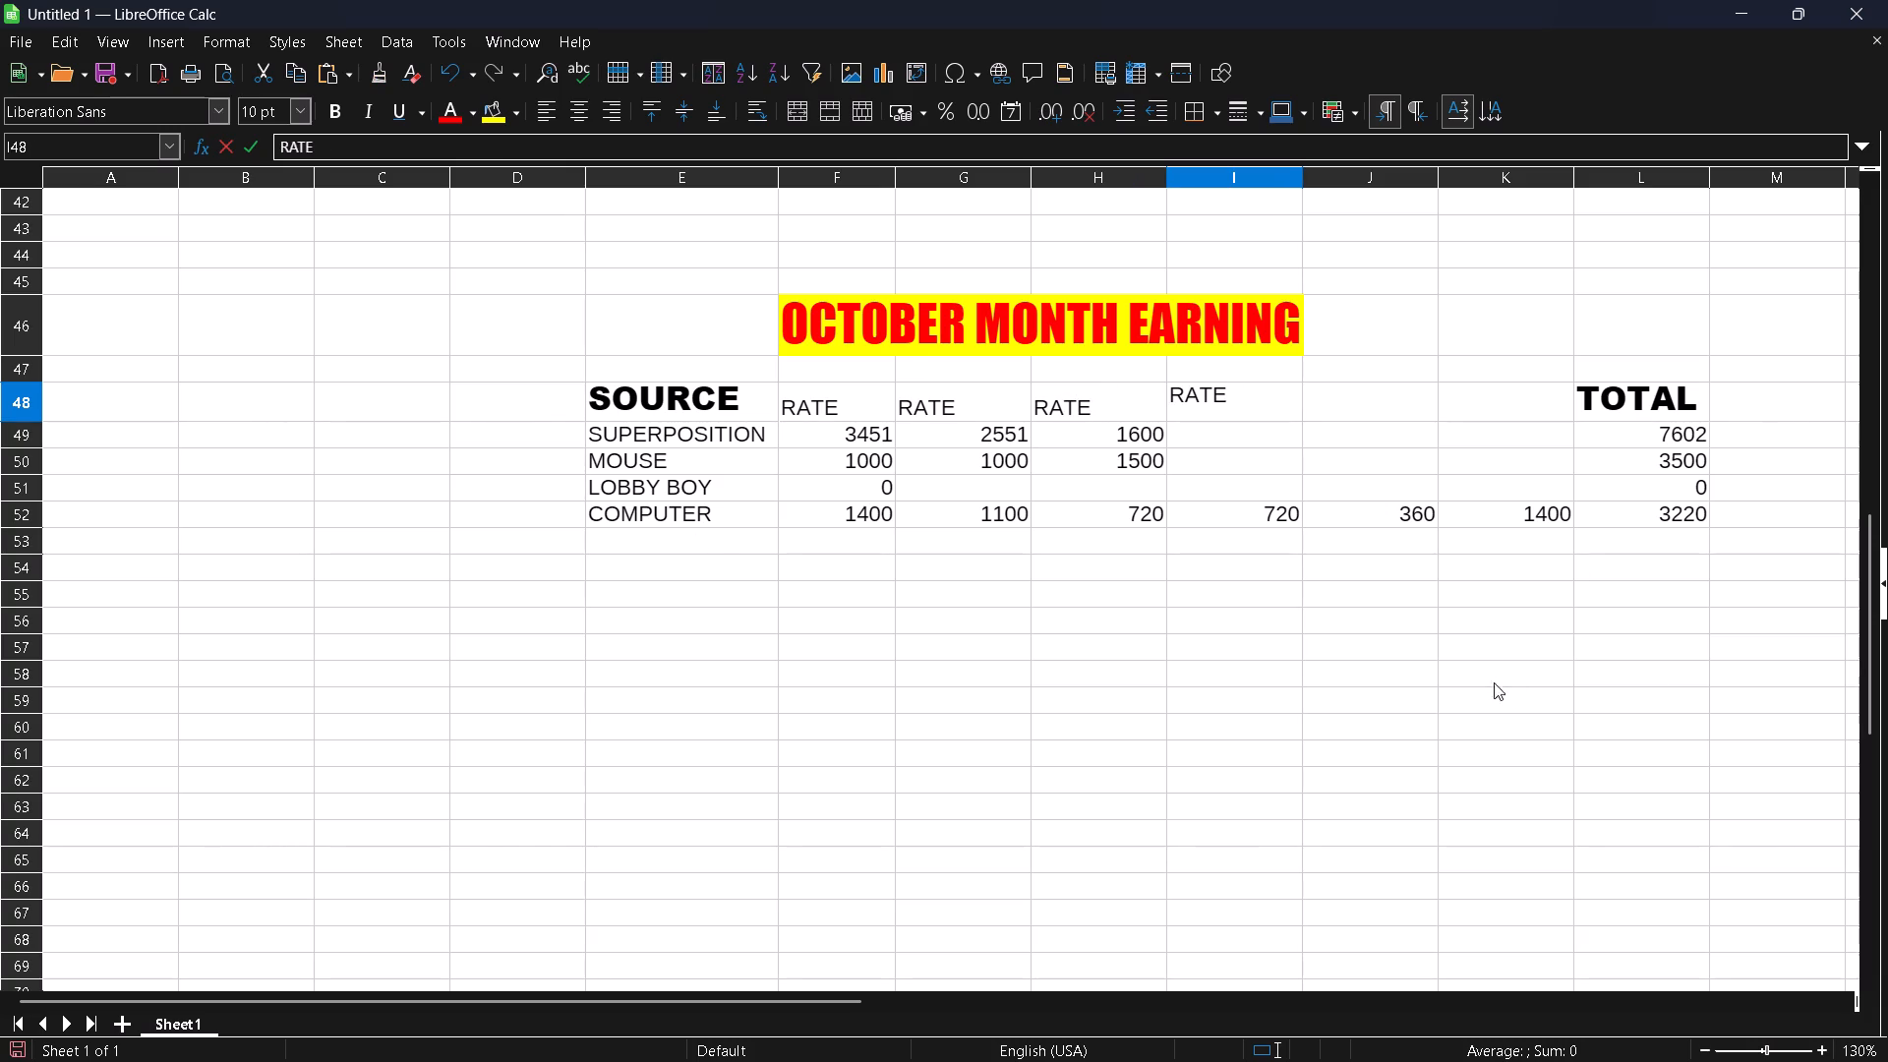
Enter the heading RATE in J48 and K48, completing the header row up to the TOTAL column.
left_click(1363, 394)
type("RAT")
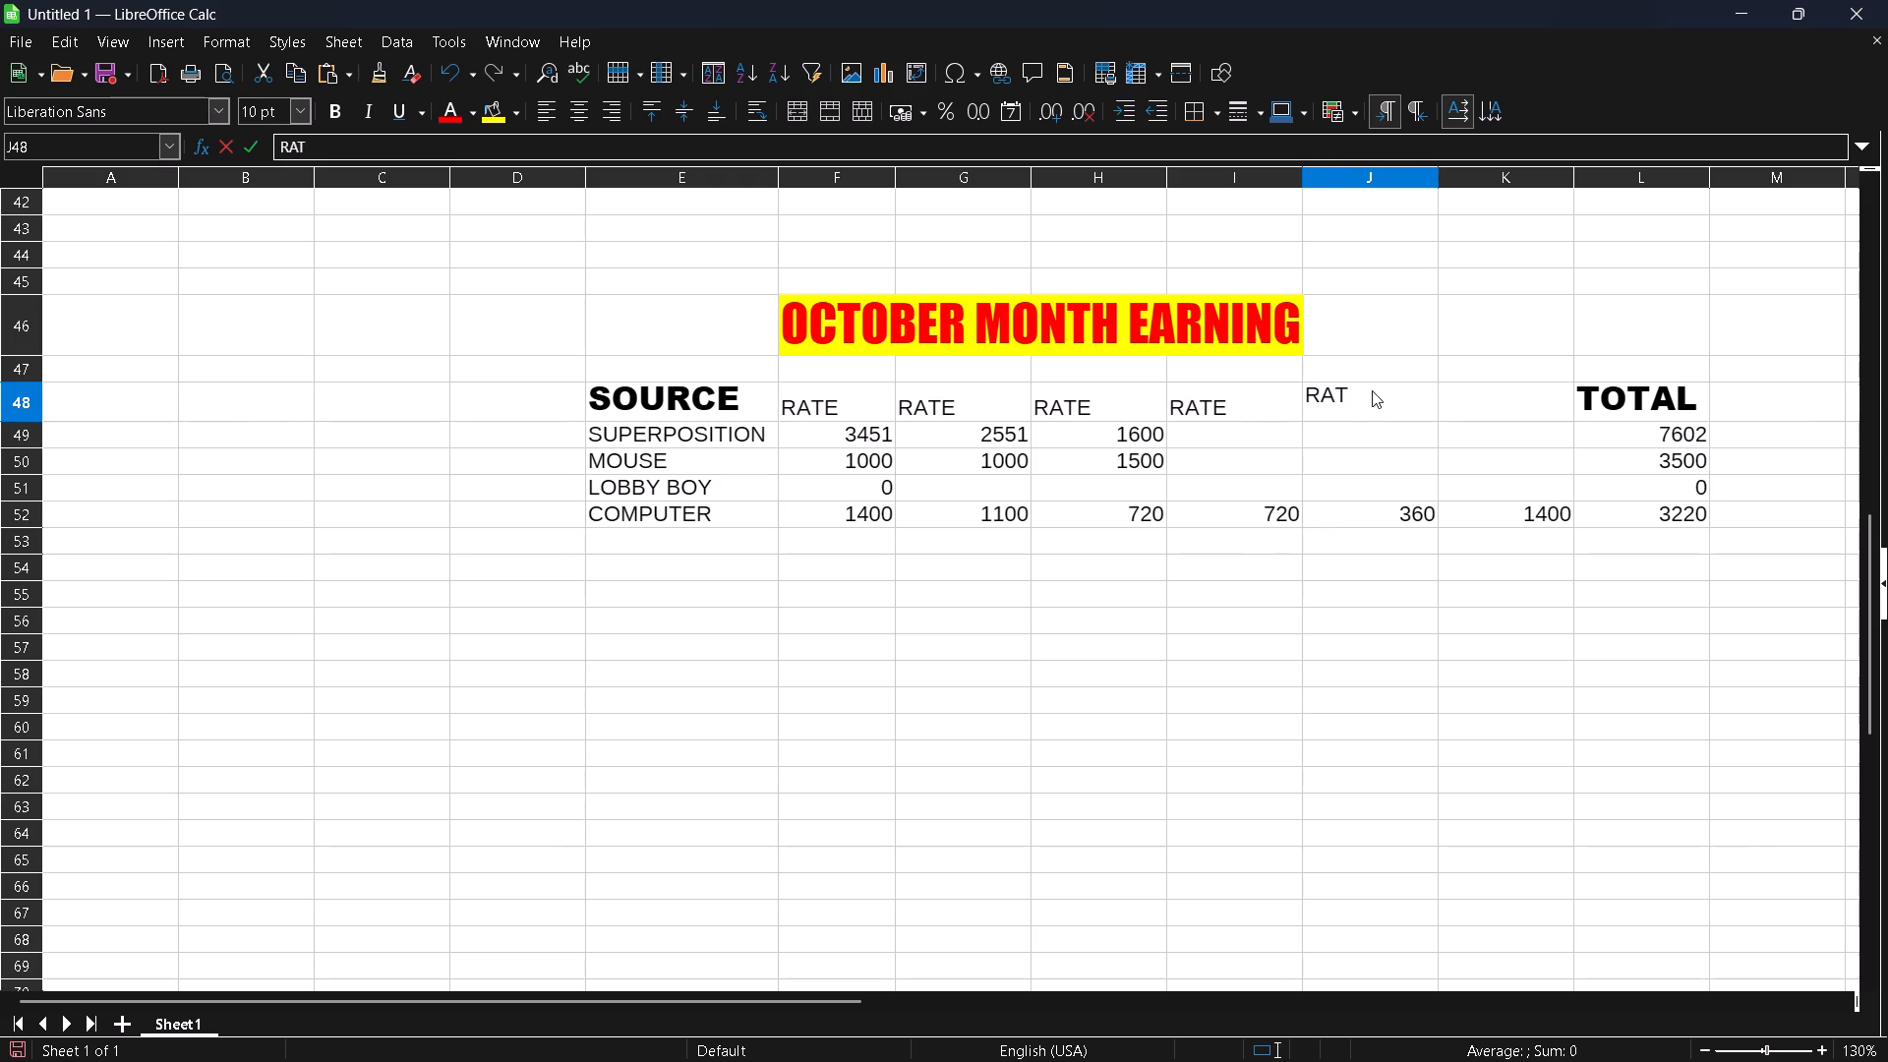
key("e")
key("Right")
type("RATE")
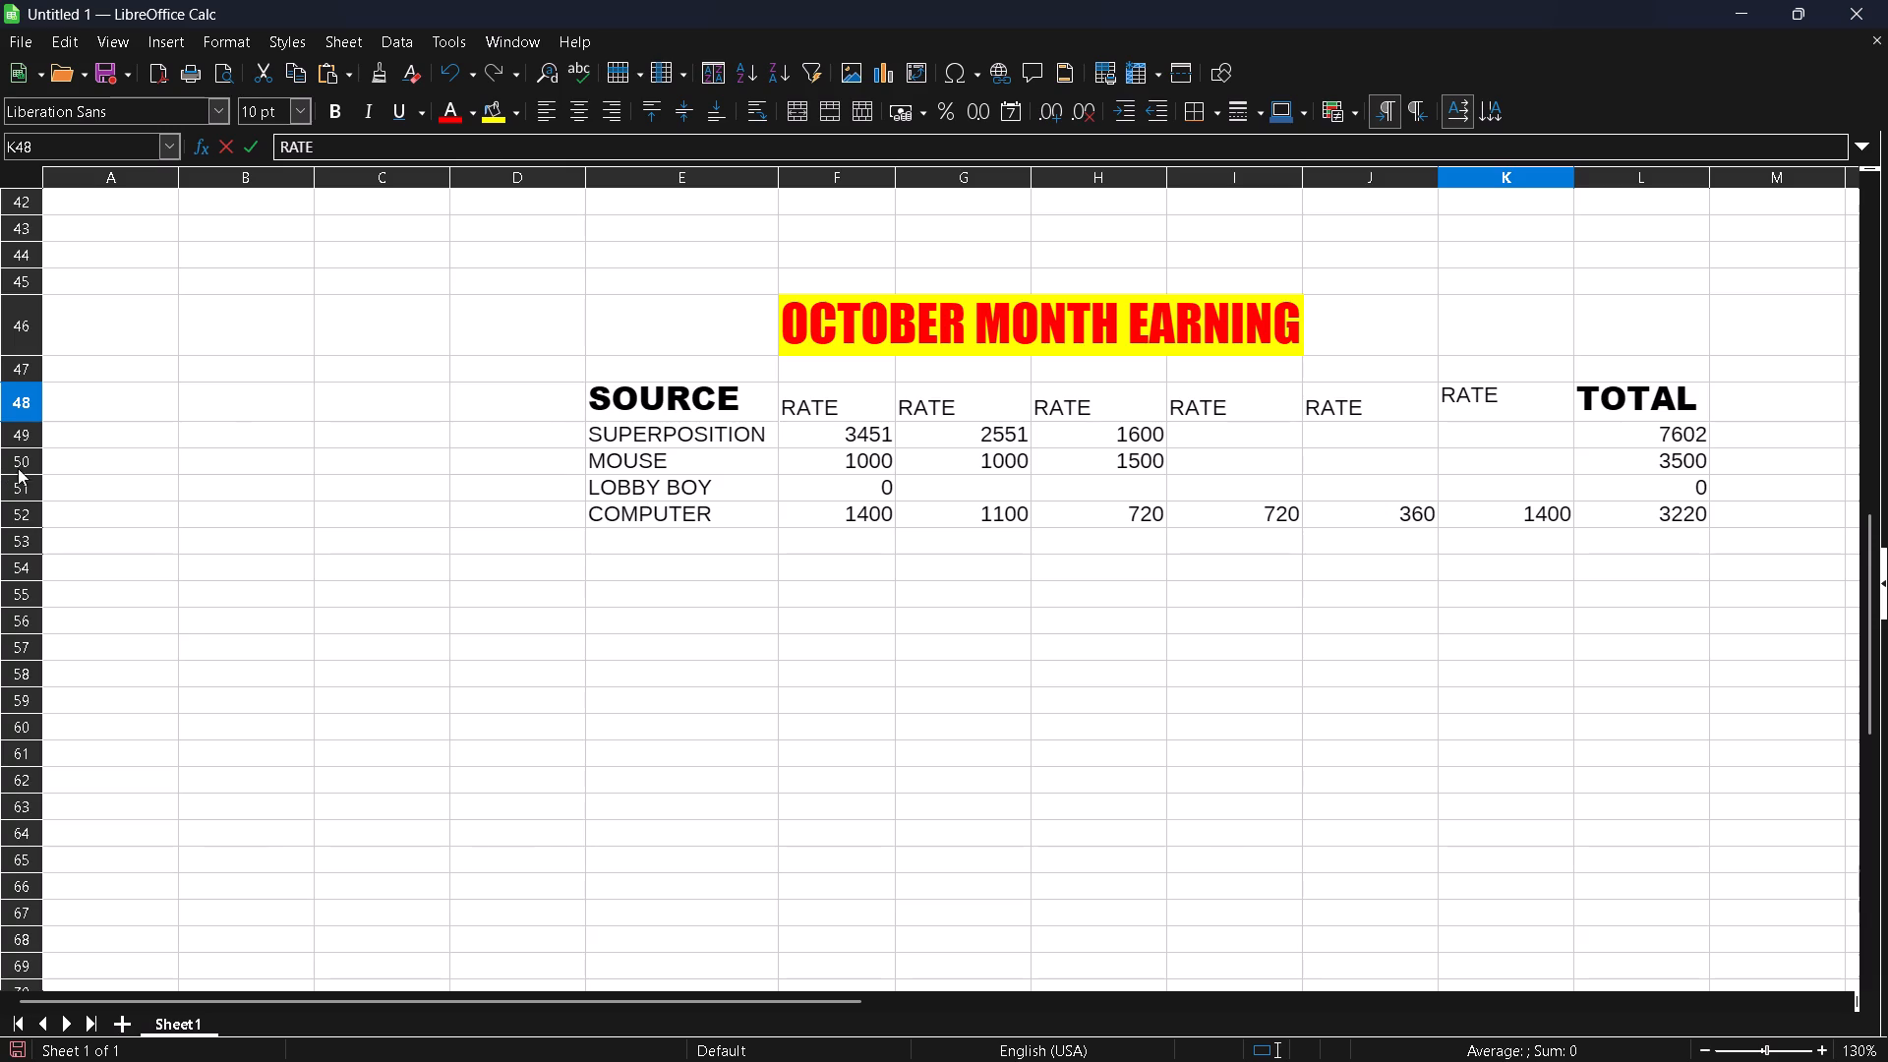
Set the font size of the RATE headings in F48 and G48 to 15 pt.
left_click(616, 399)
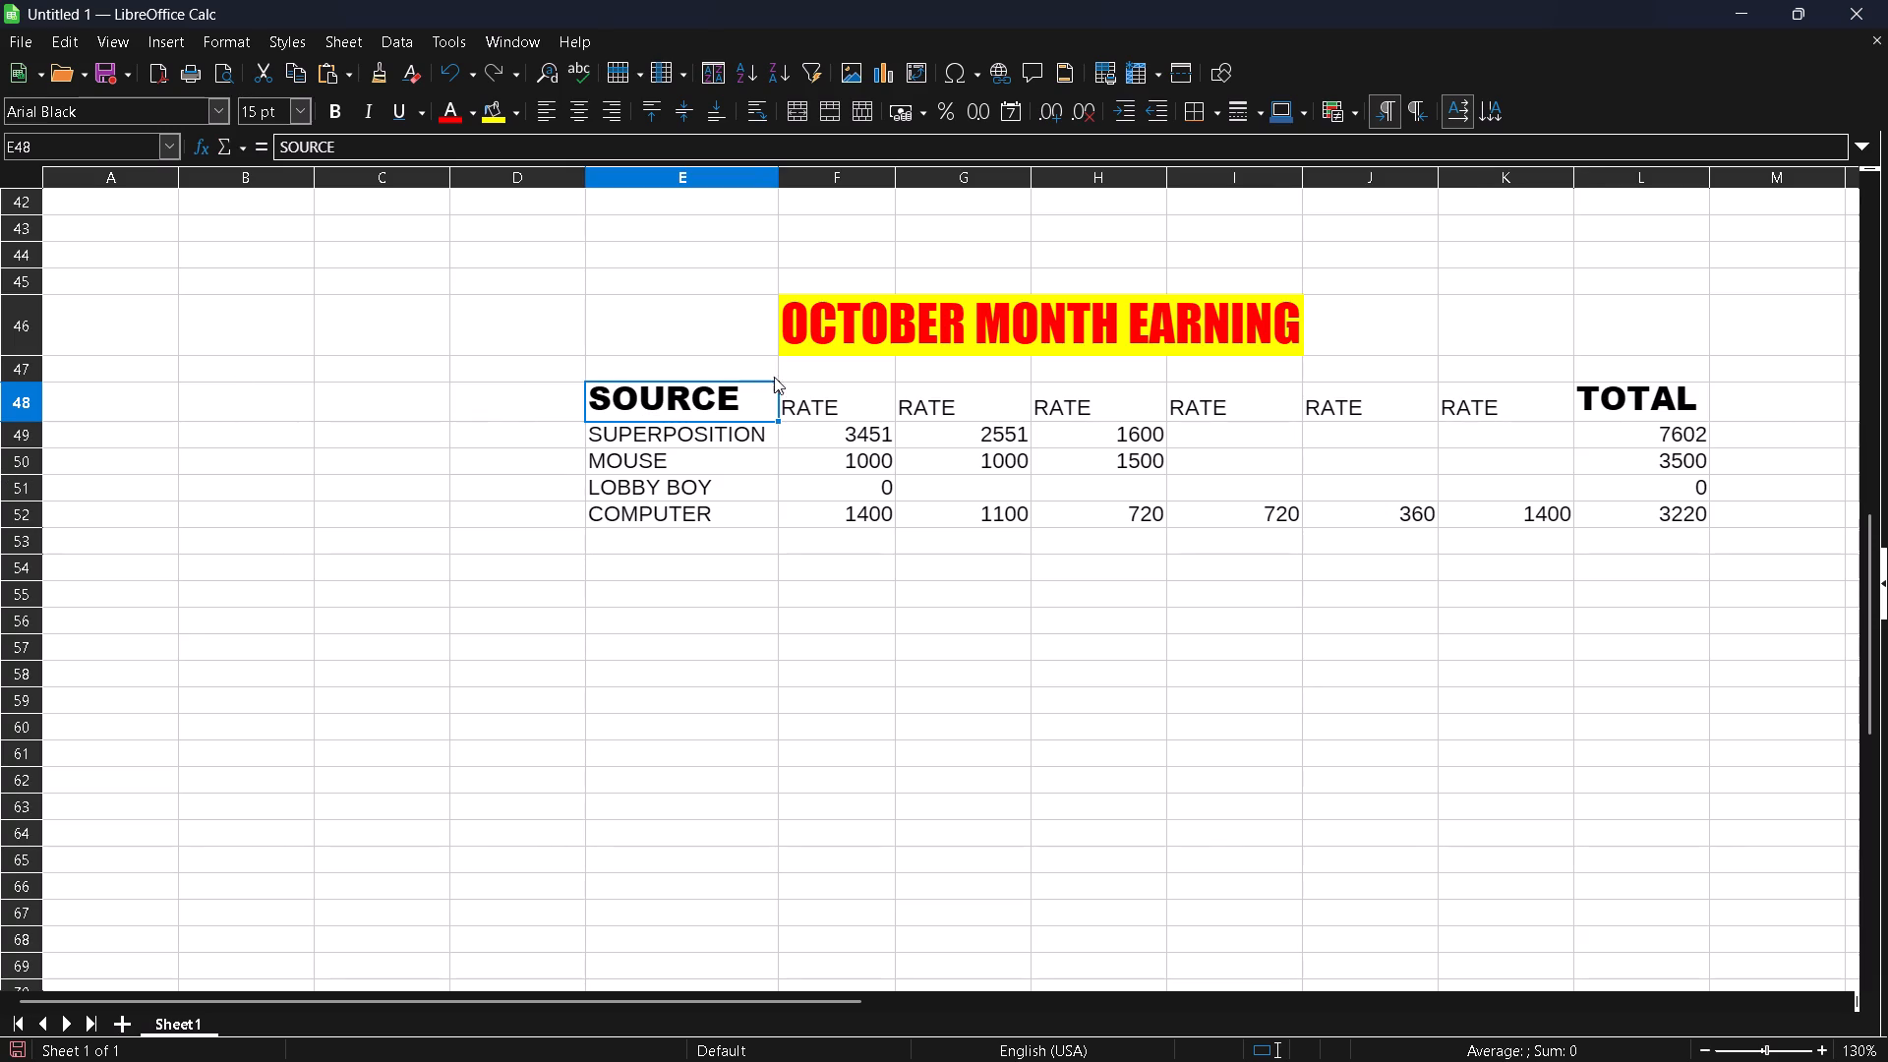
left_click(799, 385)
left_click(305, 115)
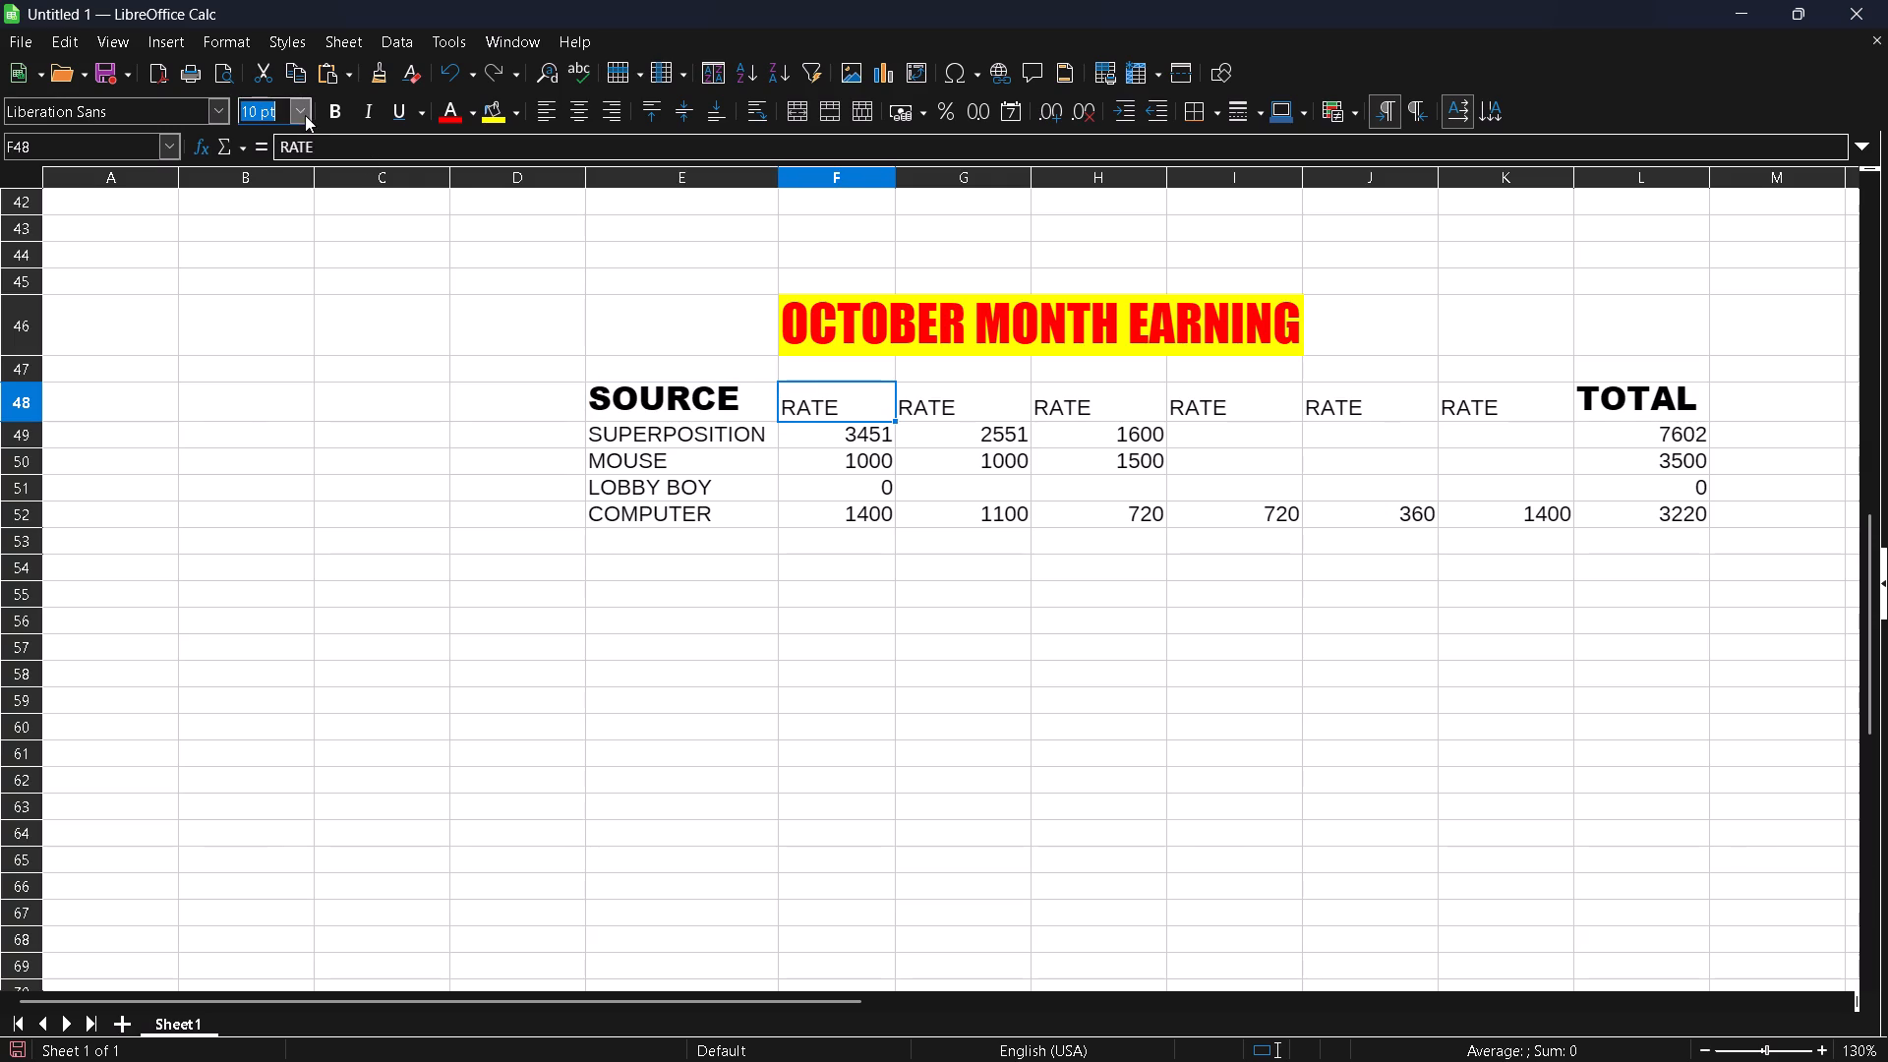
left_click(267, 338)
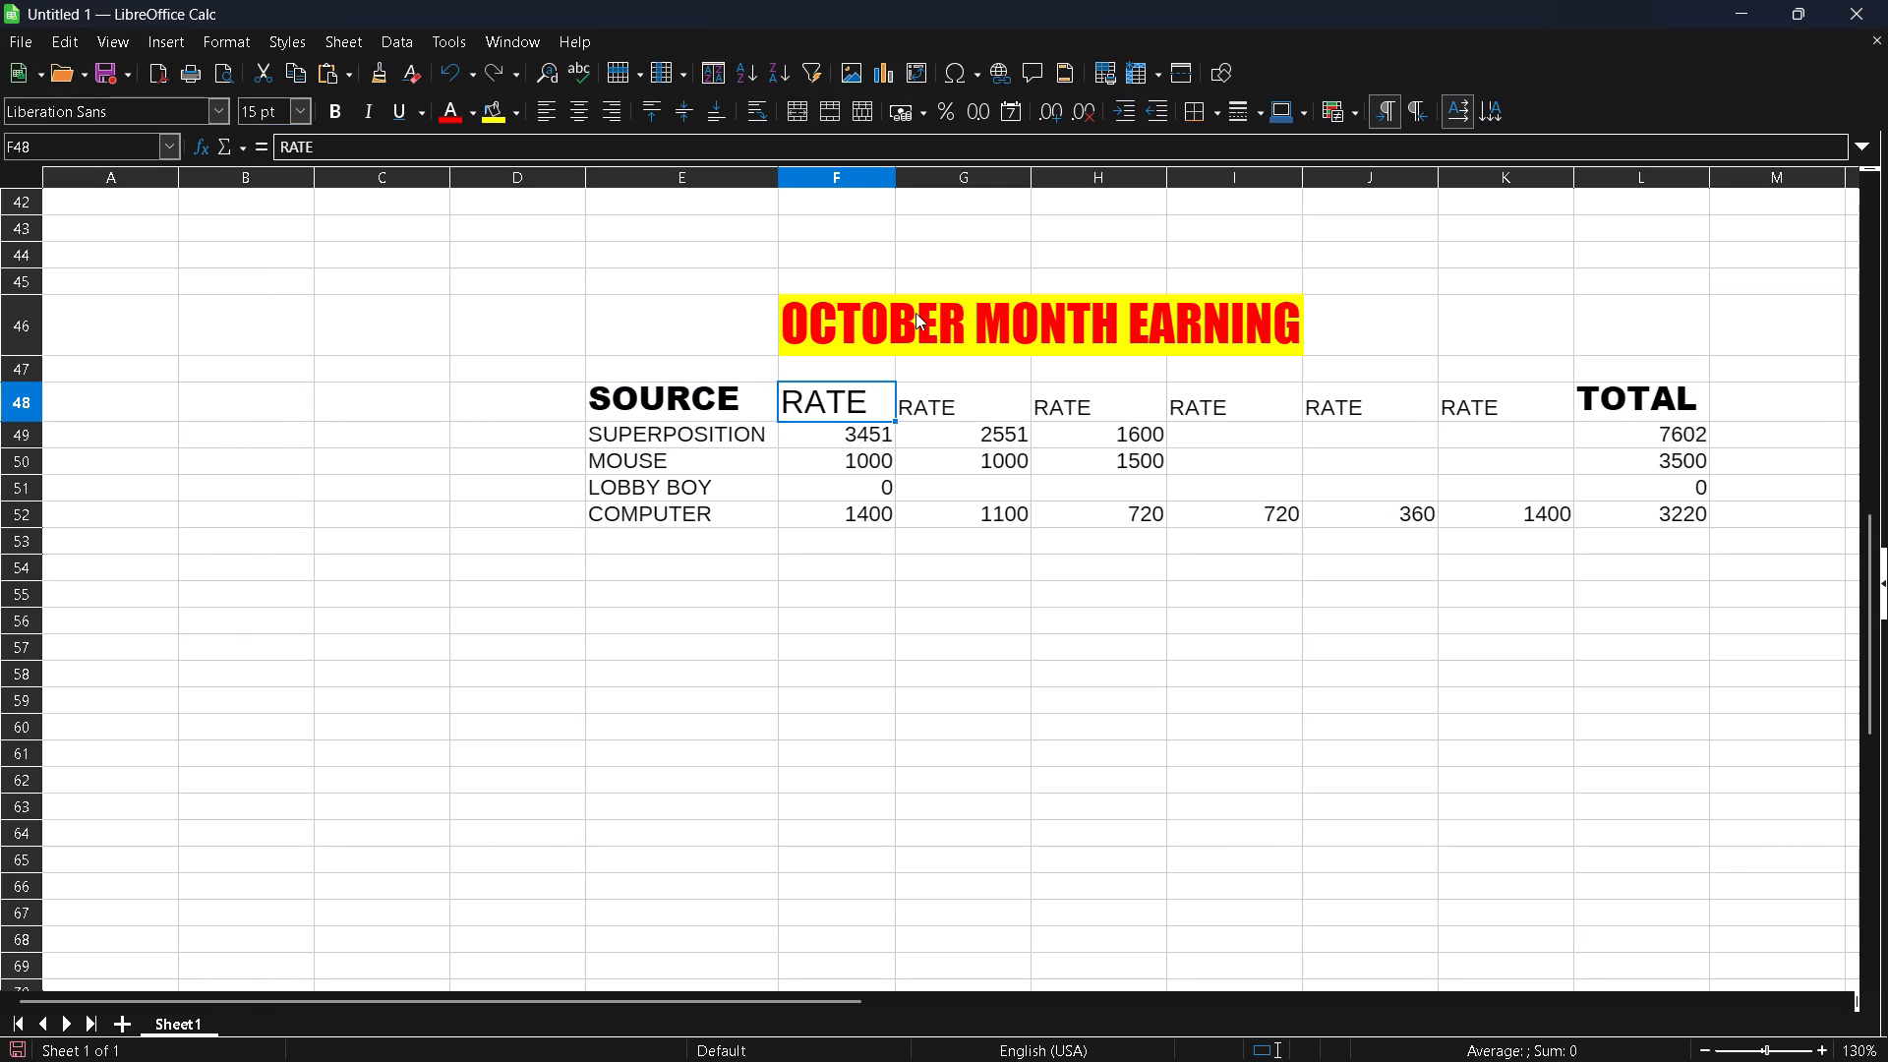
key("Right")
left_click(259, 111)
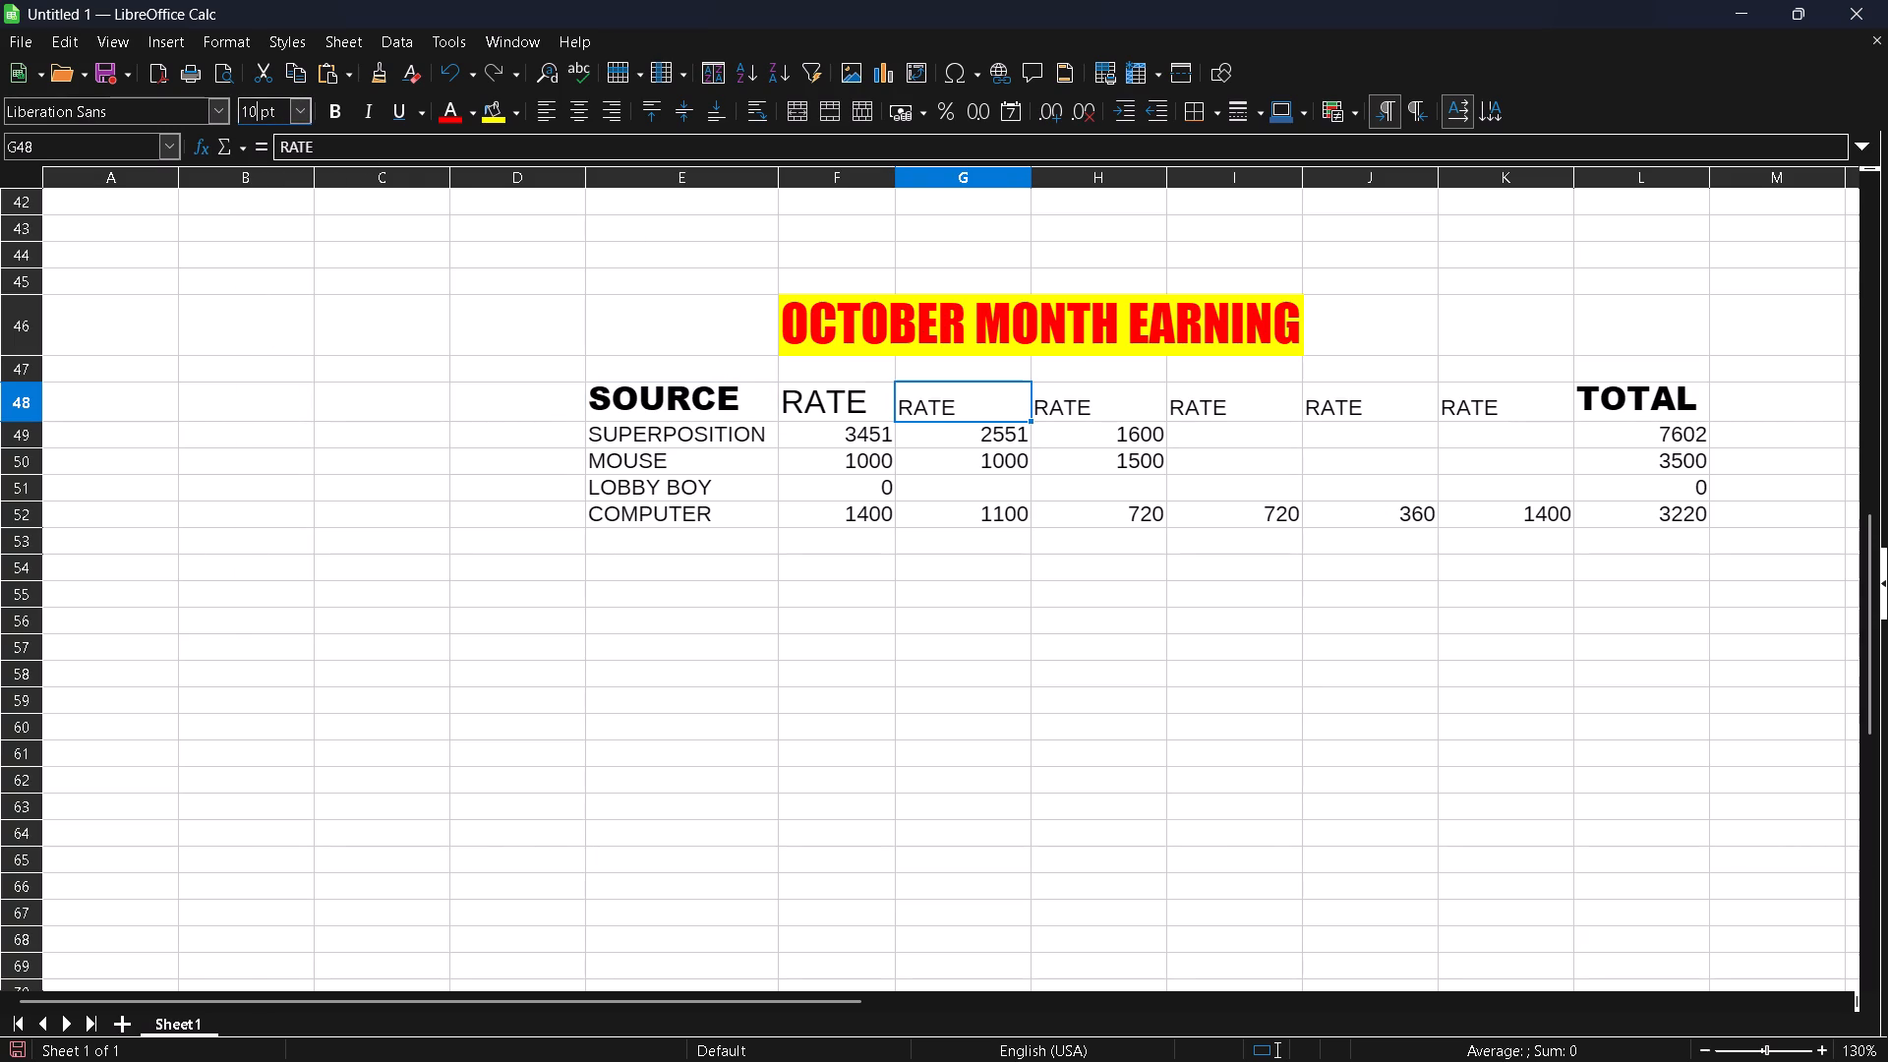
key("BackSpace")
key("5")
key("Return")
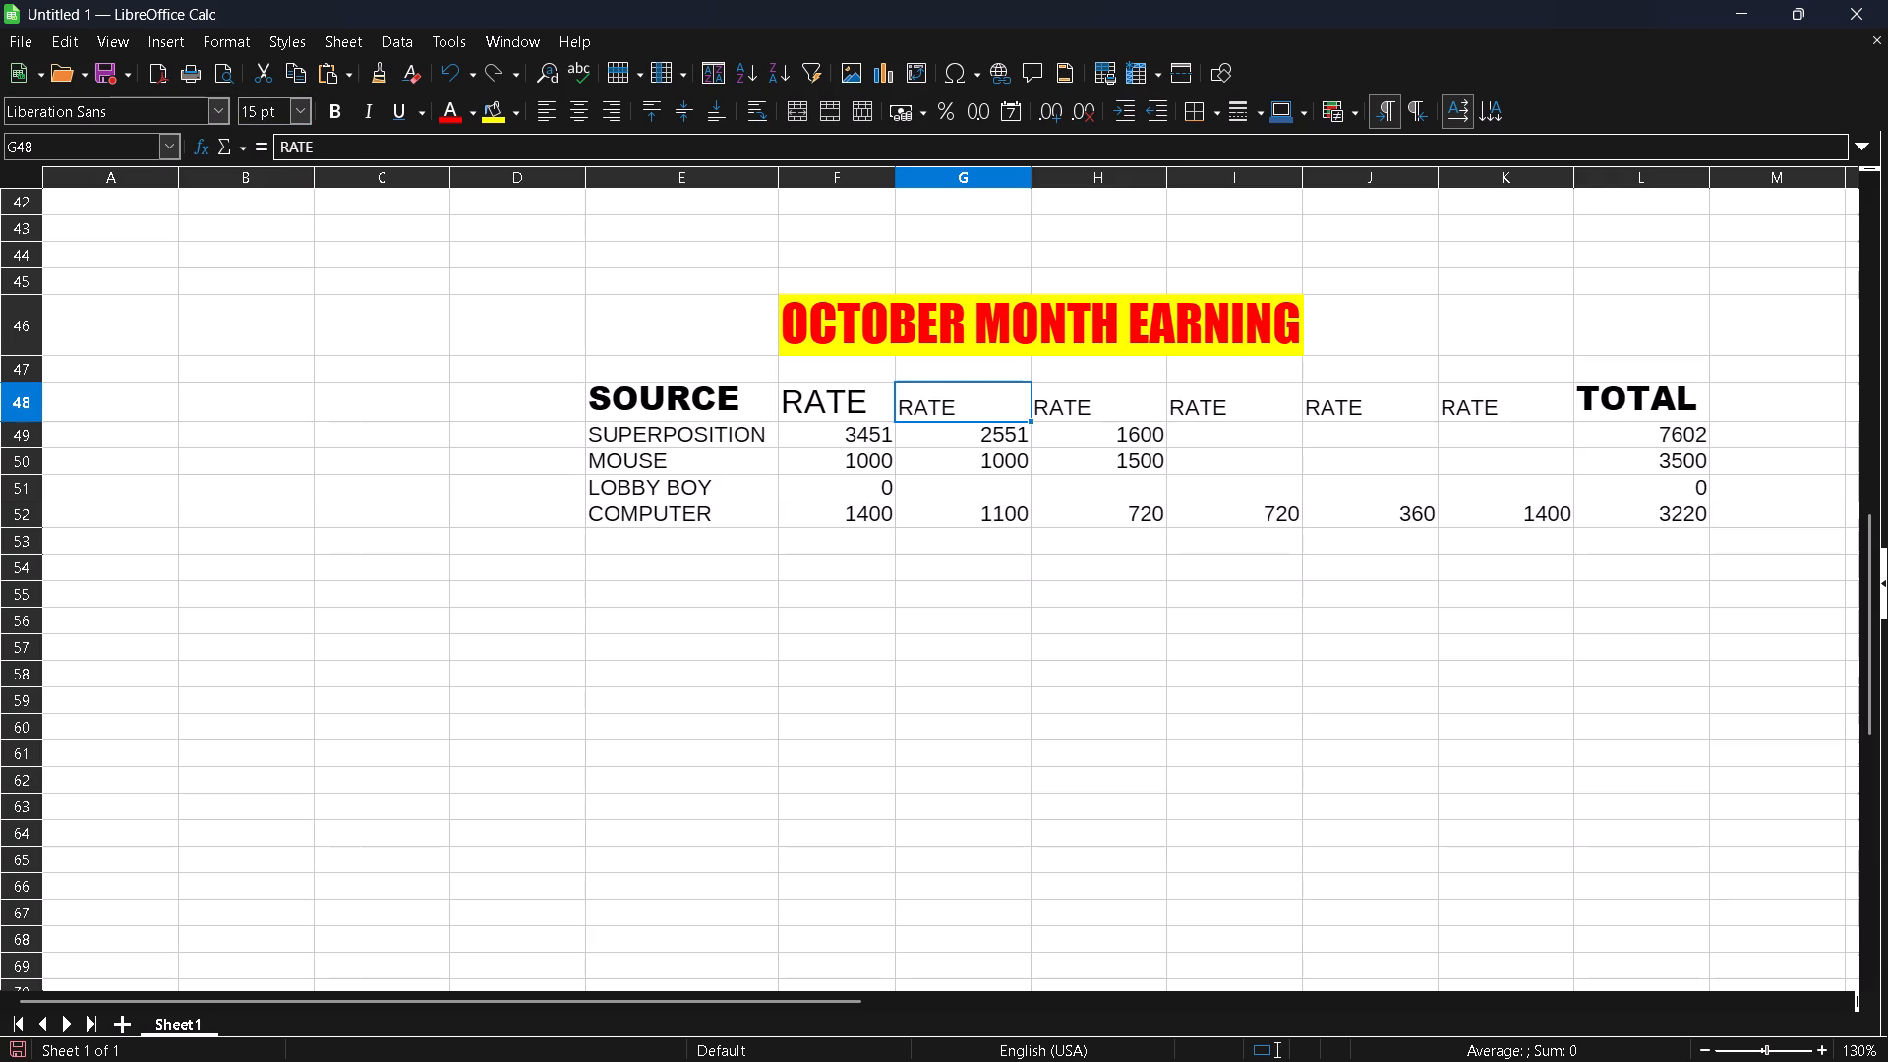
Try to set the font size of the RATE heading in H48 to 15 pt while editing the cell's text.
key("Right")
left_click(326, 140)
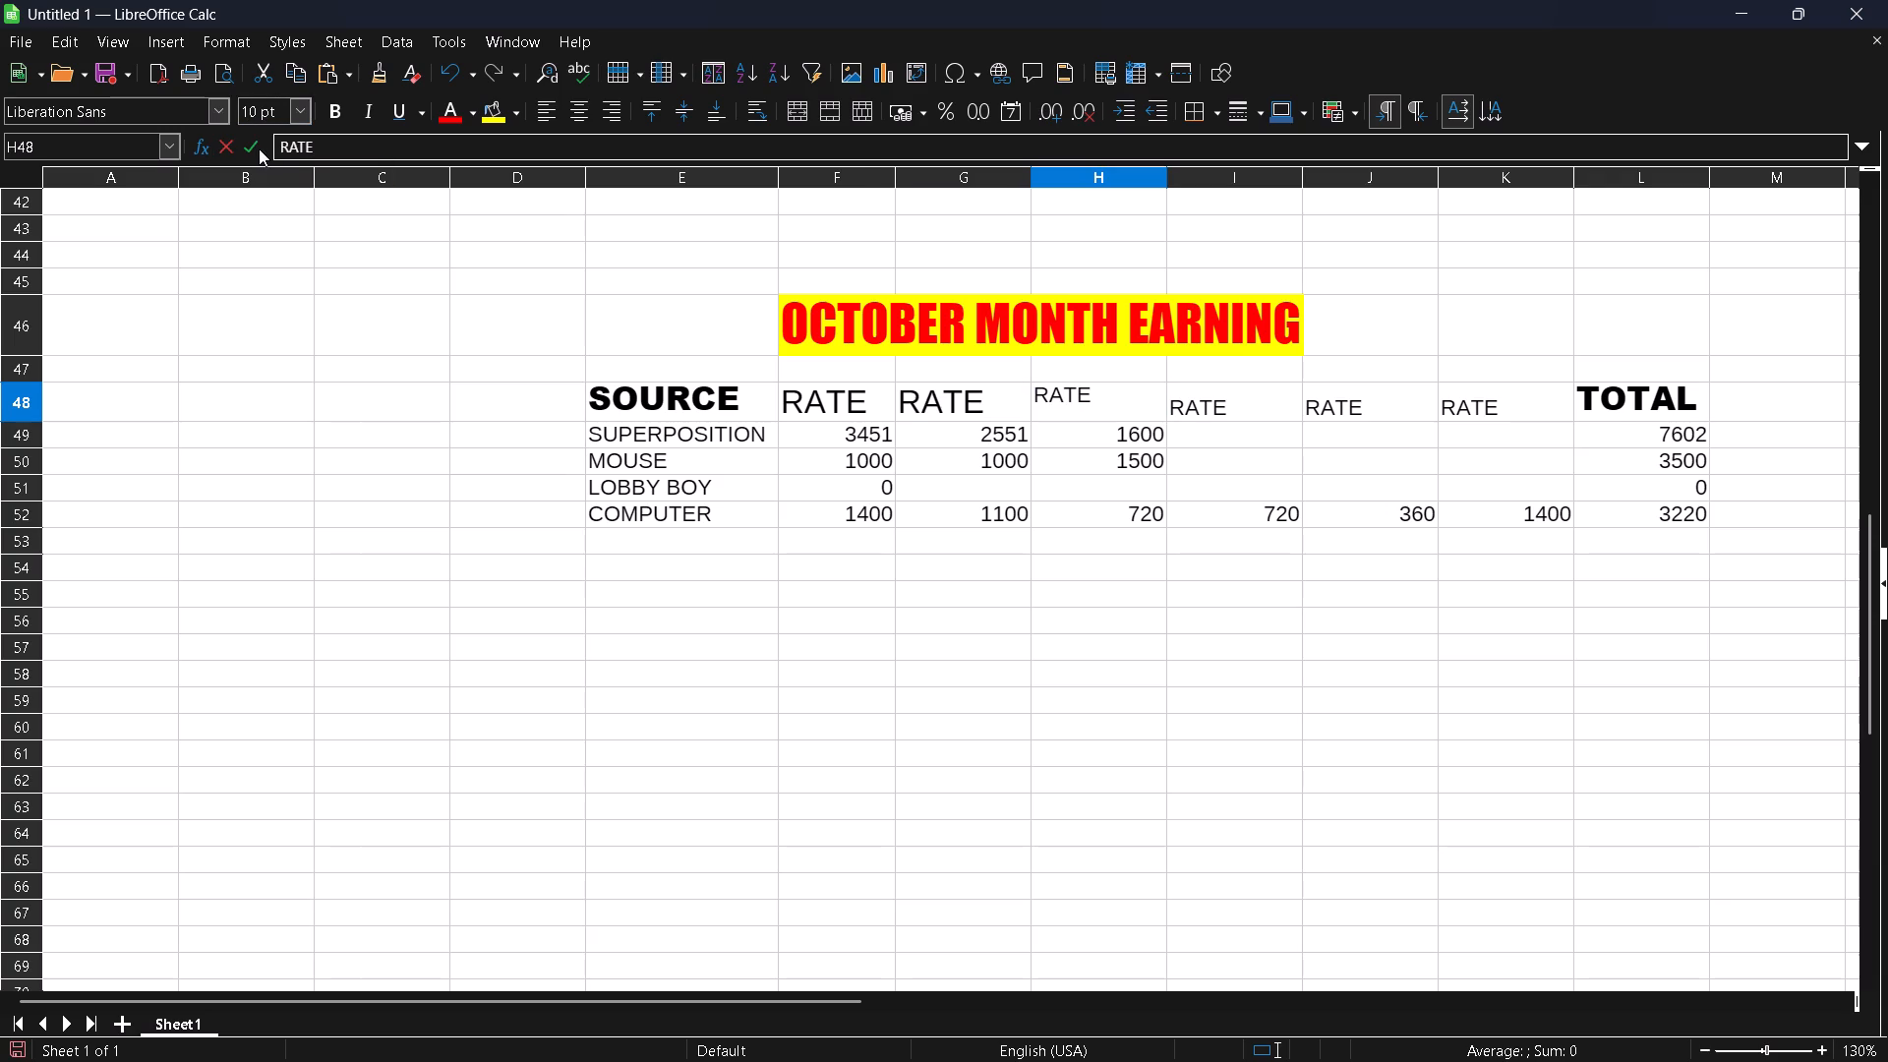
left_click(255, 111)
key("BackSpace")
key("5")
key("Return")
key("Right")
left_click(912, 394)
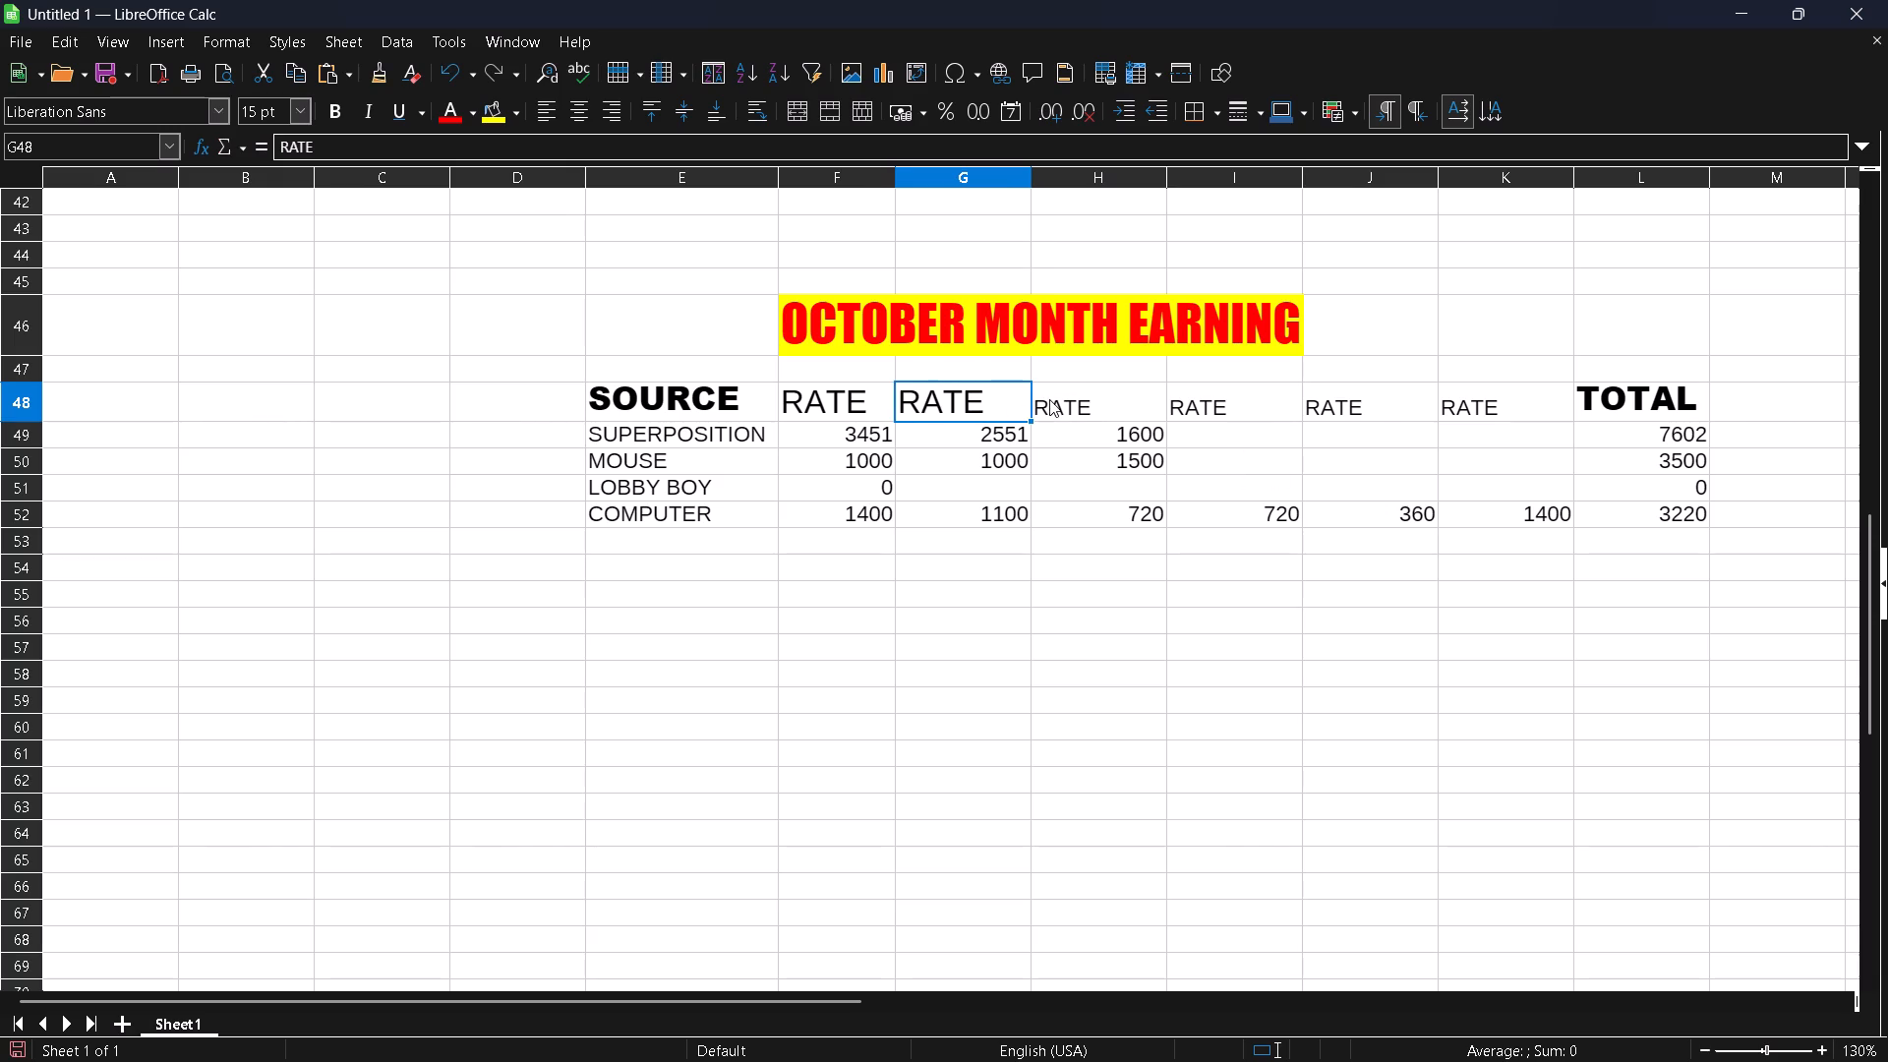
Set the font size of the RATE headings in H48, I48, J48 and K48 to 15 pt.
left_click(1049, 399)
left_click(296, 105)
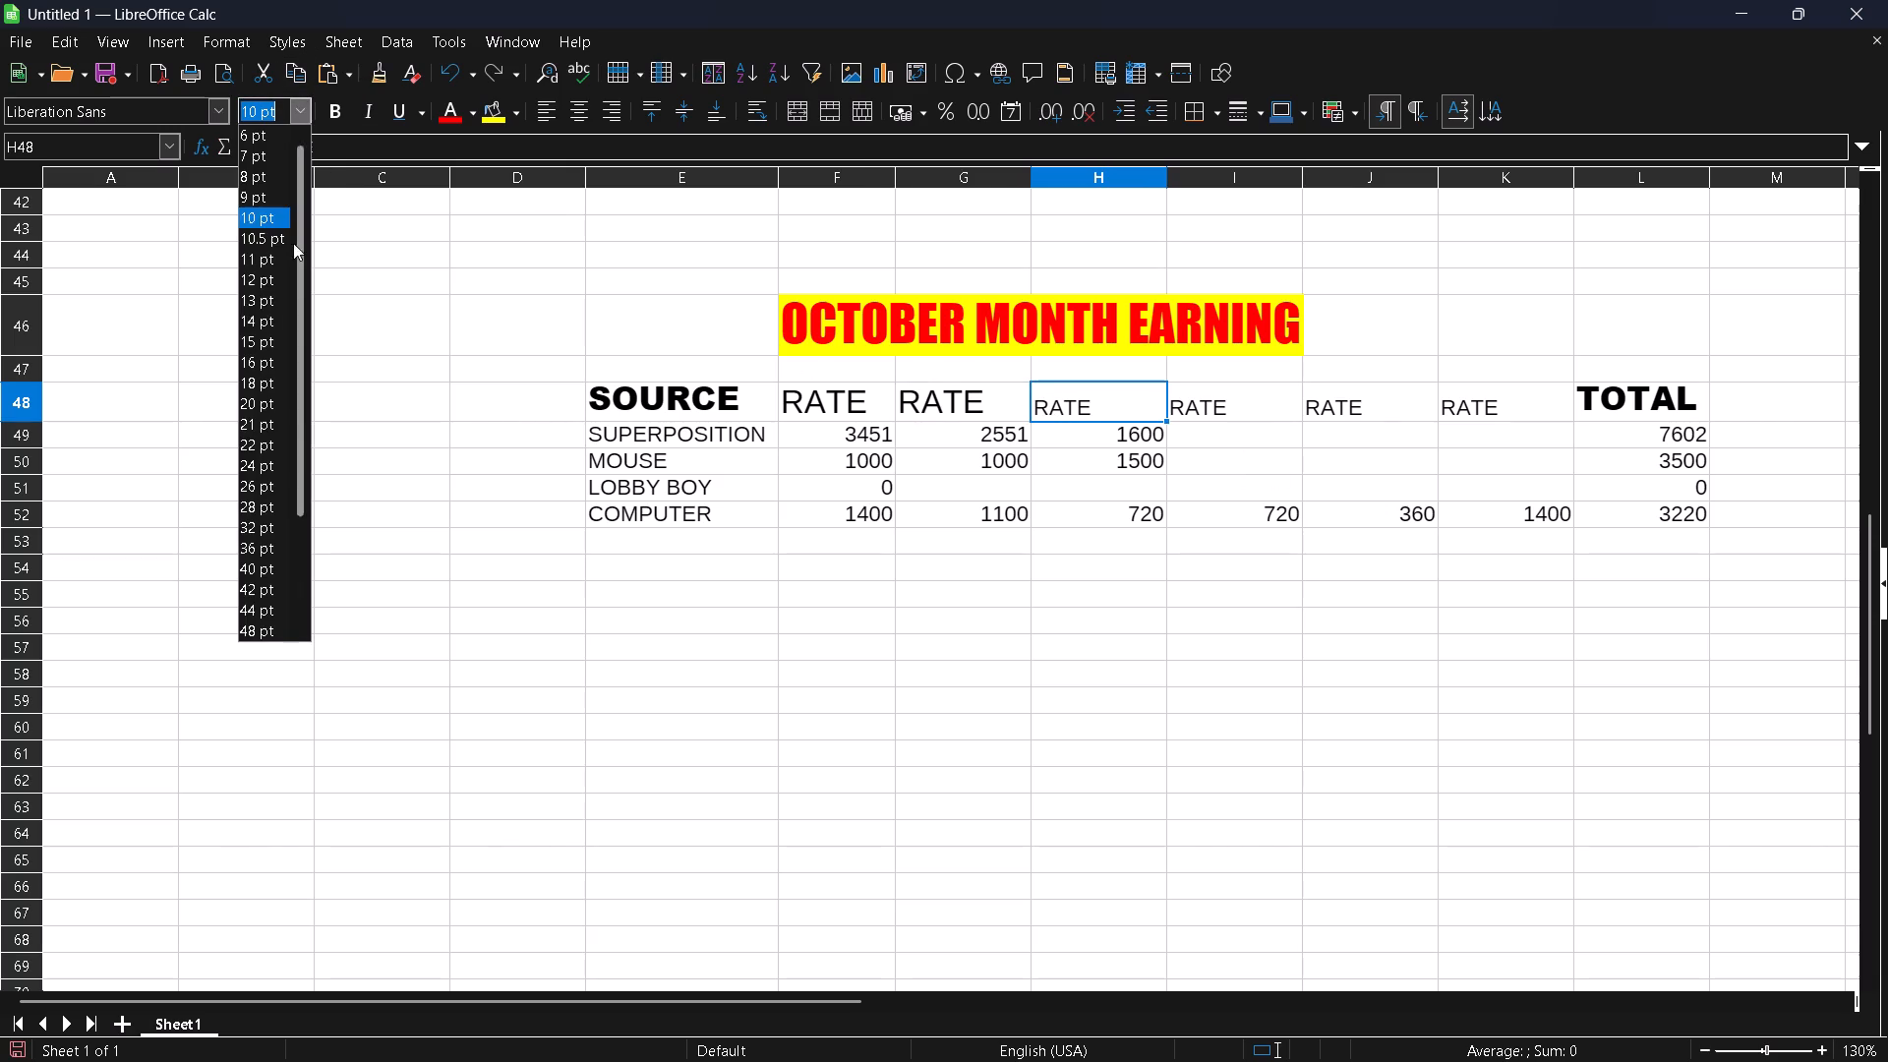
left_click(254, 338)
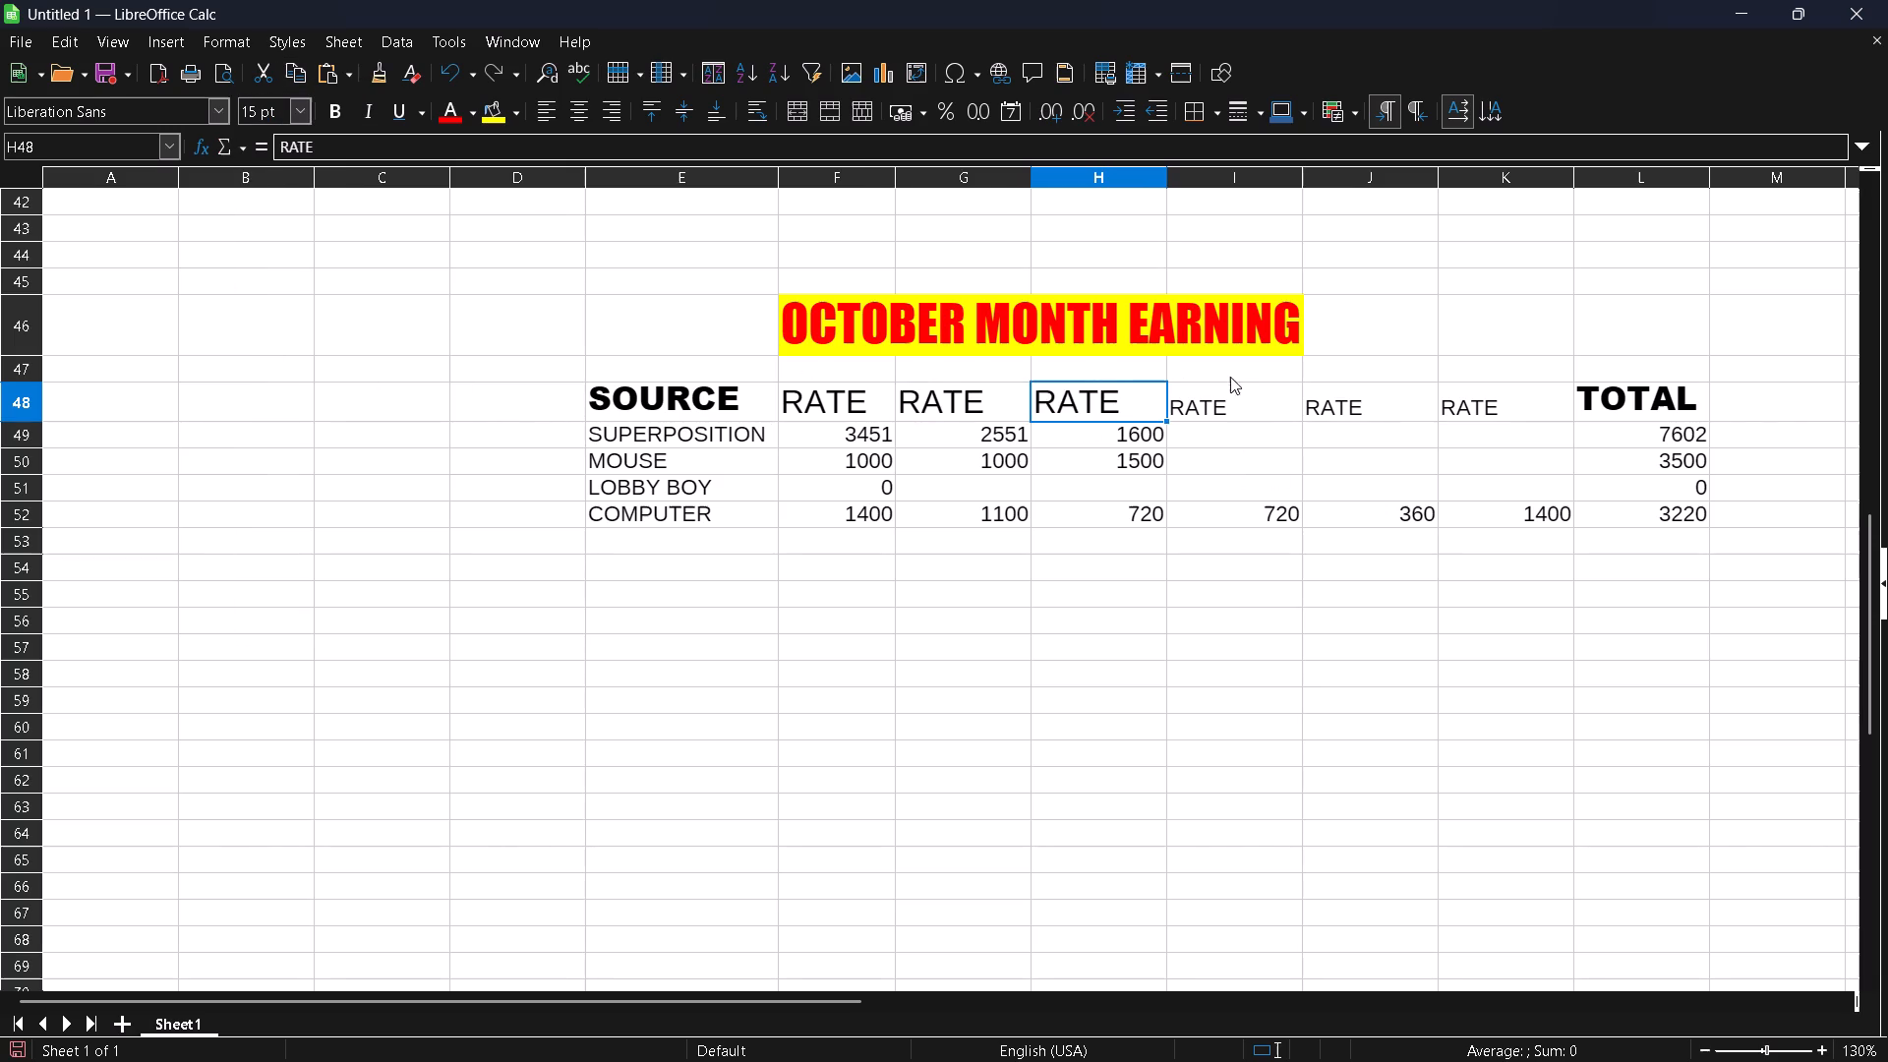
left_click(1235, 394)
left_click(310, 110)
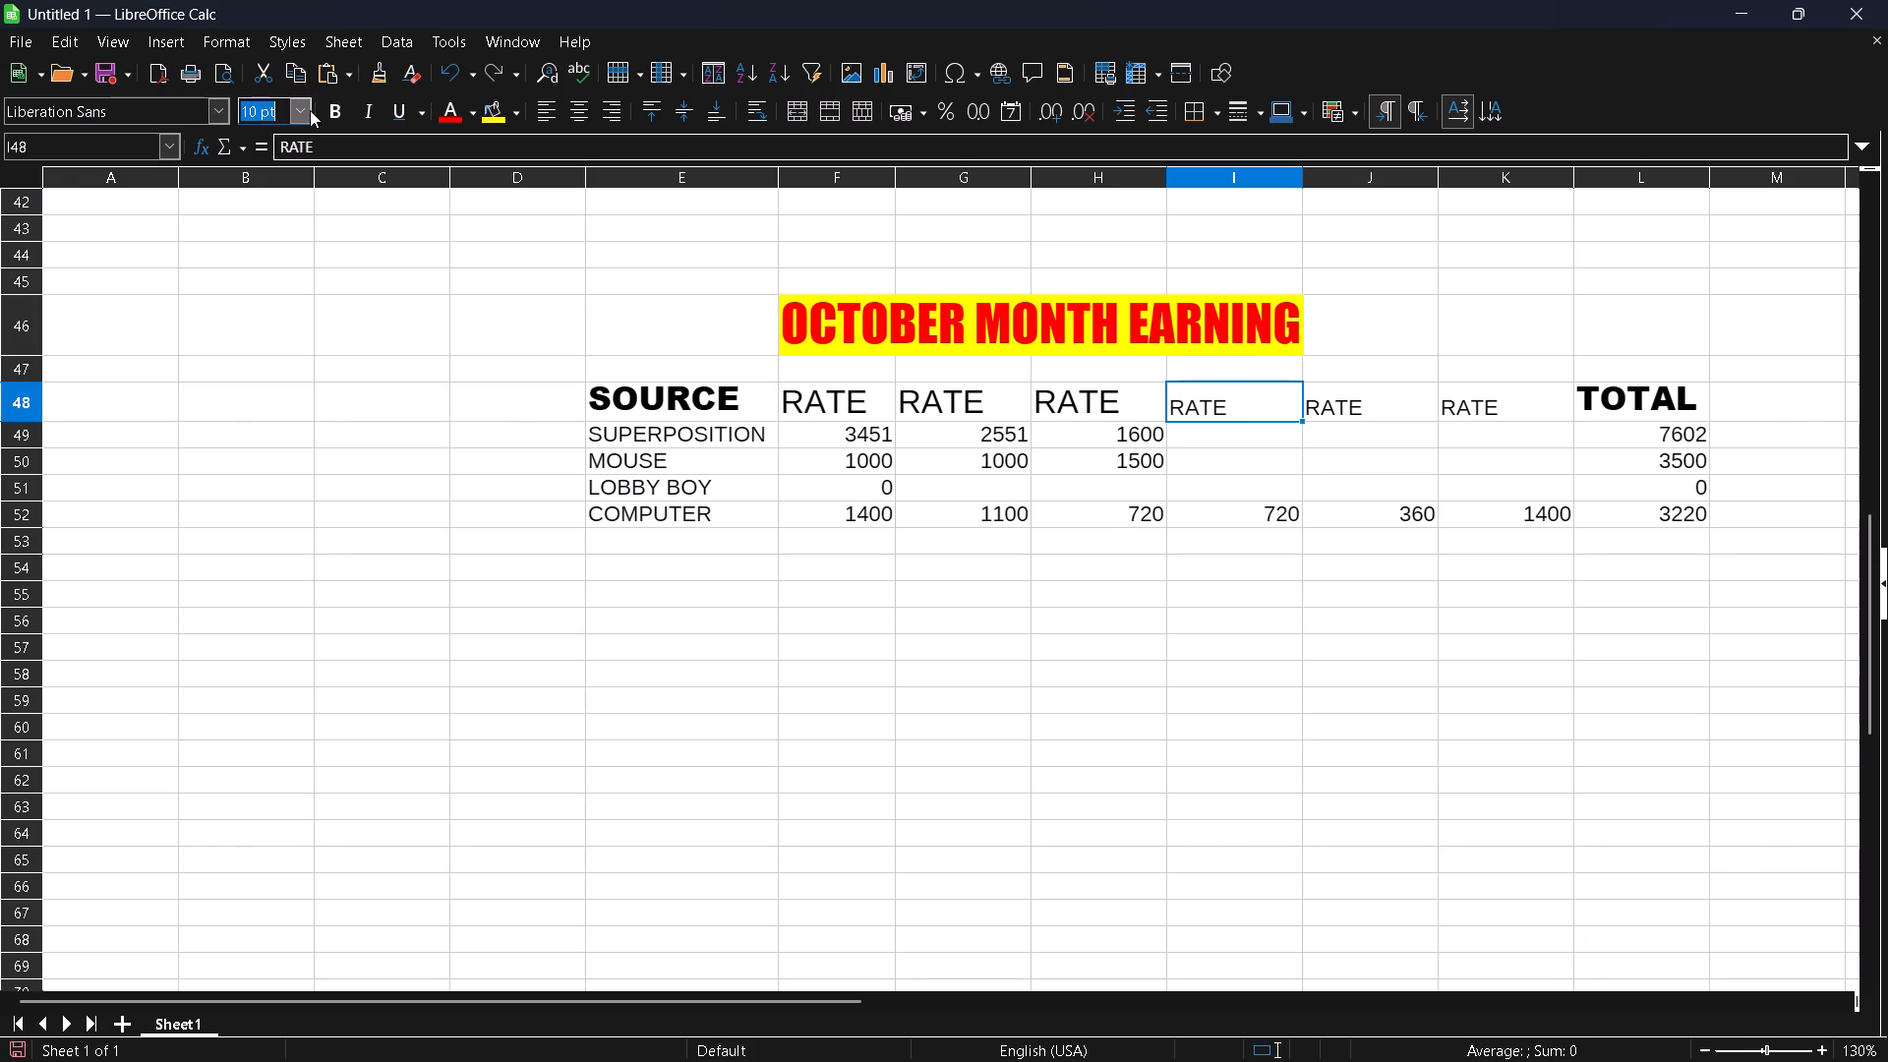
left_click(258, 333)
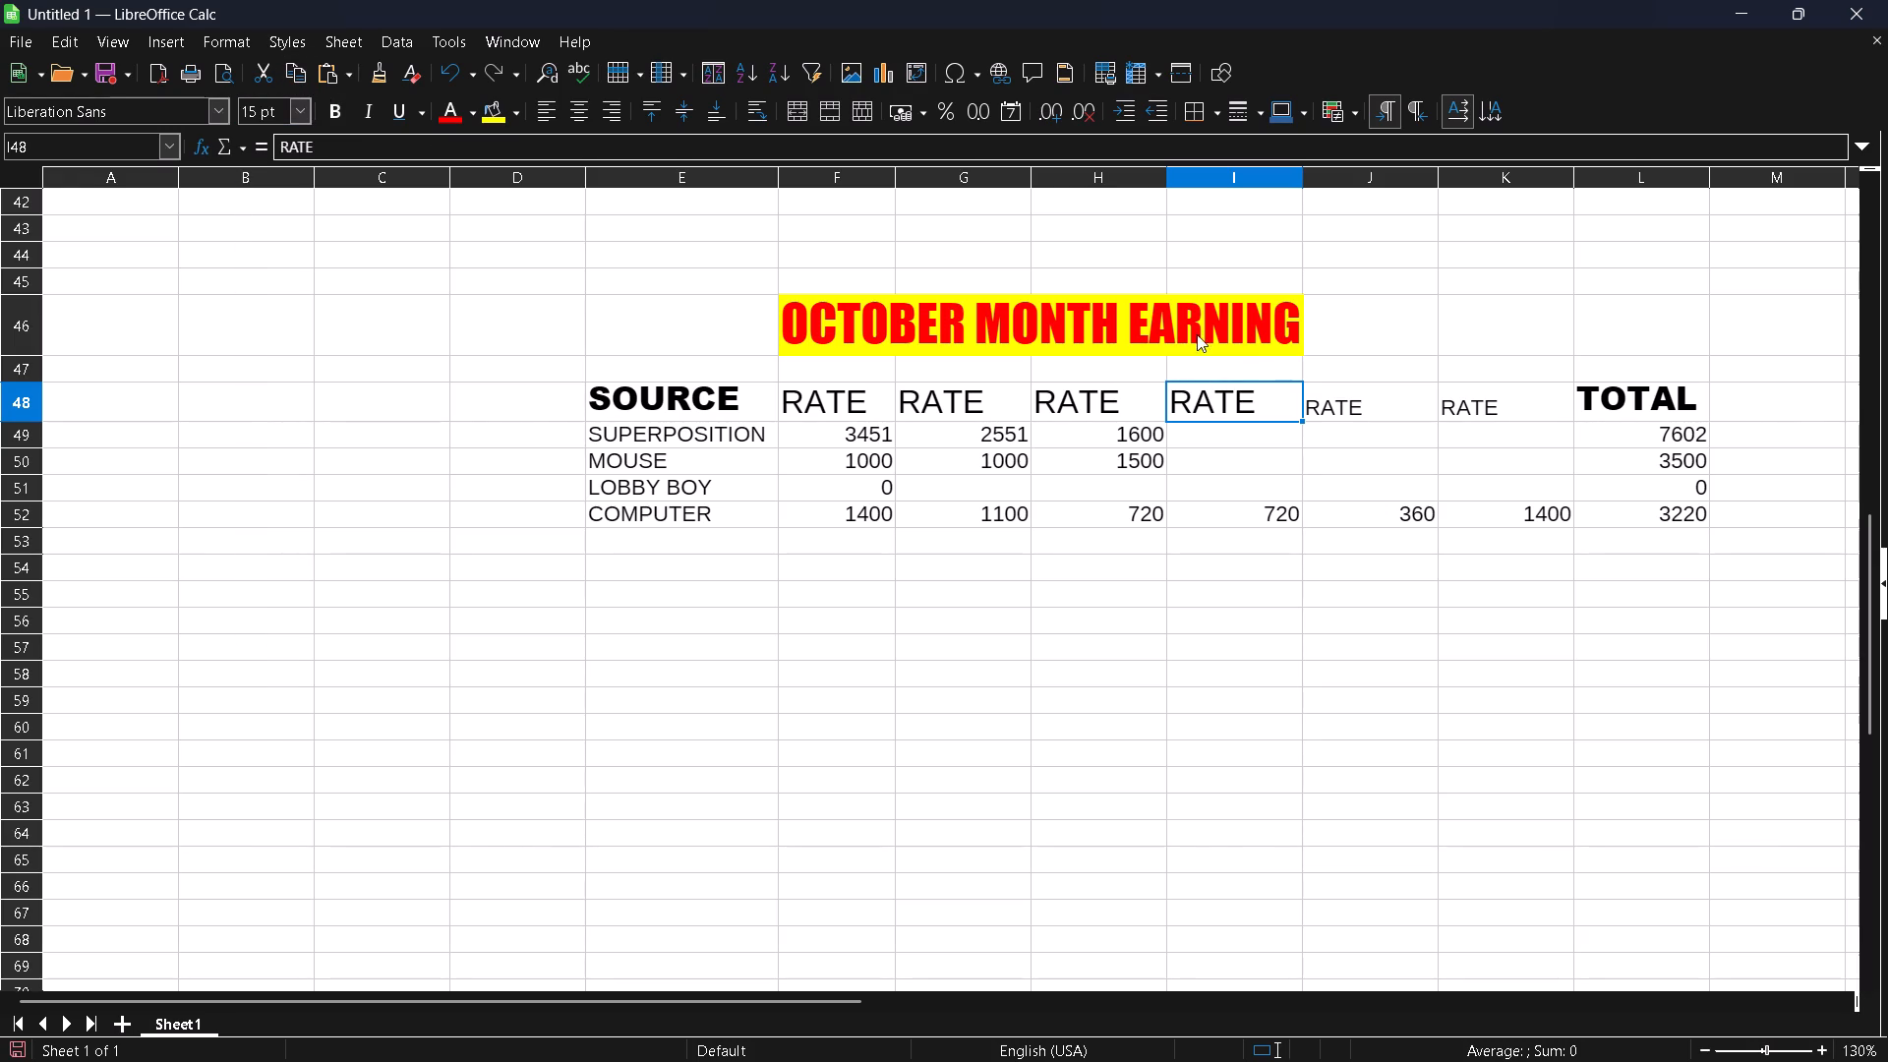
left_click(1328, 428)
left_click(1350, 398)
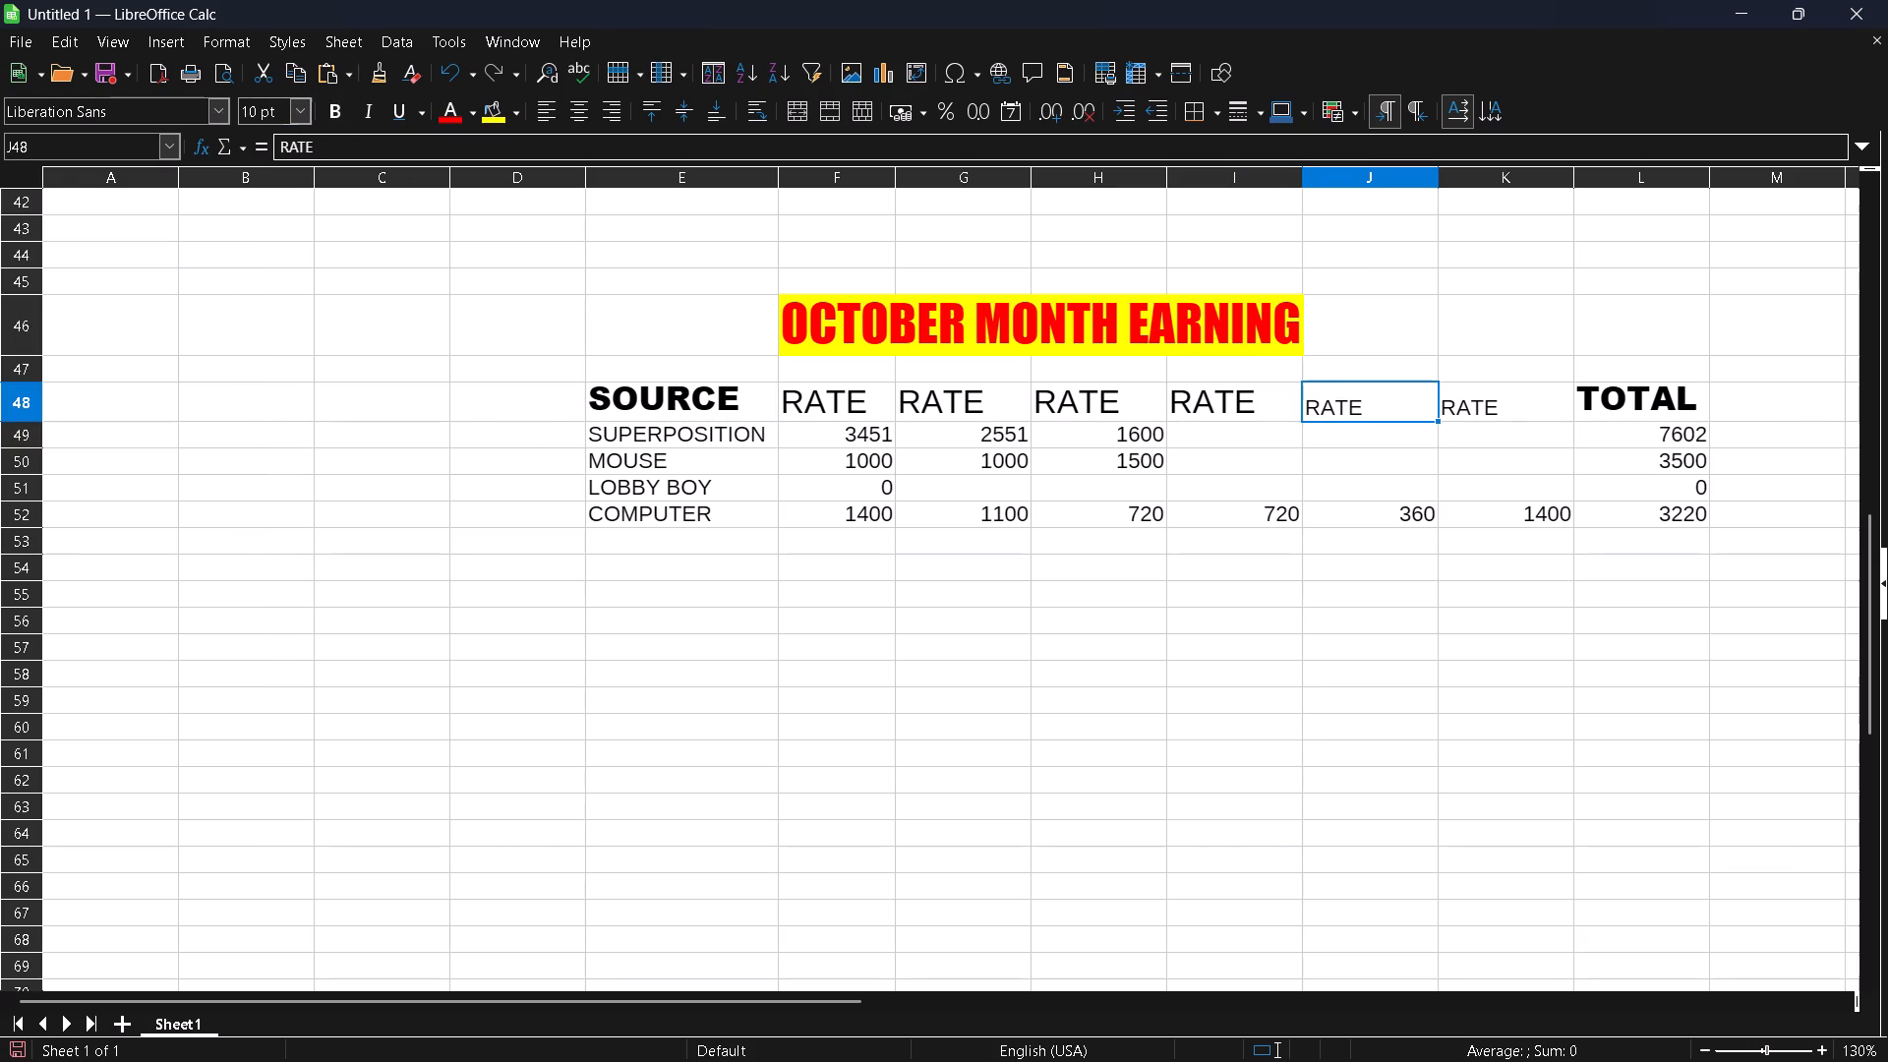
left_click(302, 115)
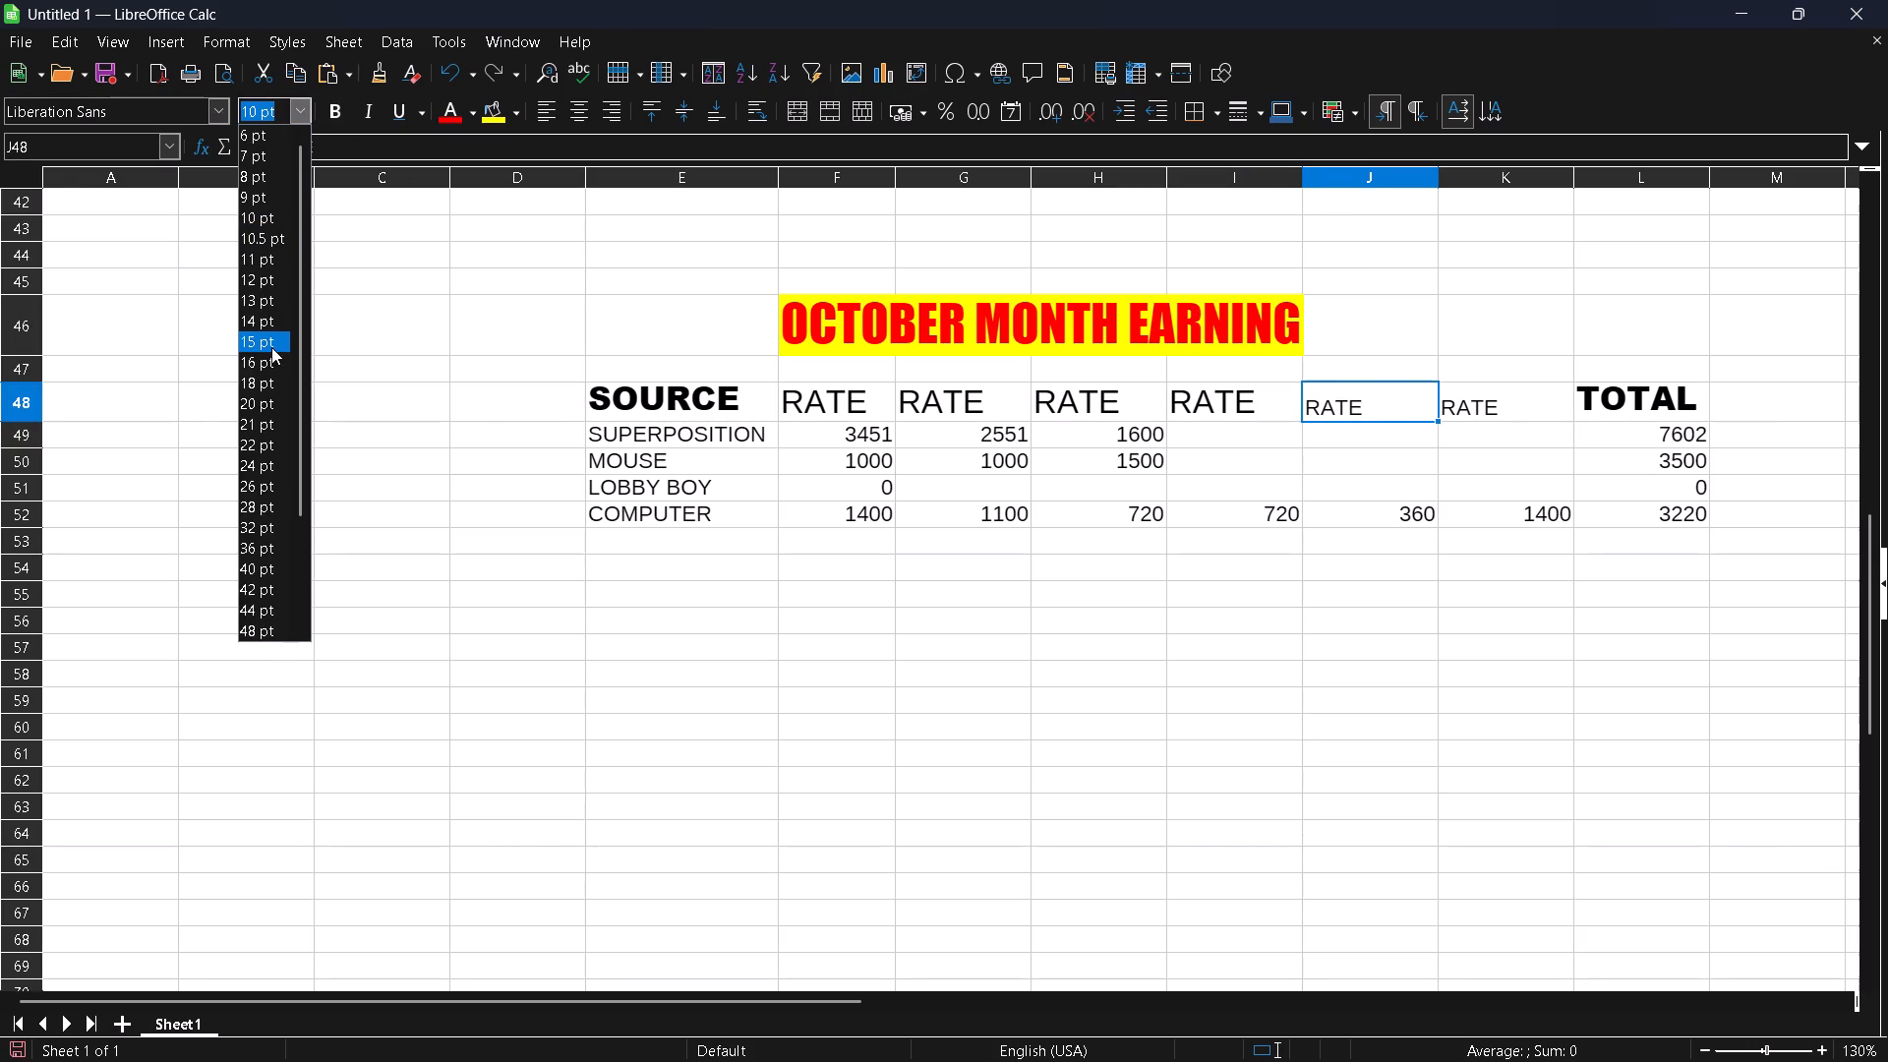
left_click(271, 347)
left_click(1437, 407)
left_click(1453, 394)
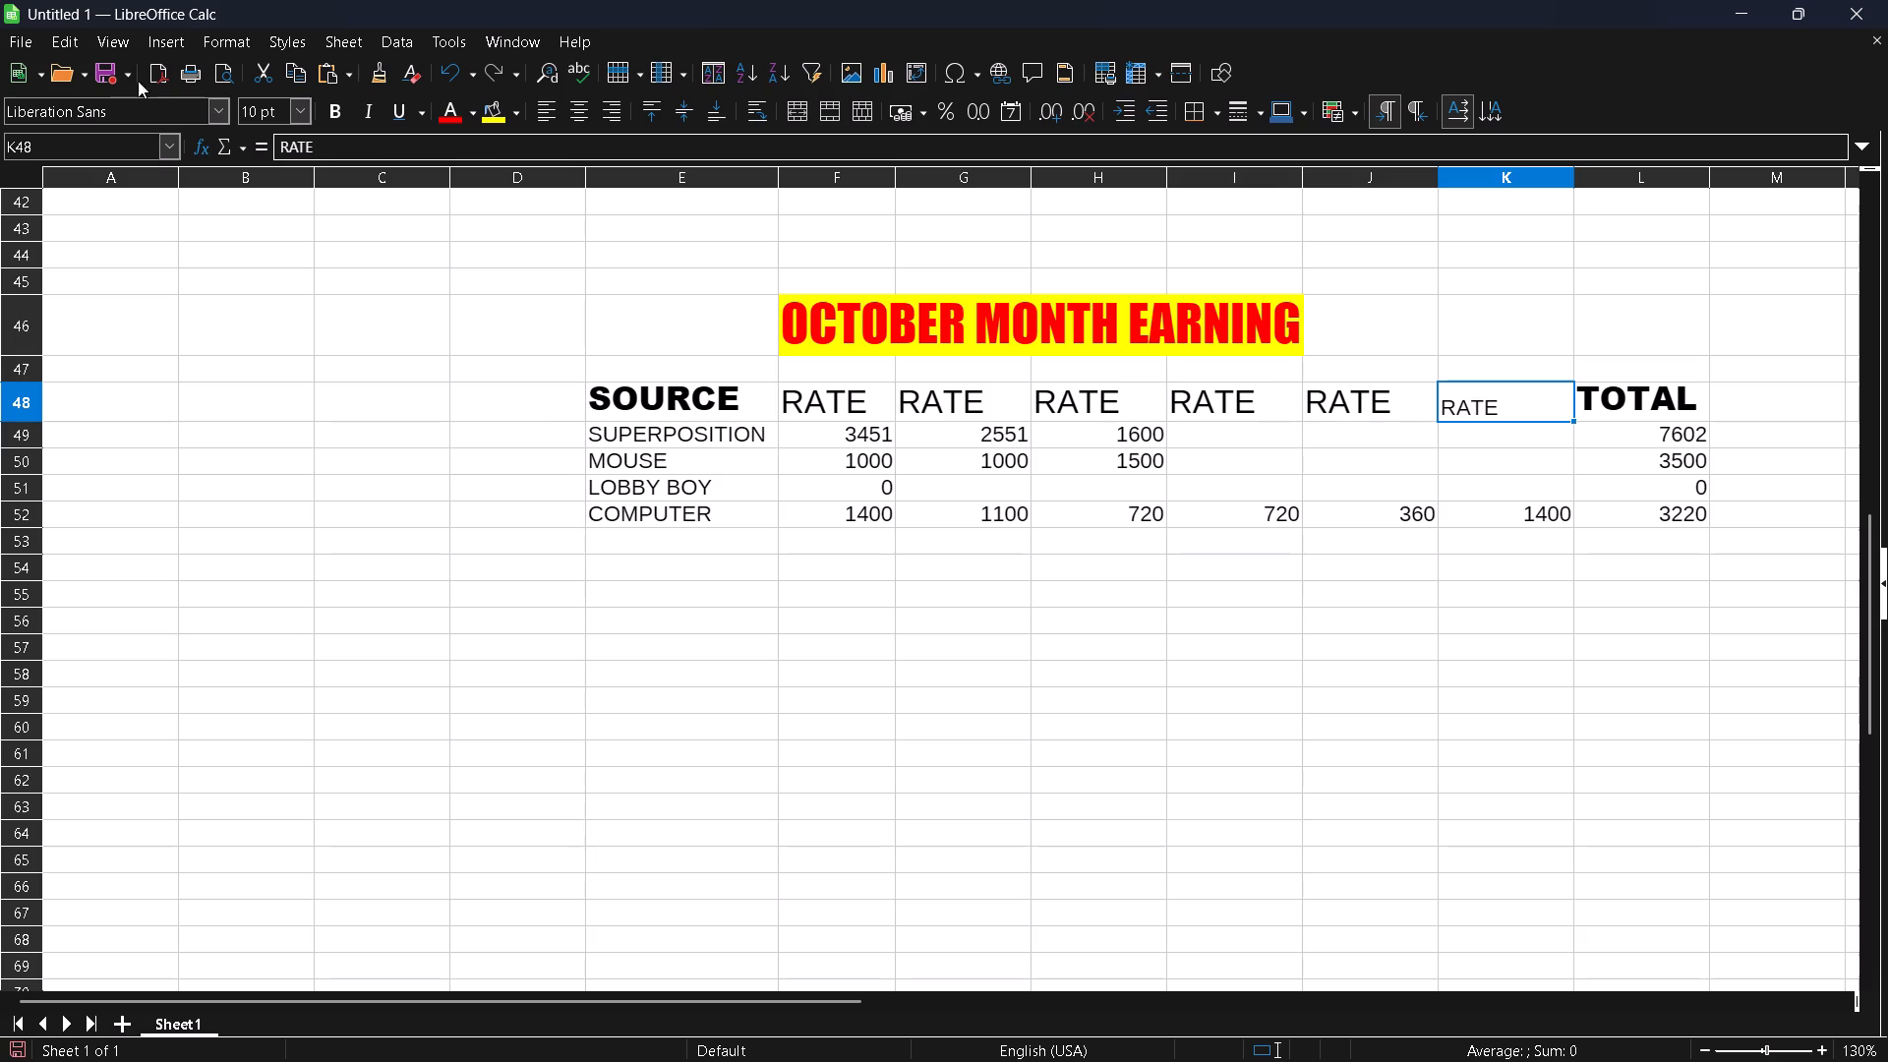
left_click(296, 105)
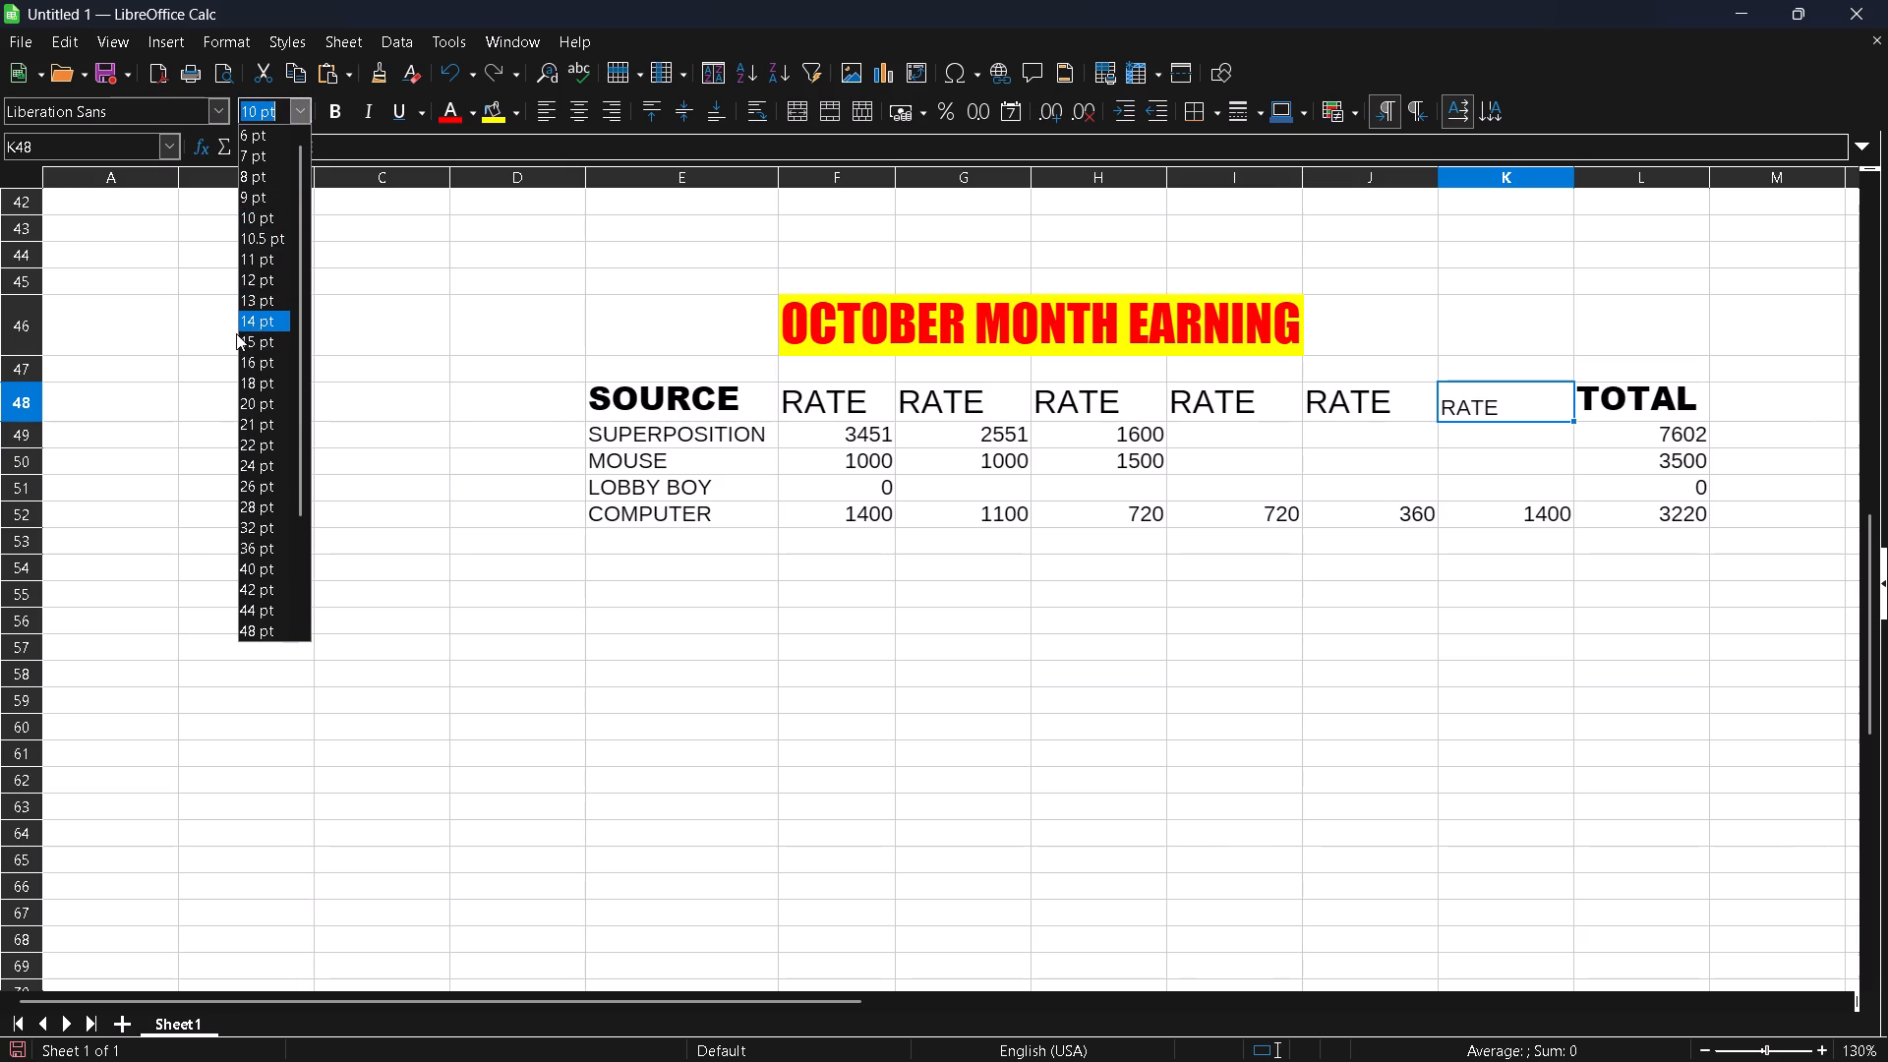
left_click(249, 333)
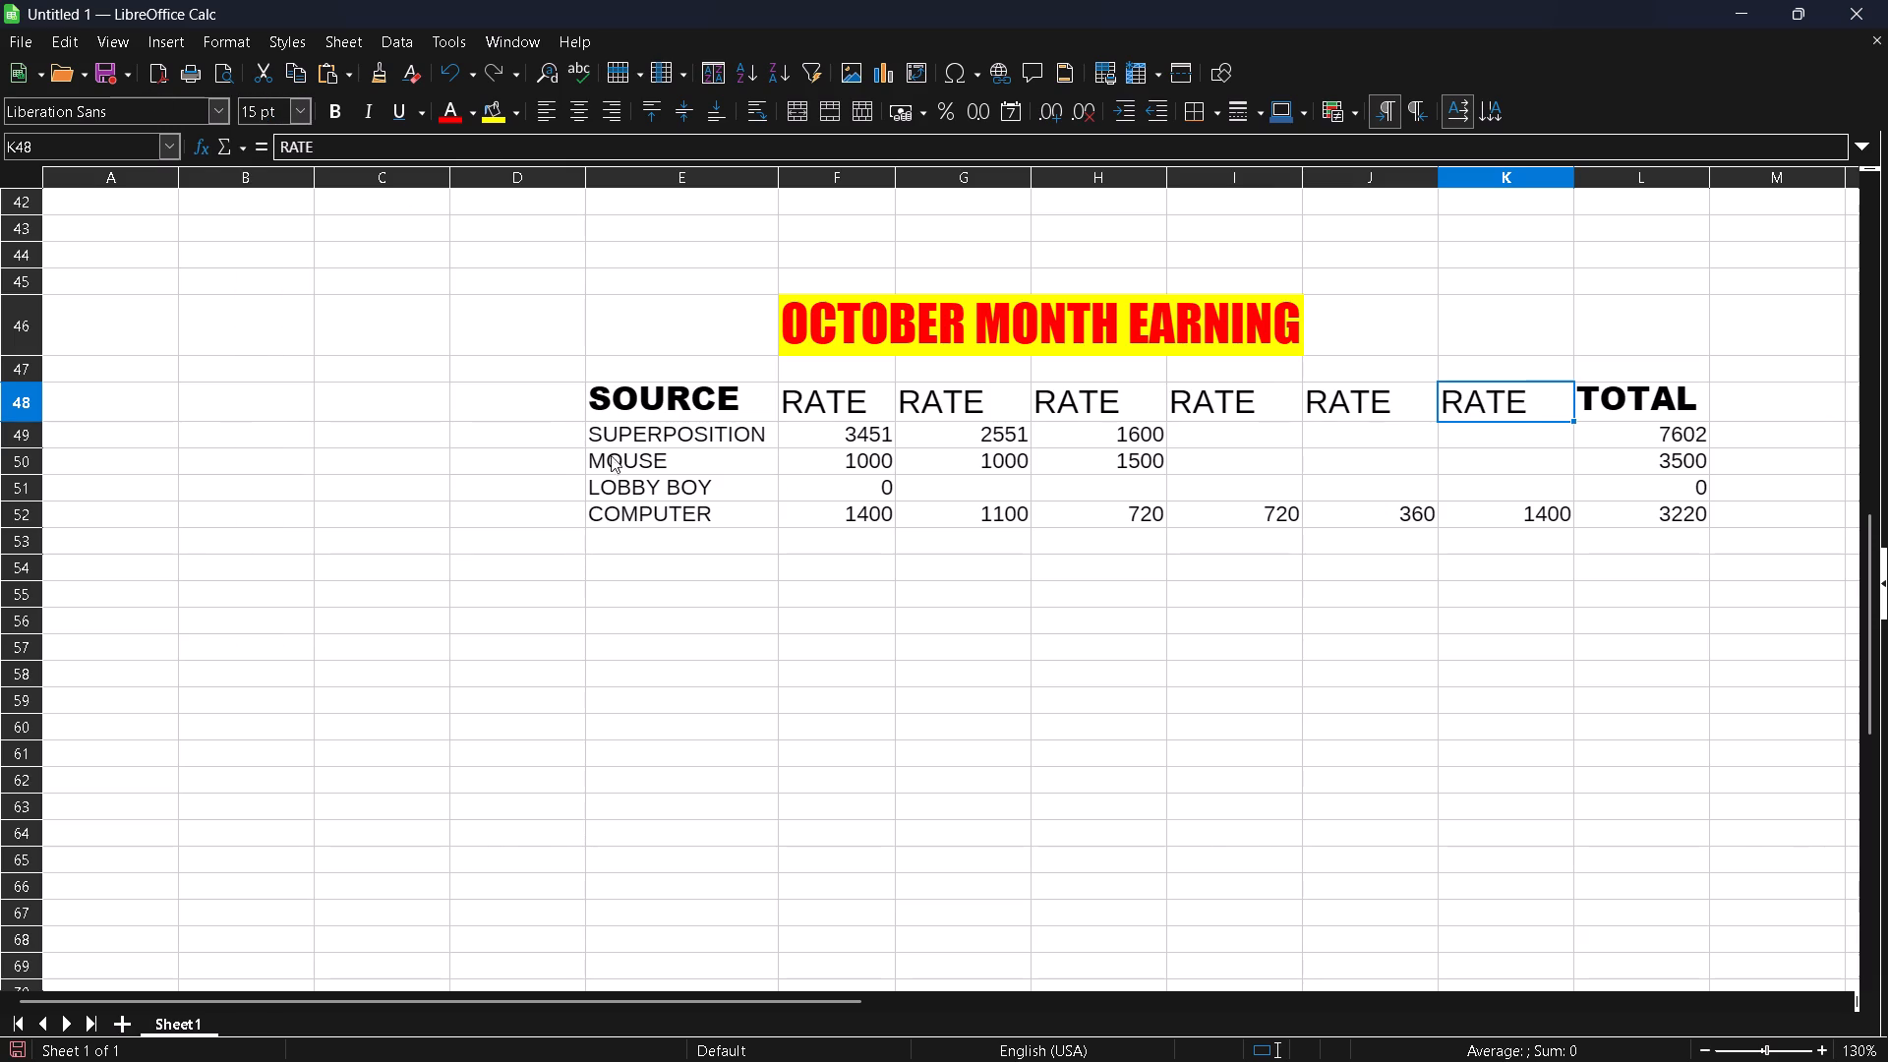
Change the font of the RATE headings in F48, G48 and H48 to Arial Black, matching the SOURCE heading.
left_click(697, 402)
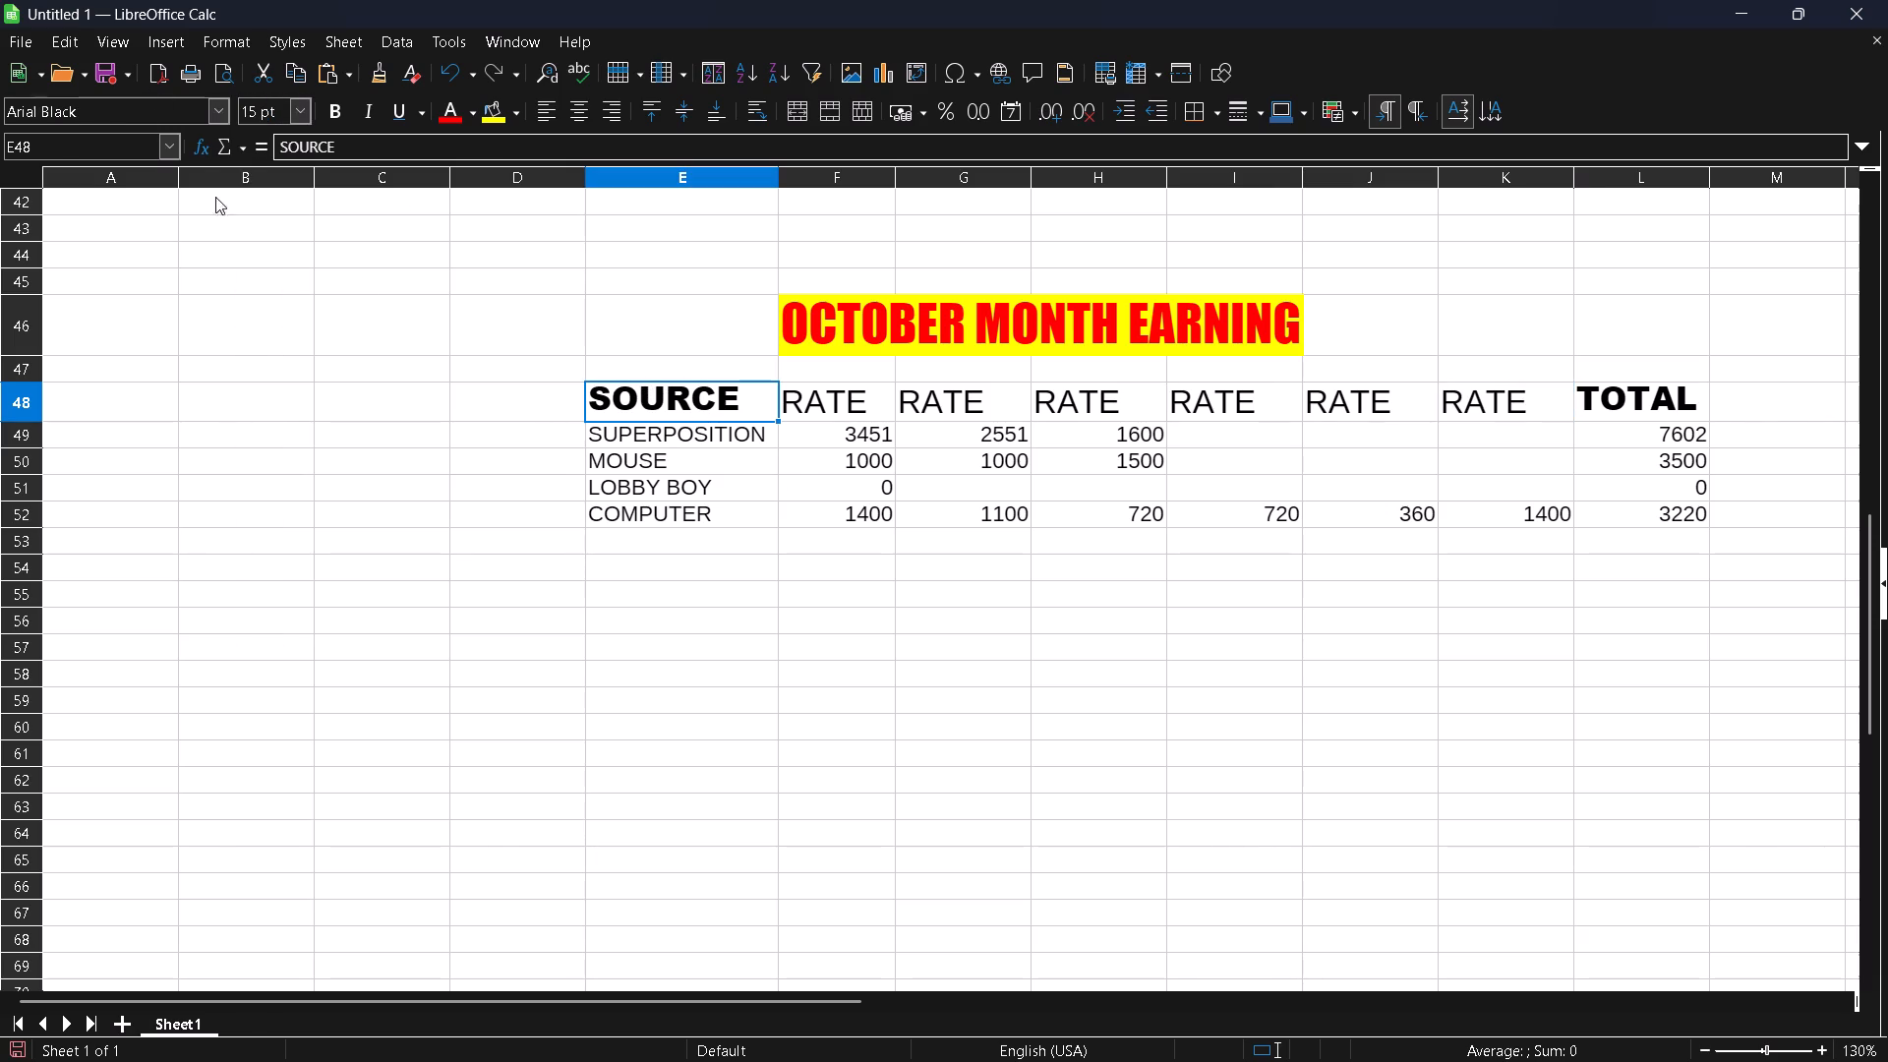
left_click(839, 407)
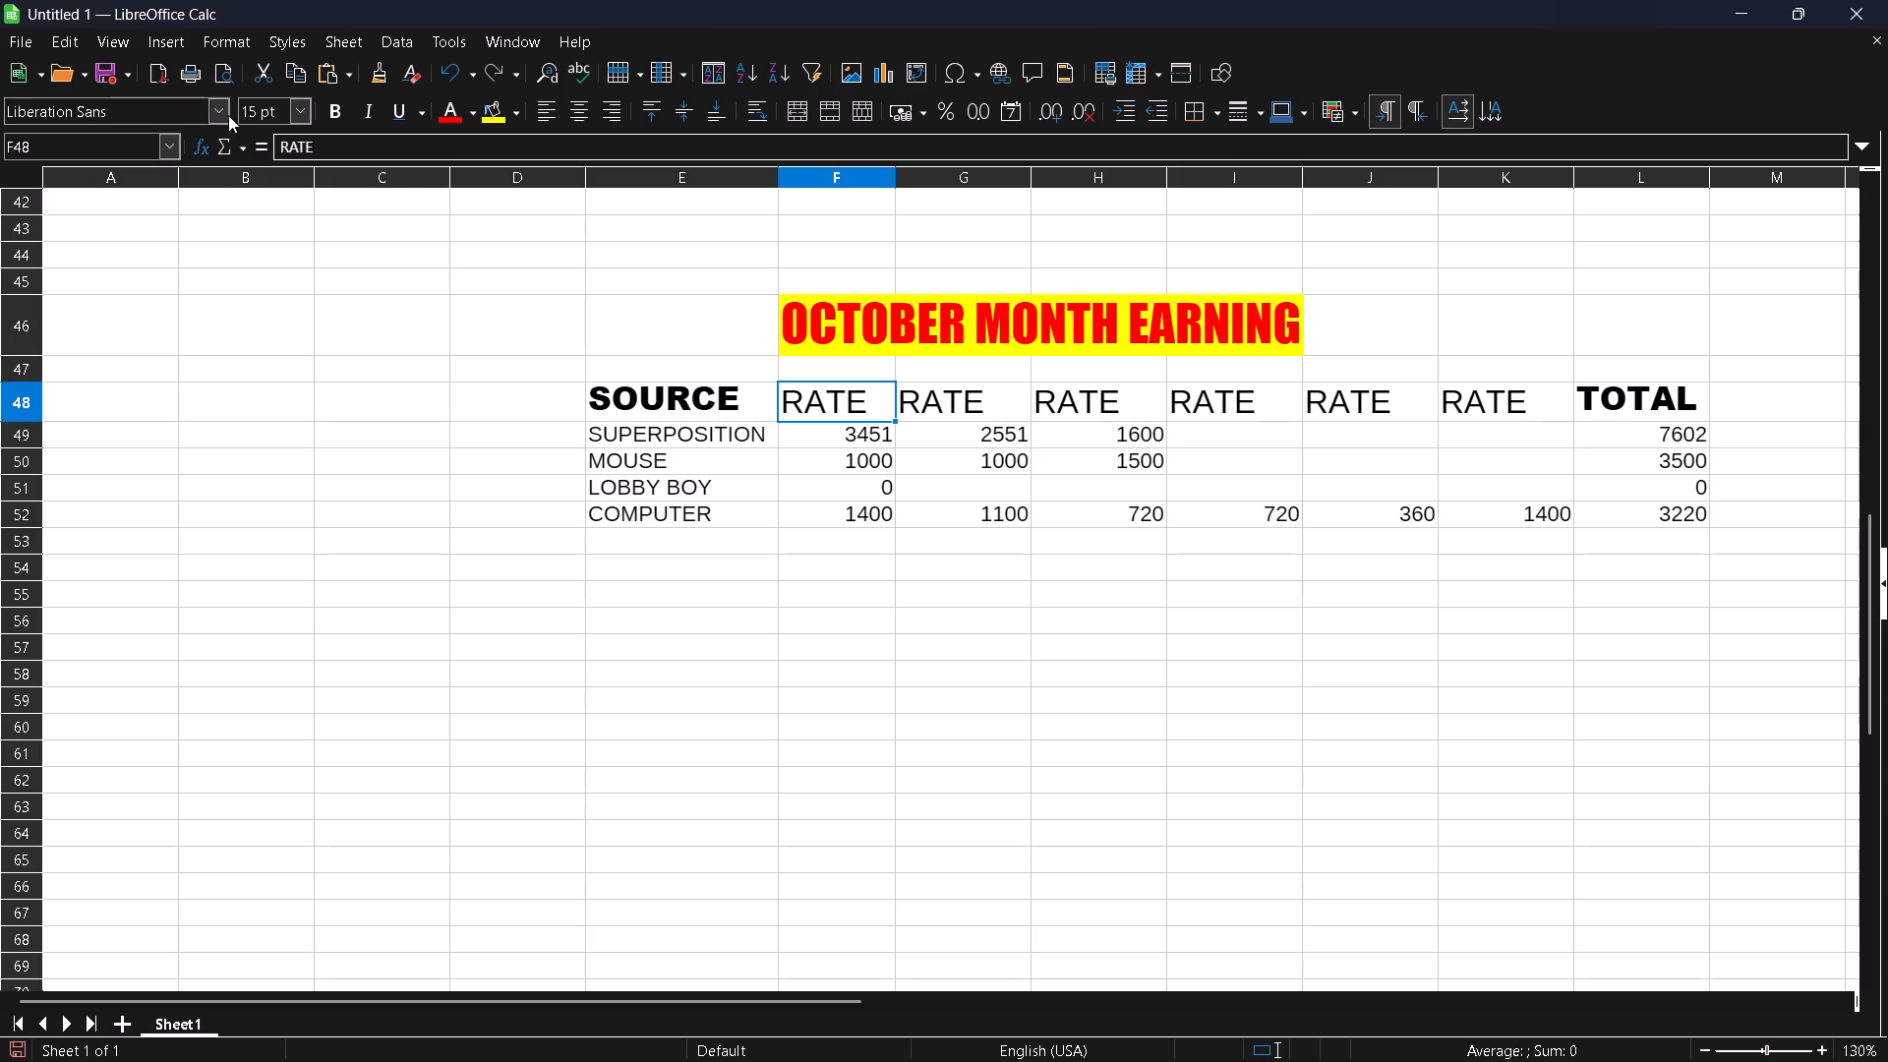
left_click(215, 115)
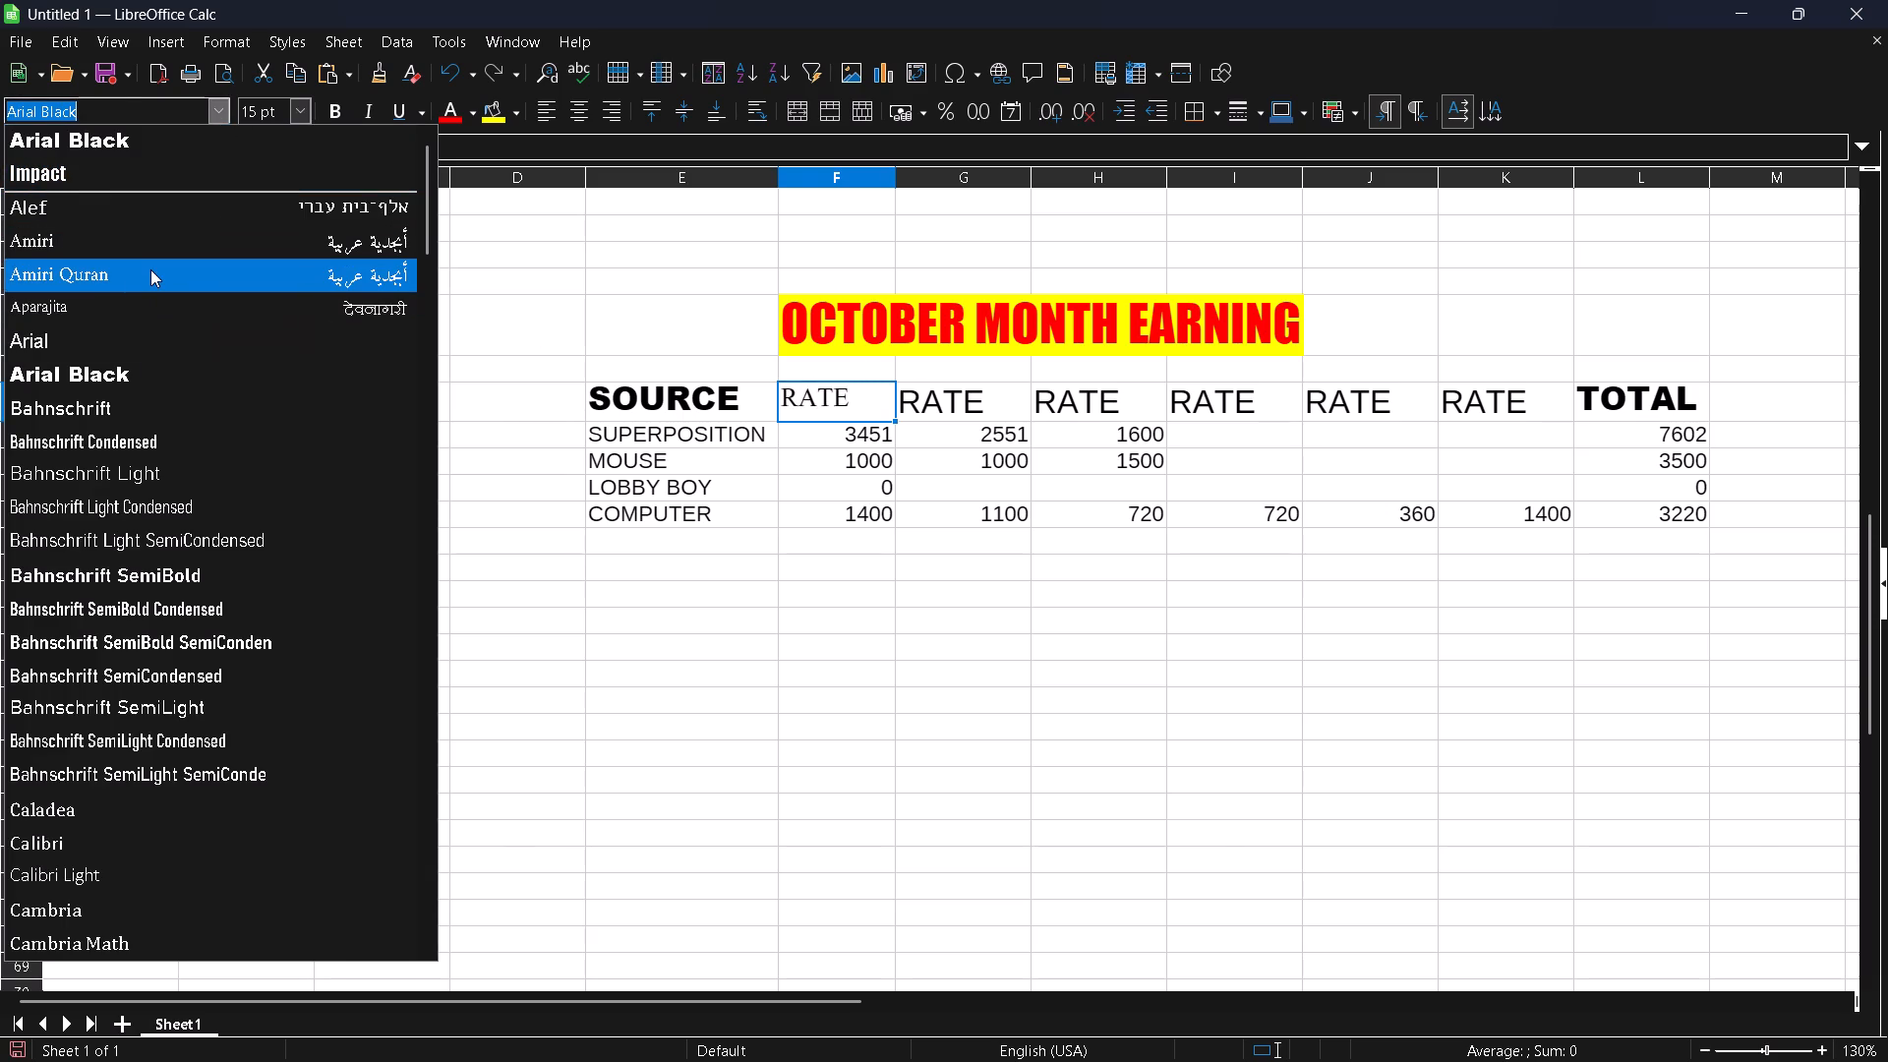
left_click(147, 373)
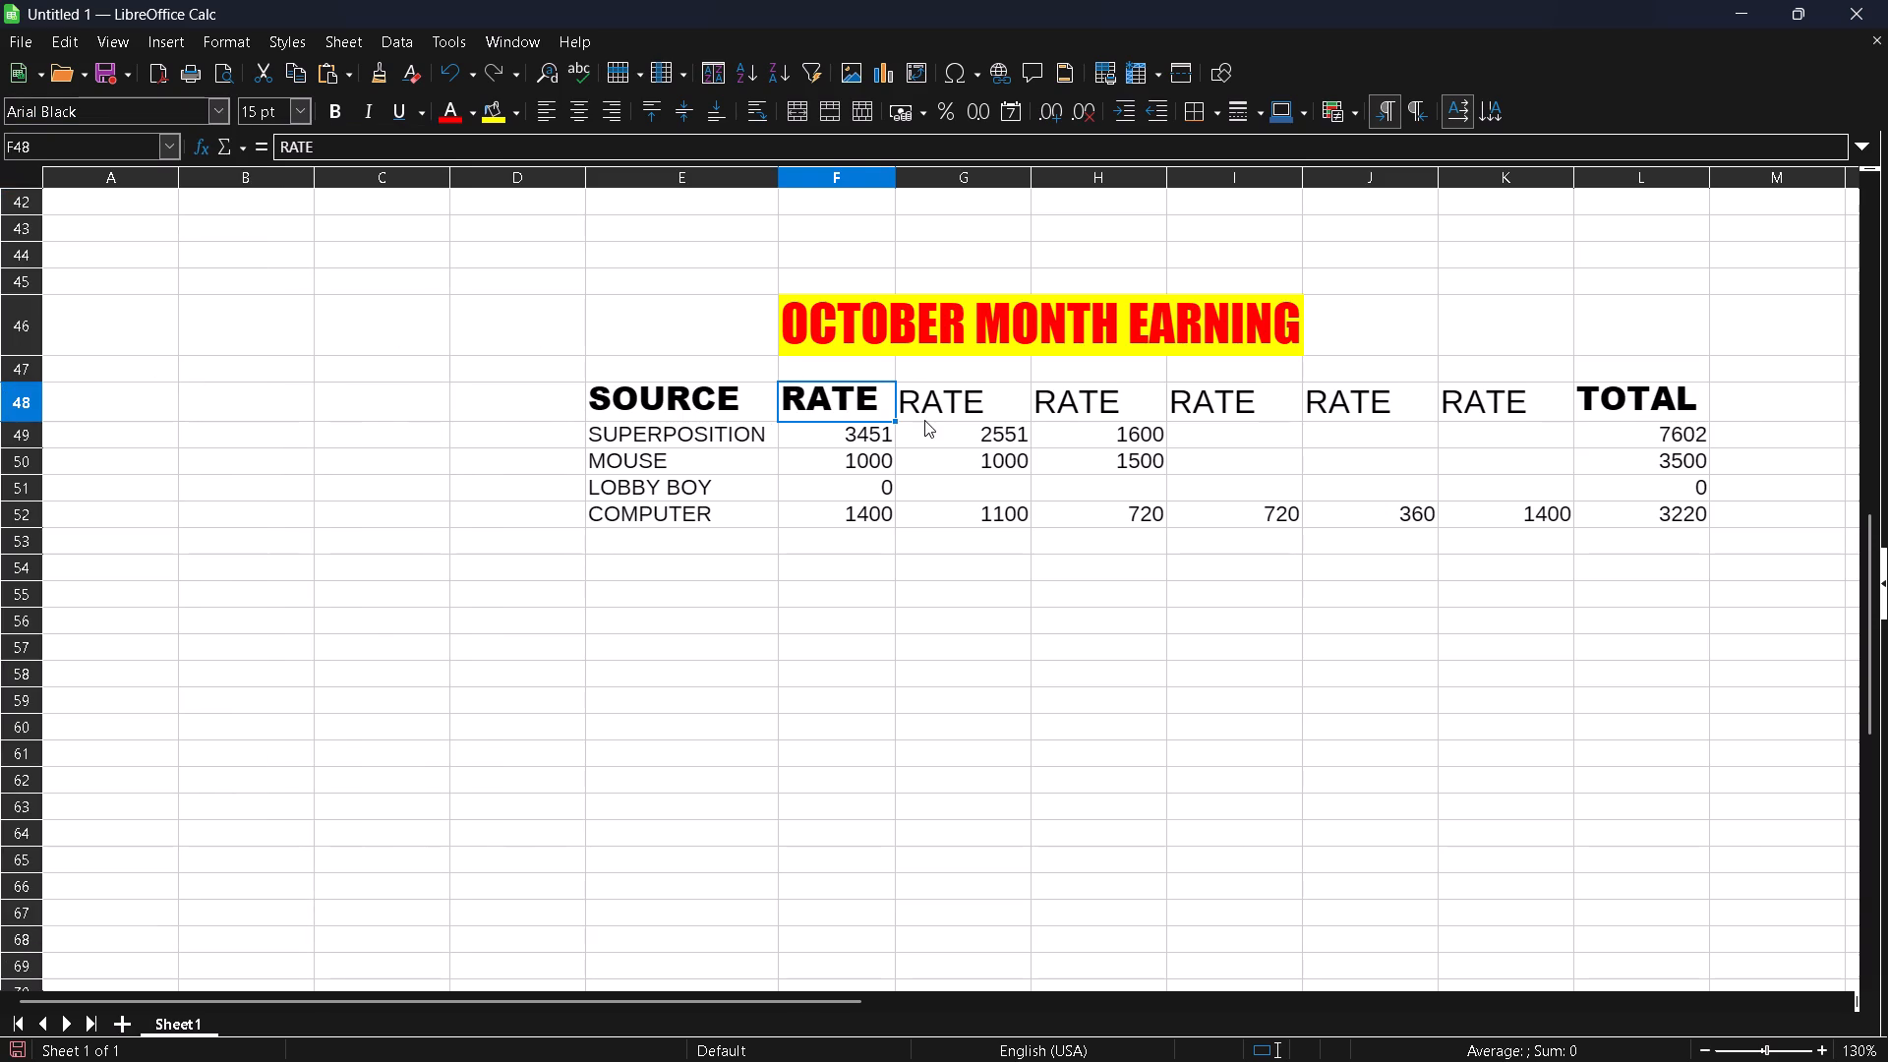
left_click(924, 420)
left_click(124, 115)
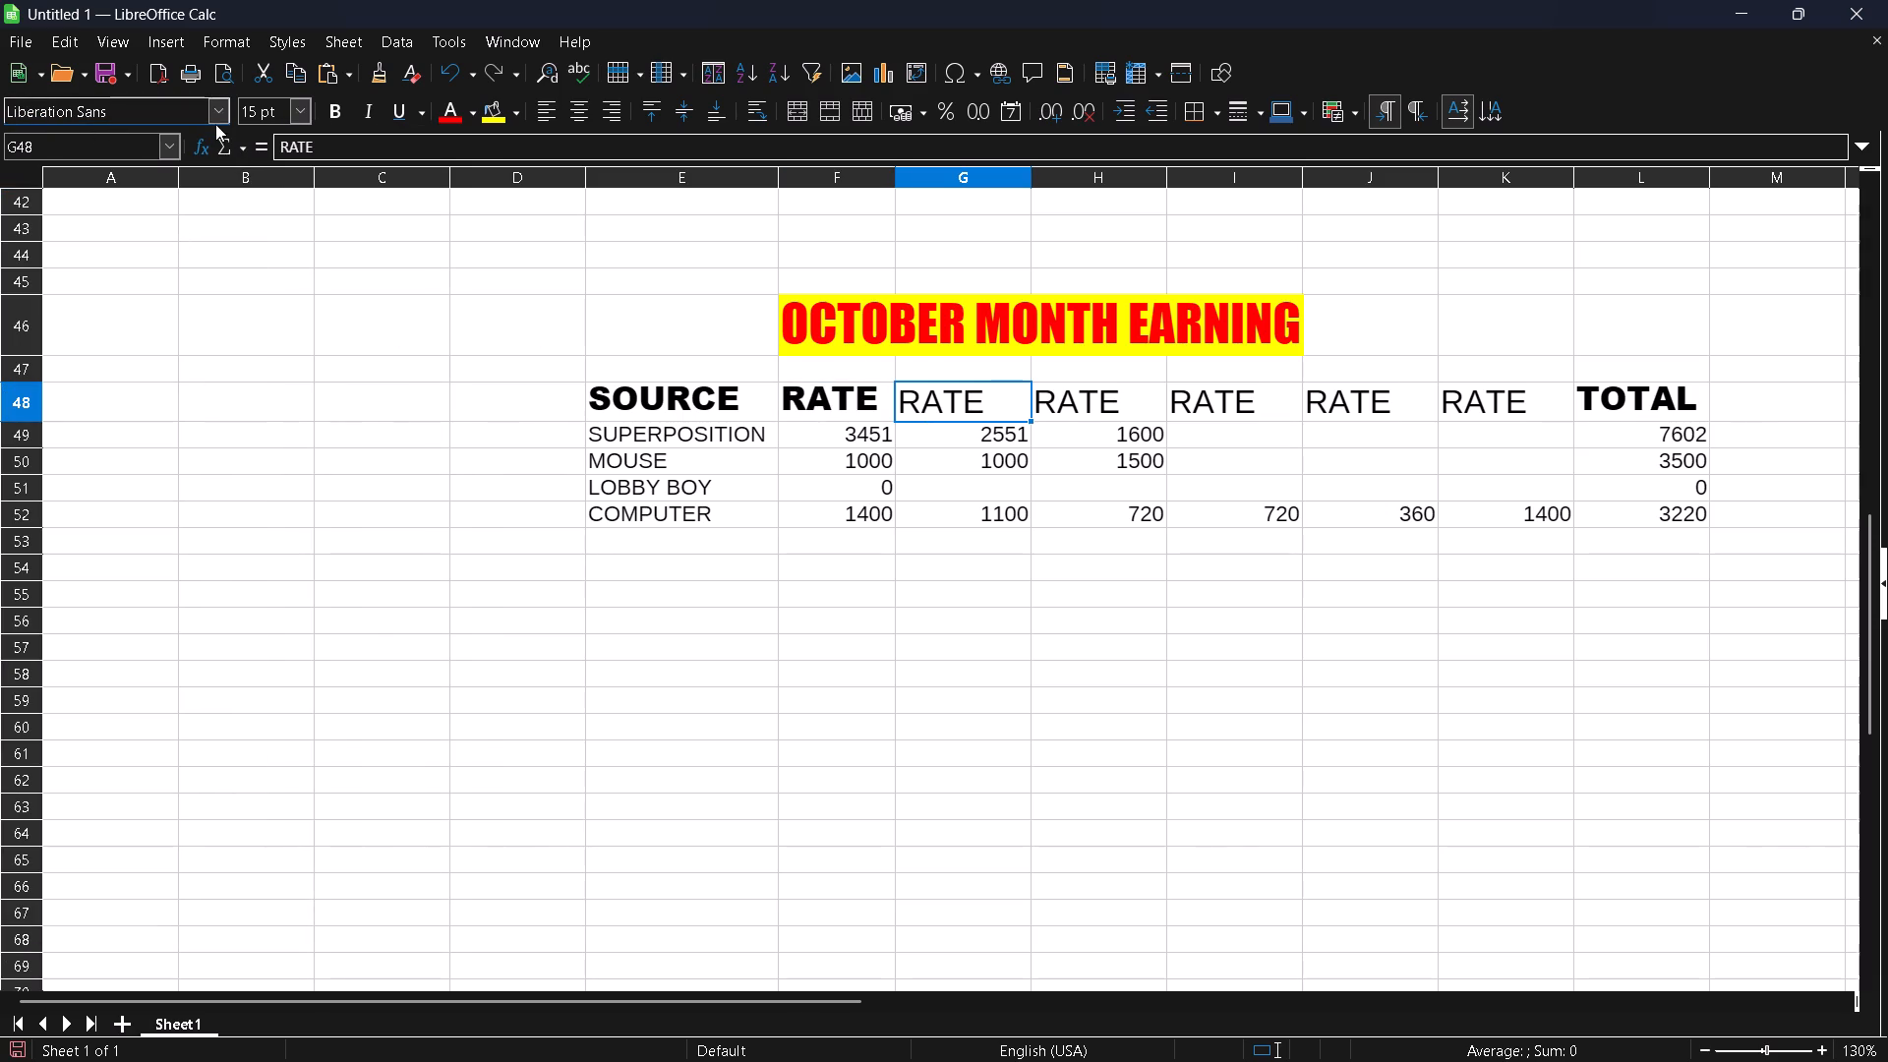
left_click(215, 124)
left_click(214, 115)
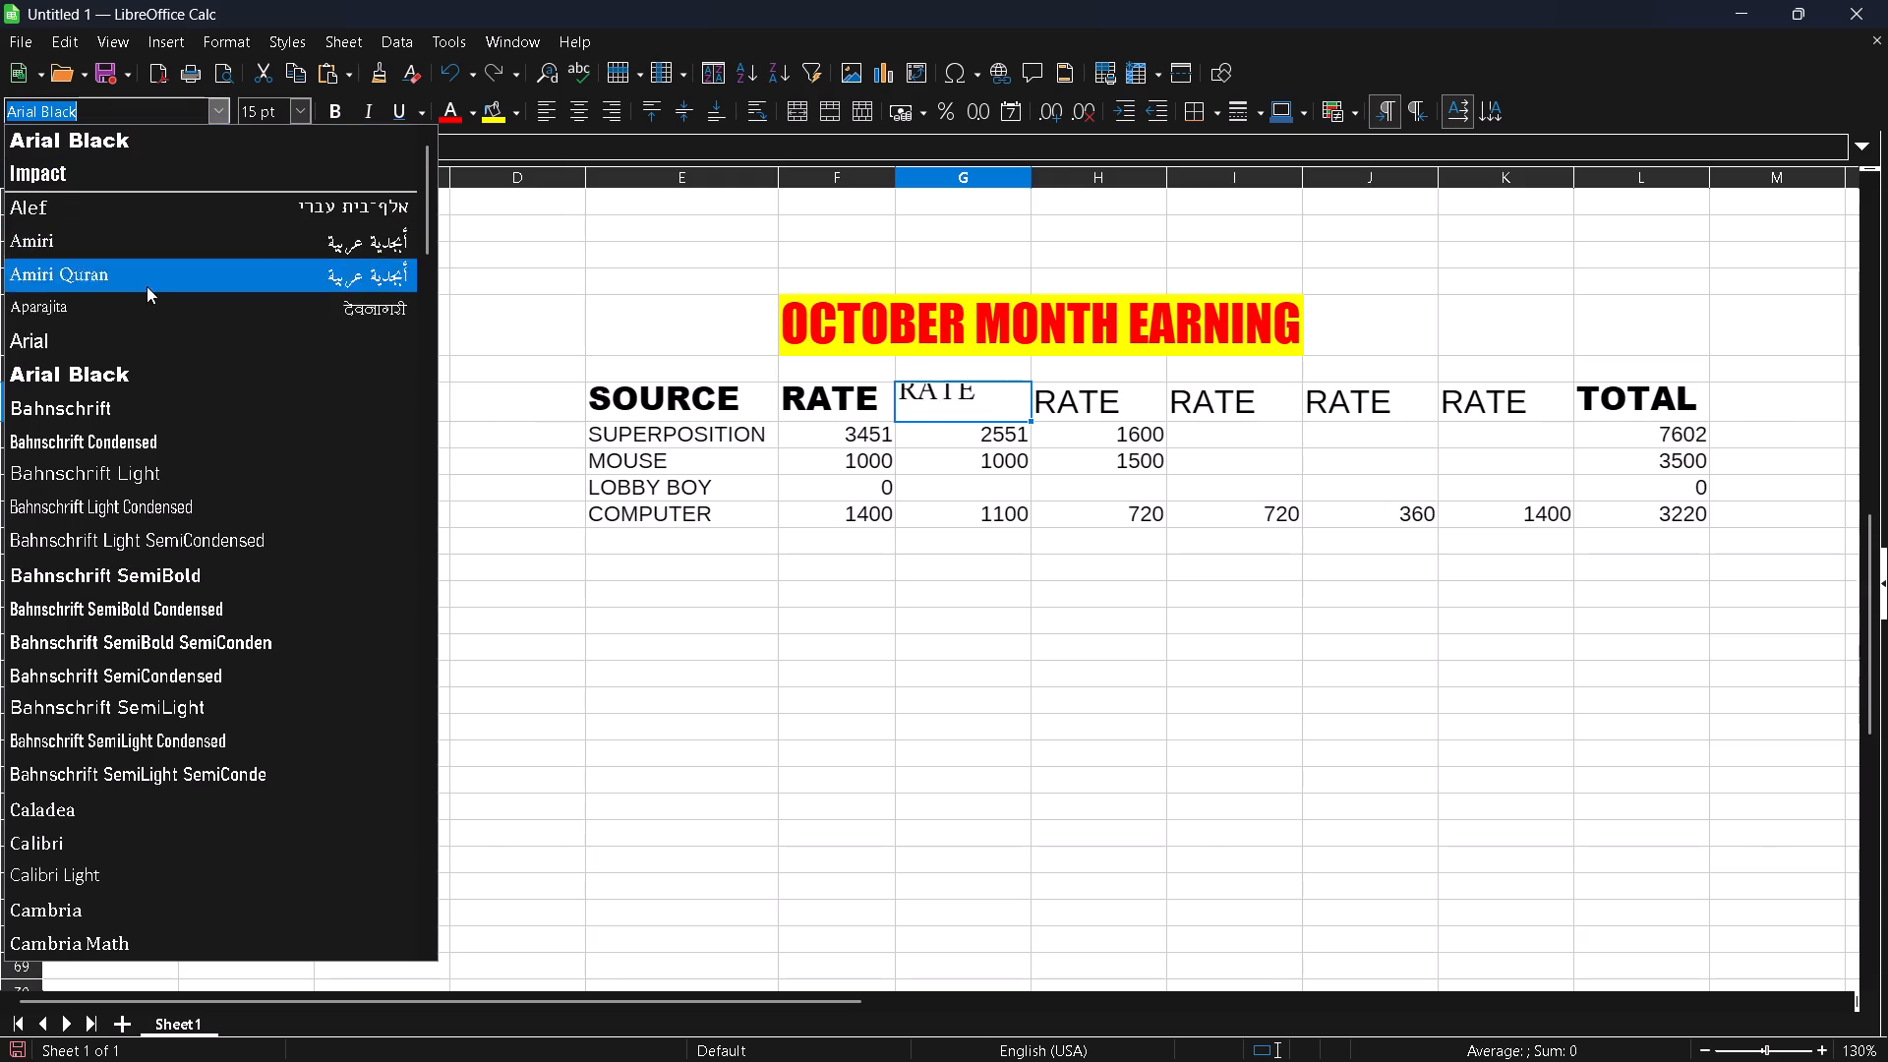
left_click(108, 377)
left_click(1053, 407)
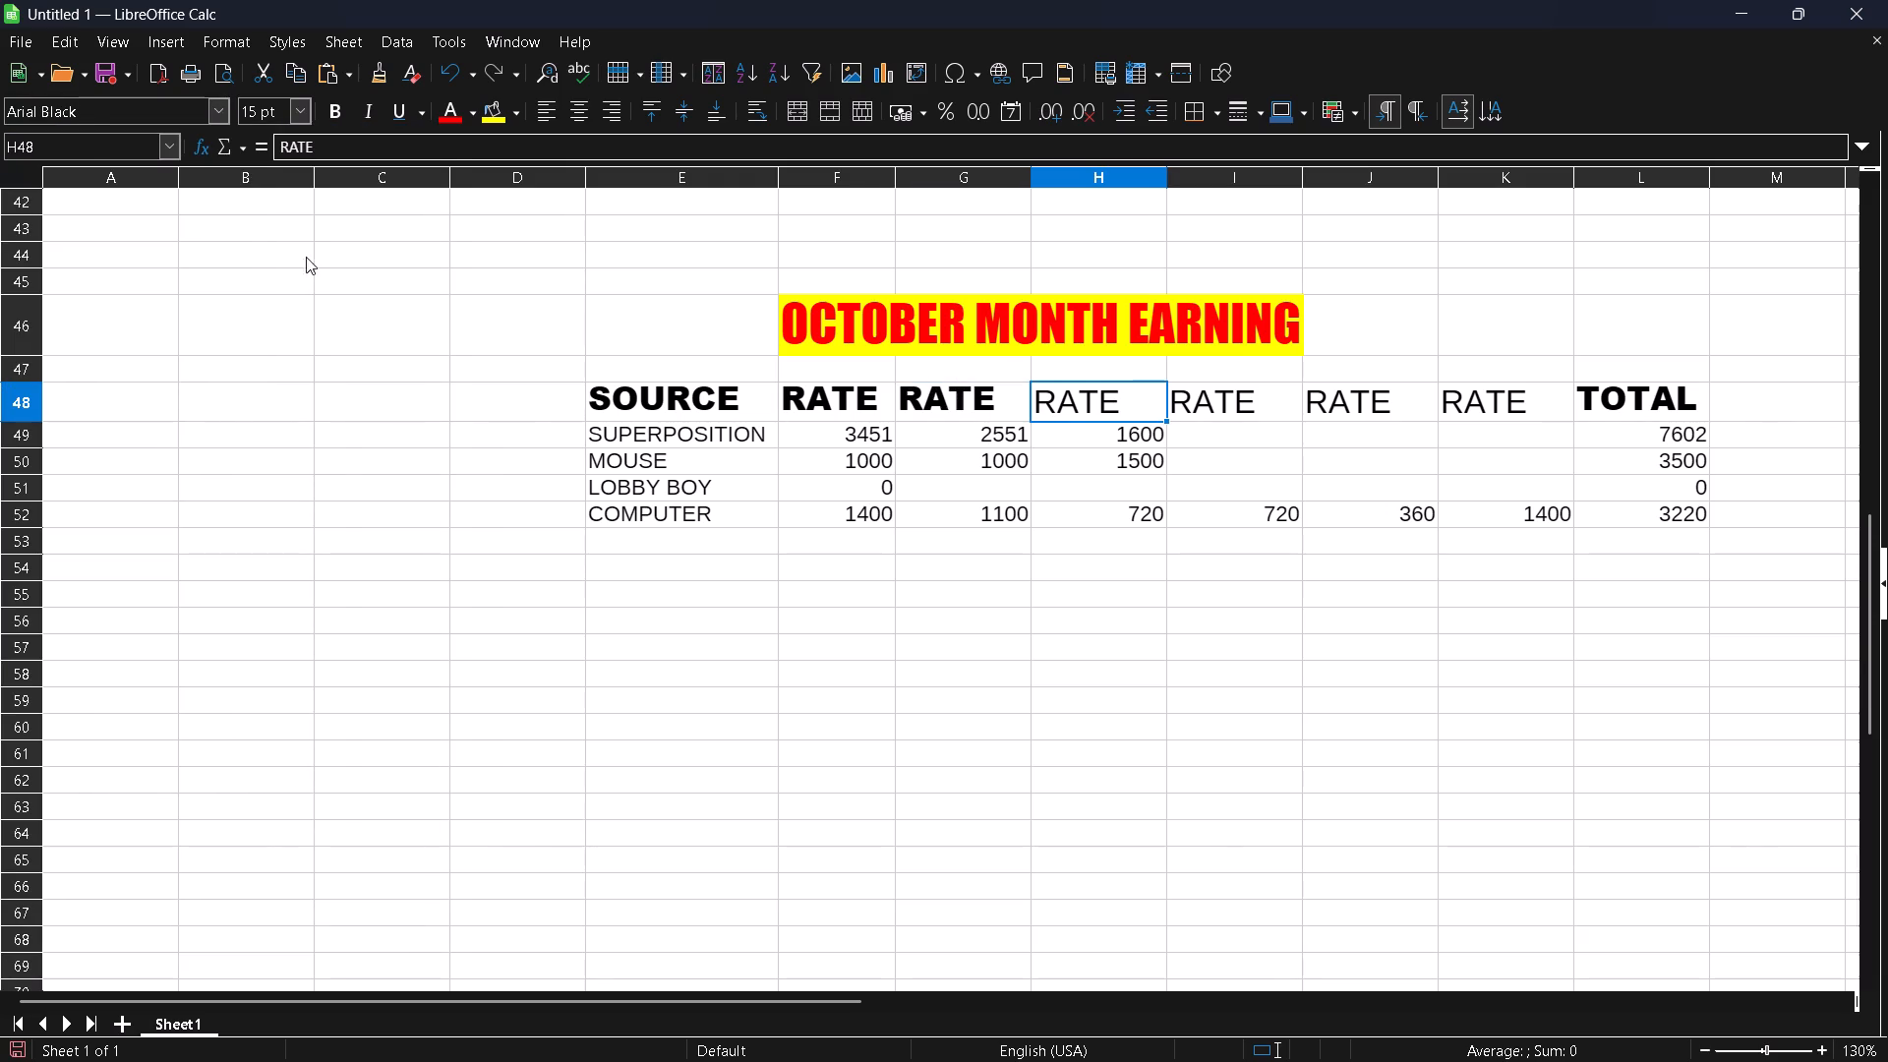
left_click(219, 111)
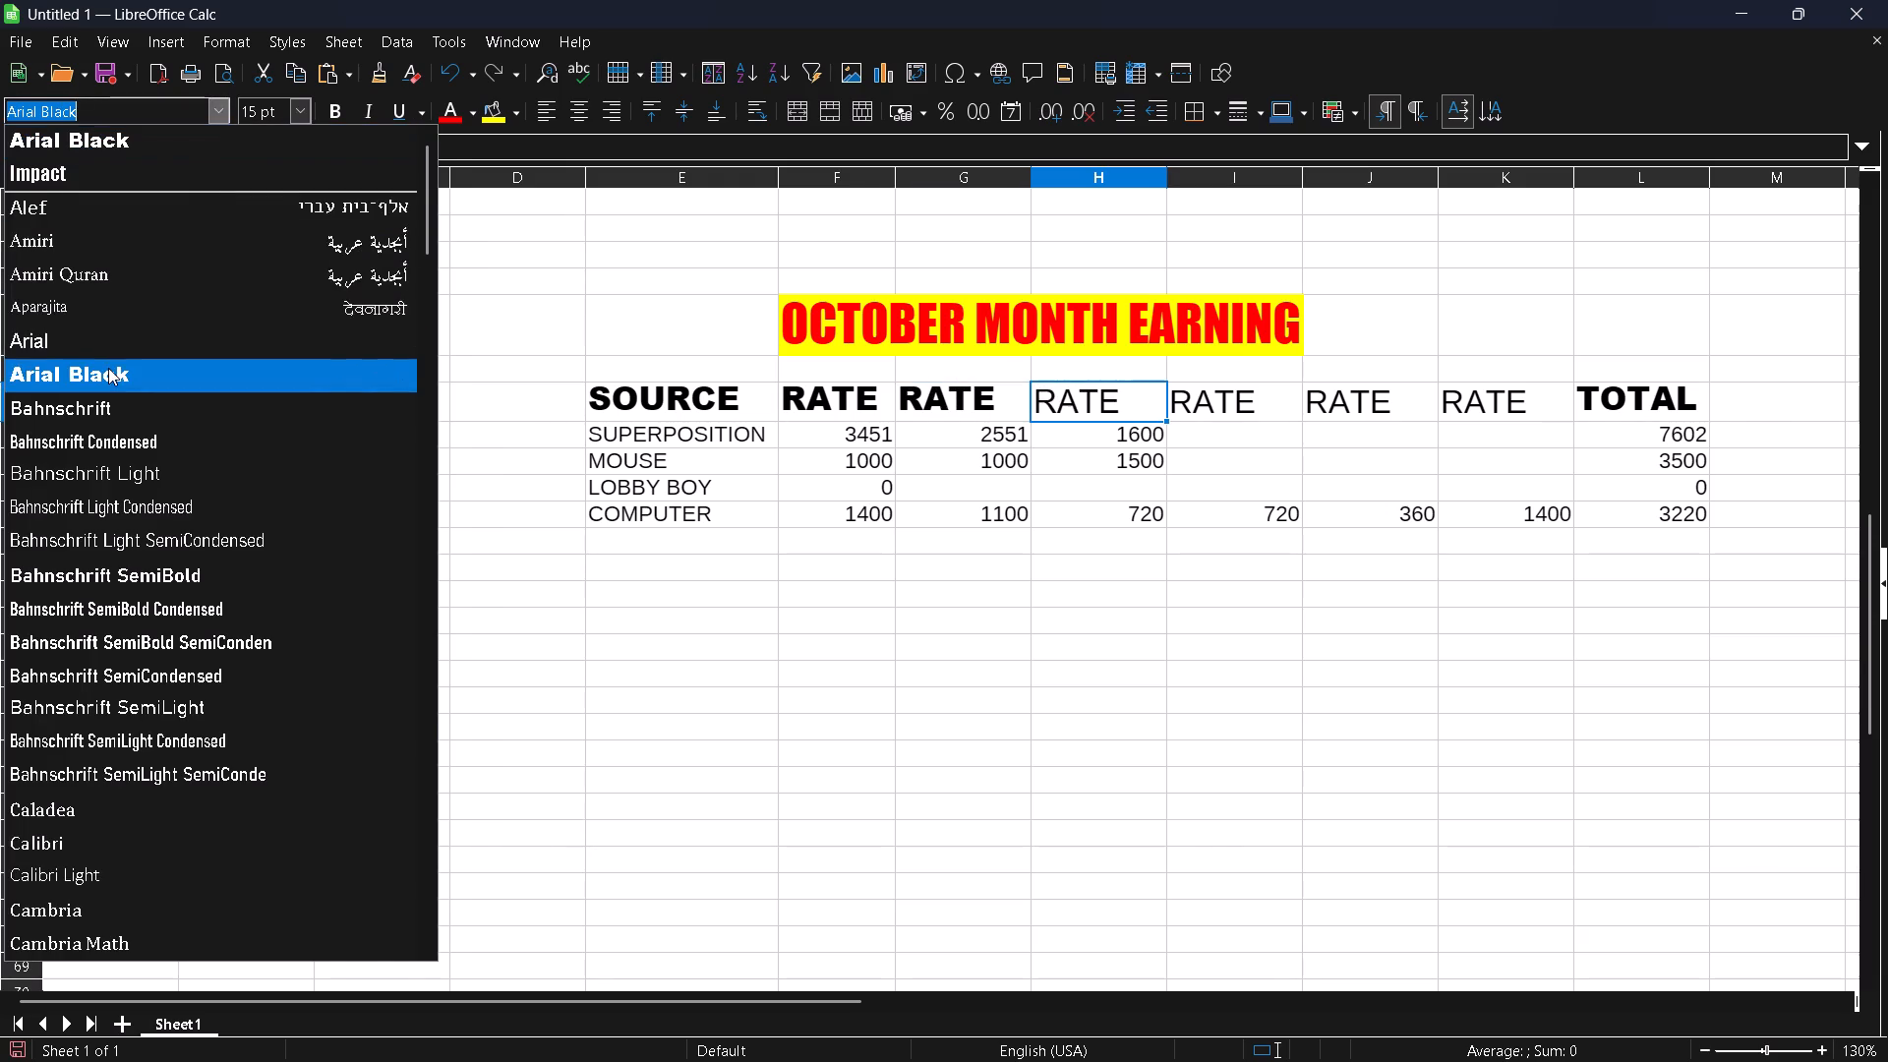
left_click(108, 377)
Change the font of the RATE headings in I48, J48 and K48 to Arial Black.
left_click(1286, 416)
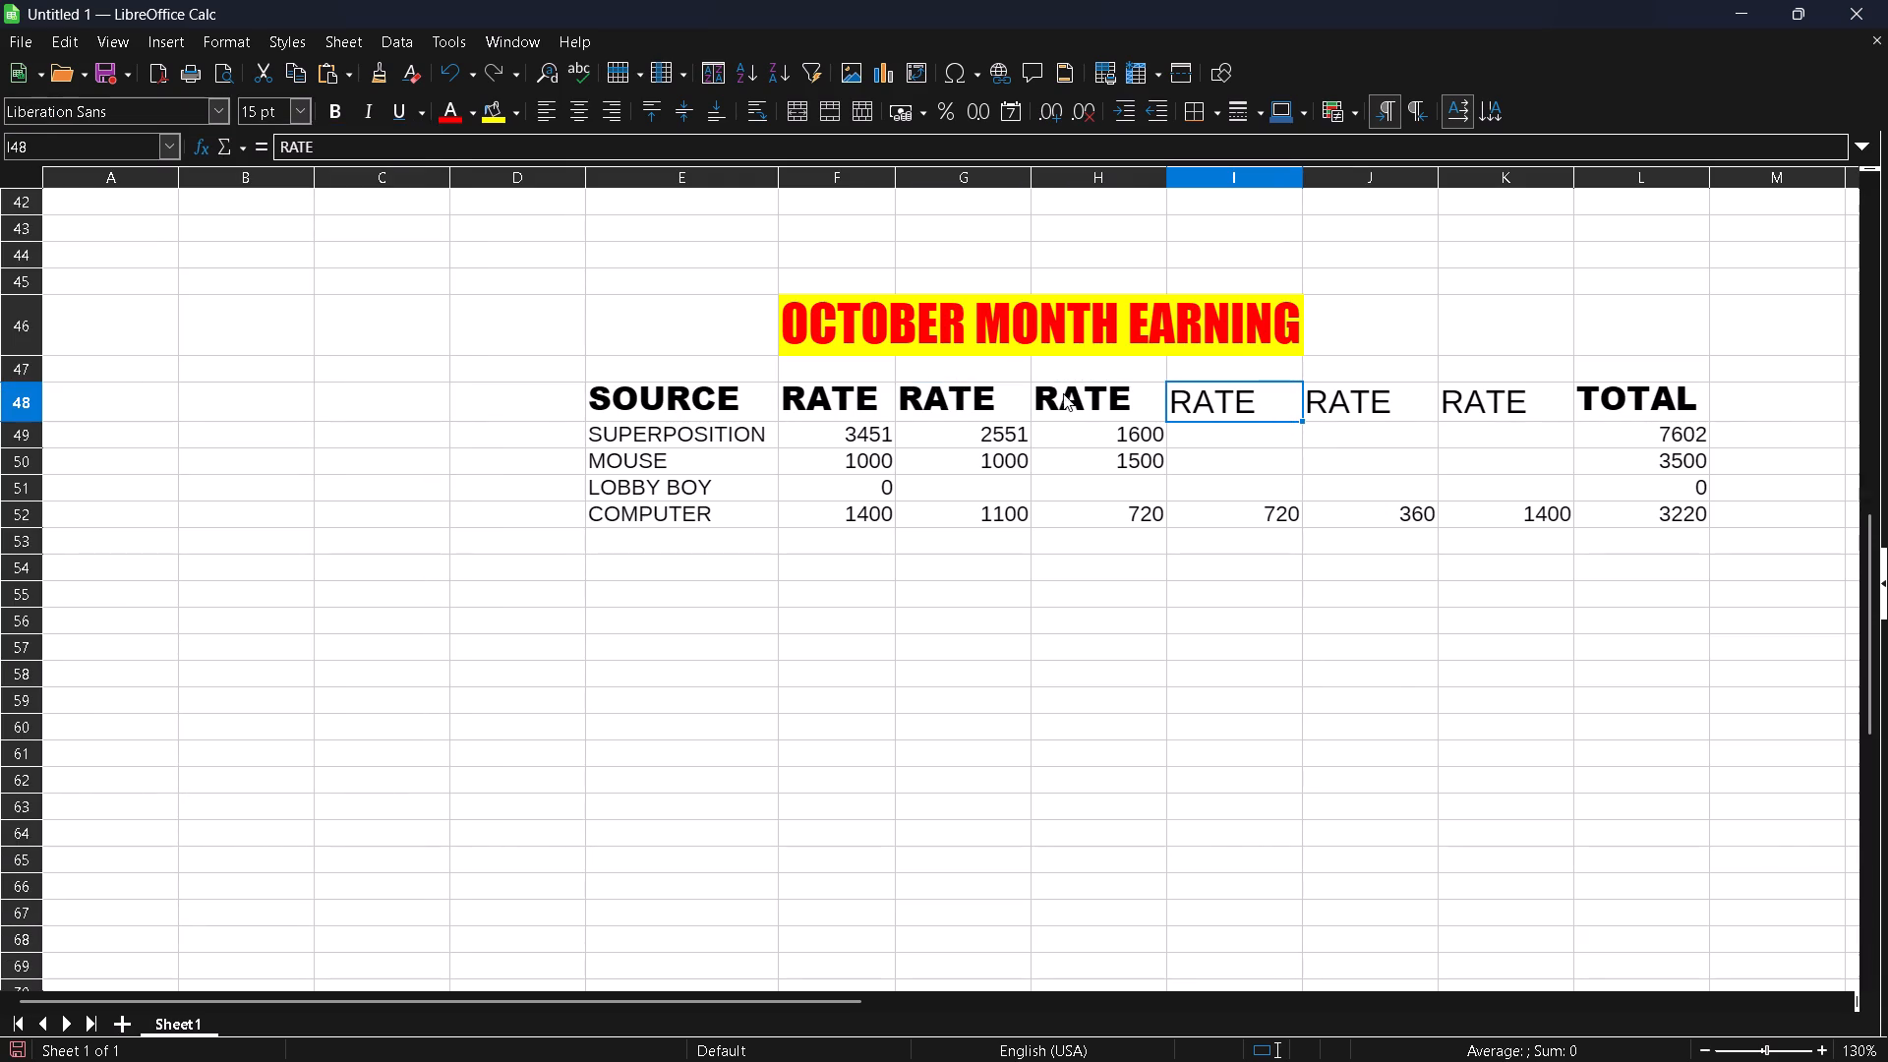
left_click(228, 106)
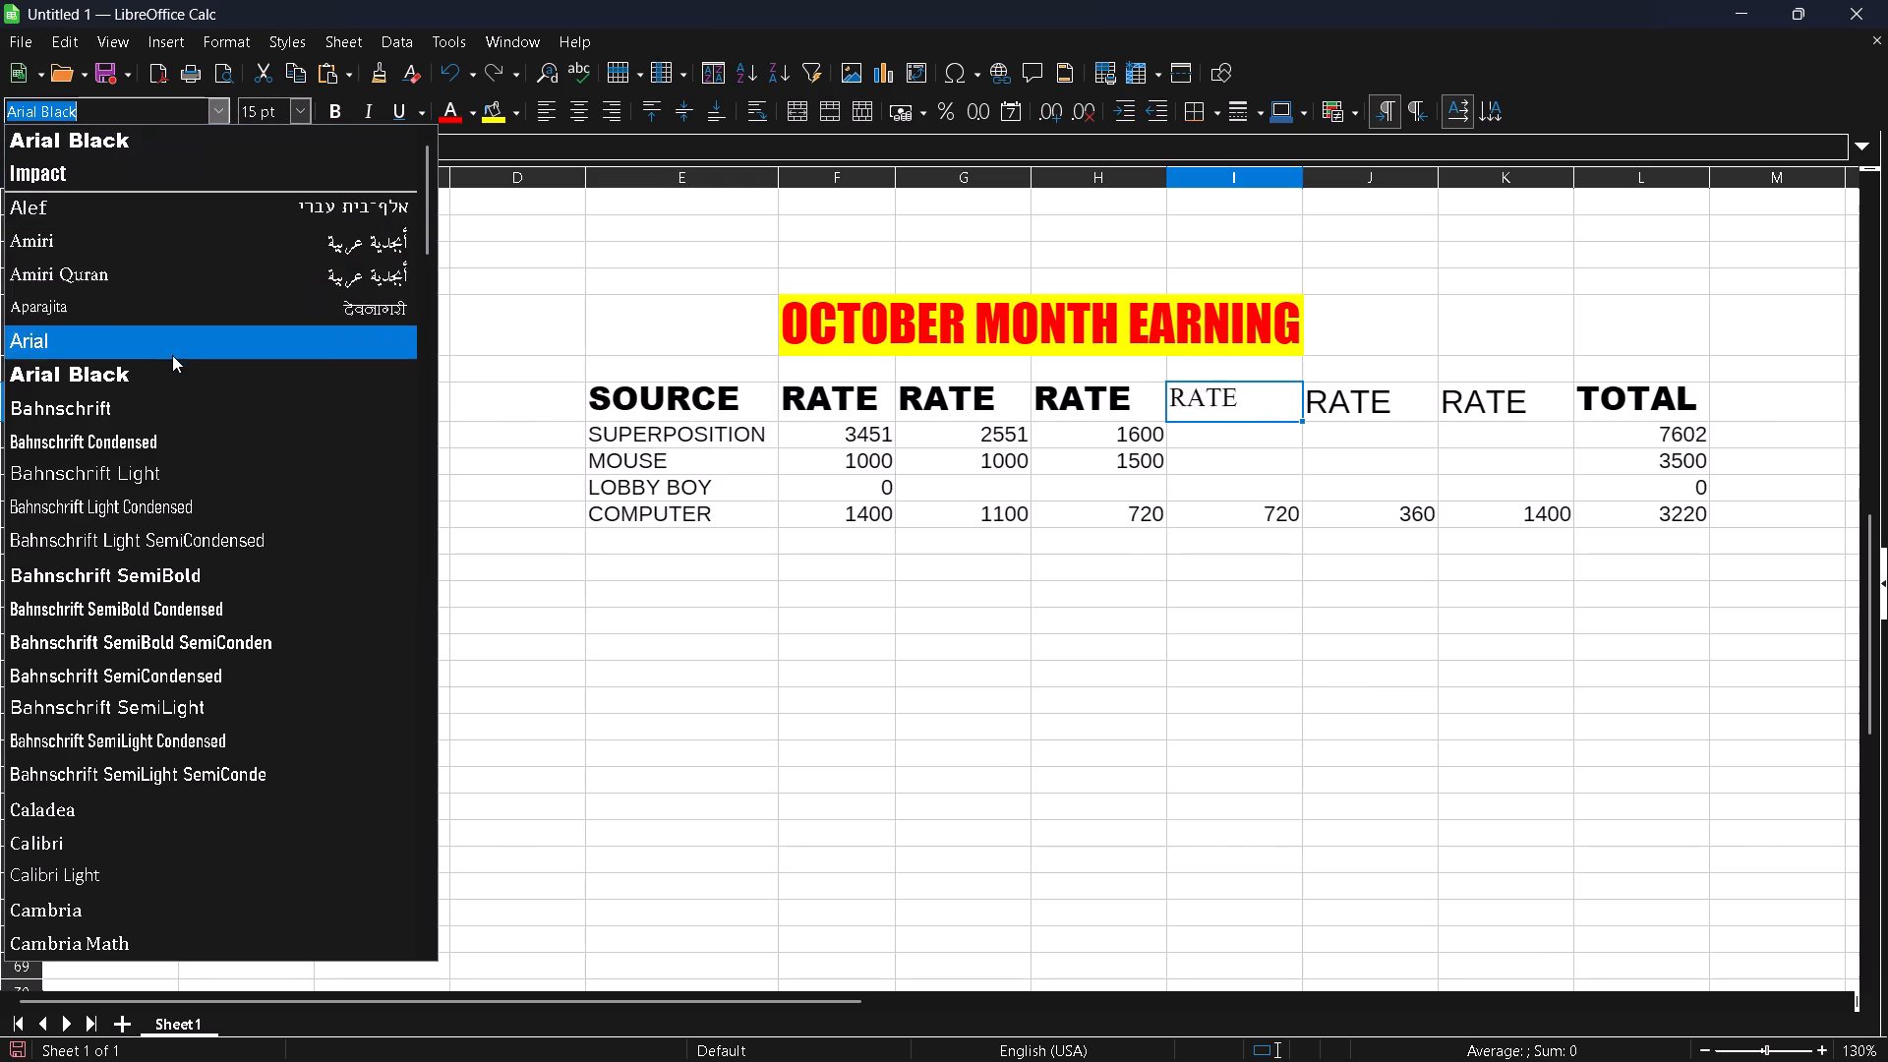
left_click(167, 386)
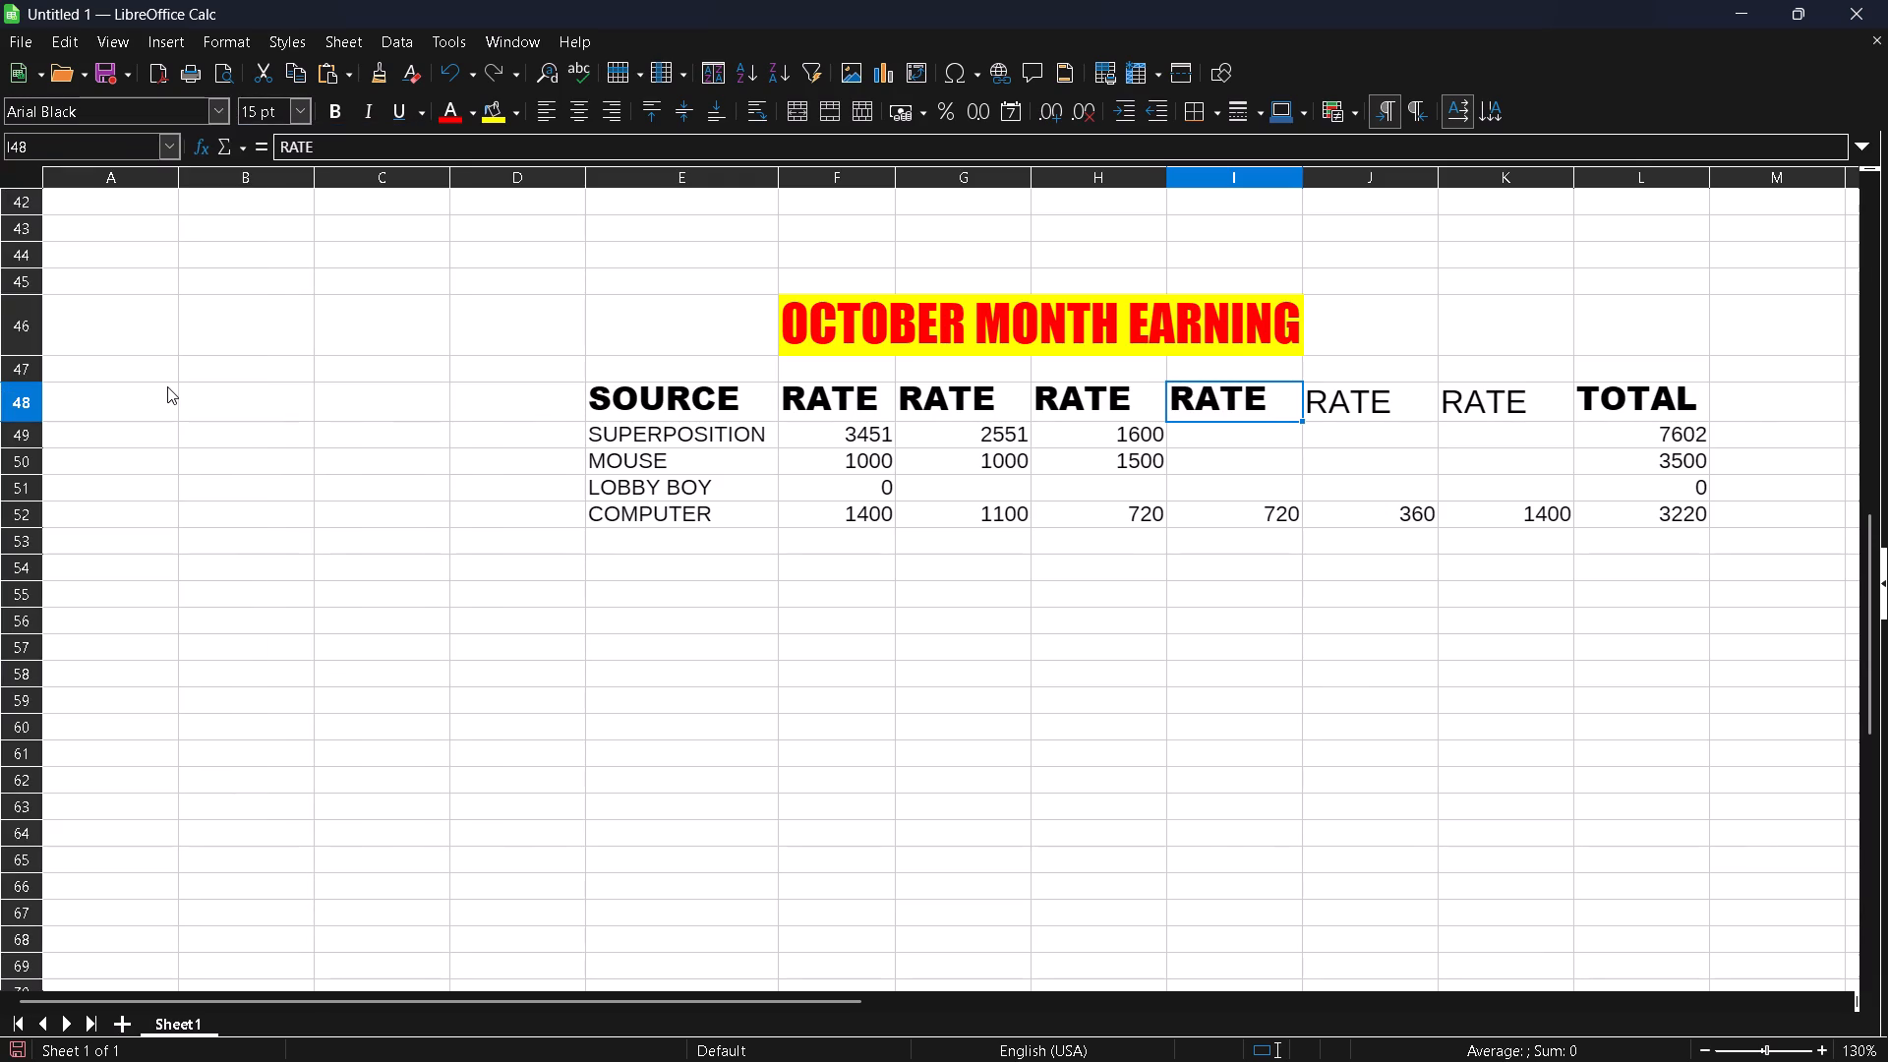
left_click(1363, 403)
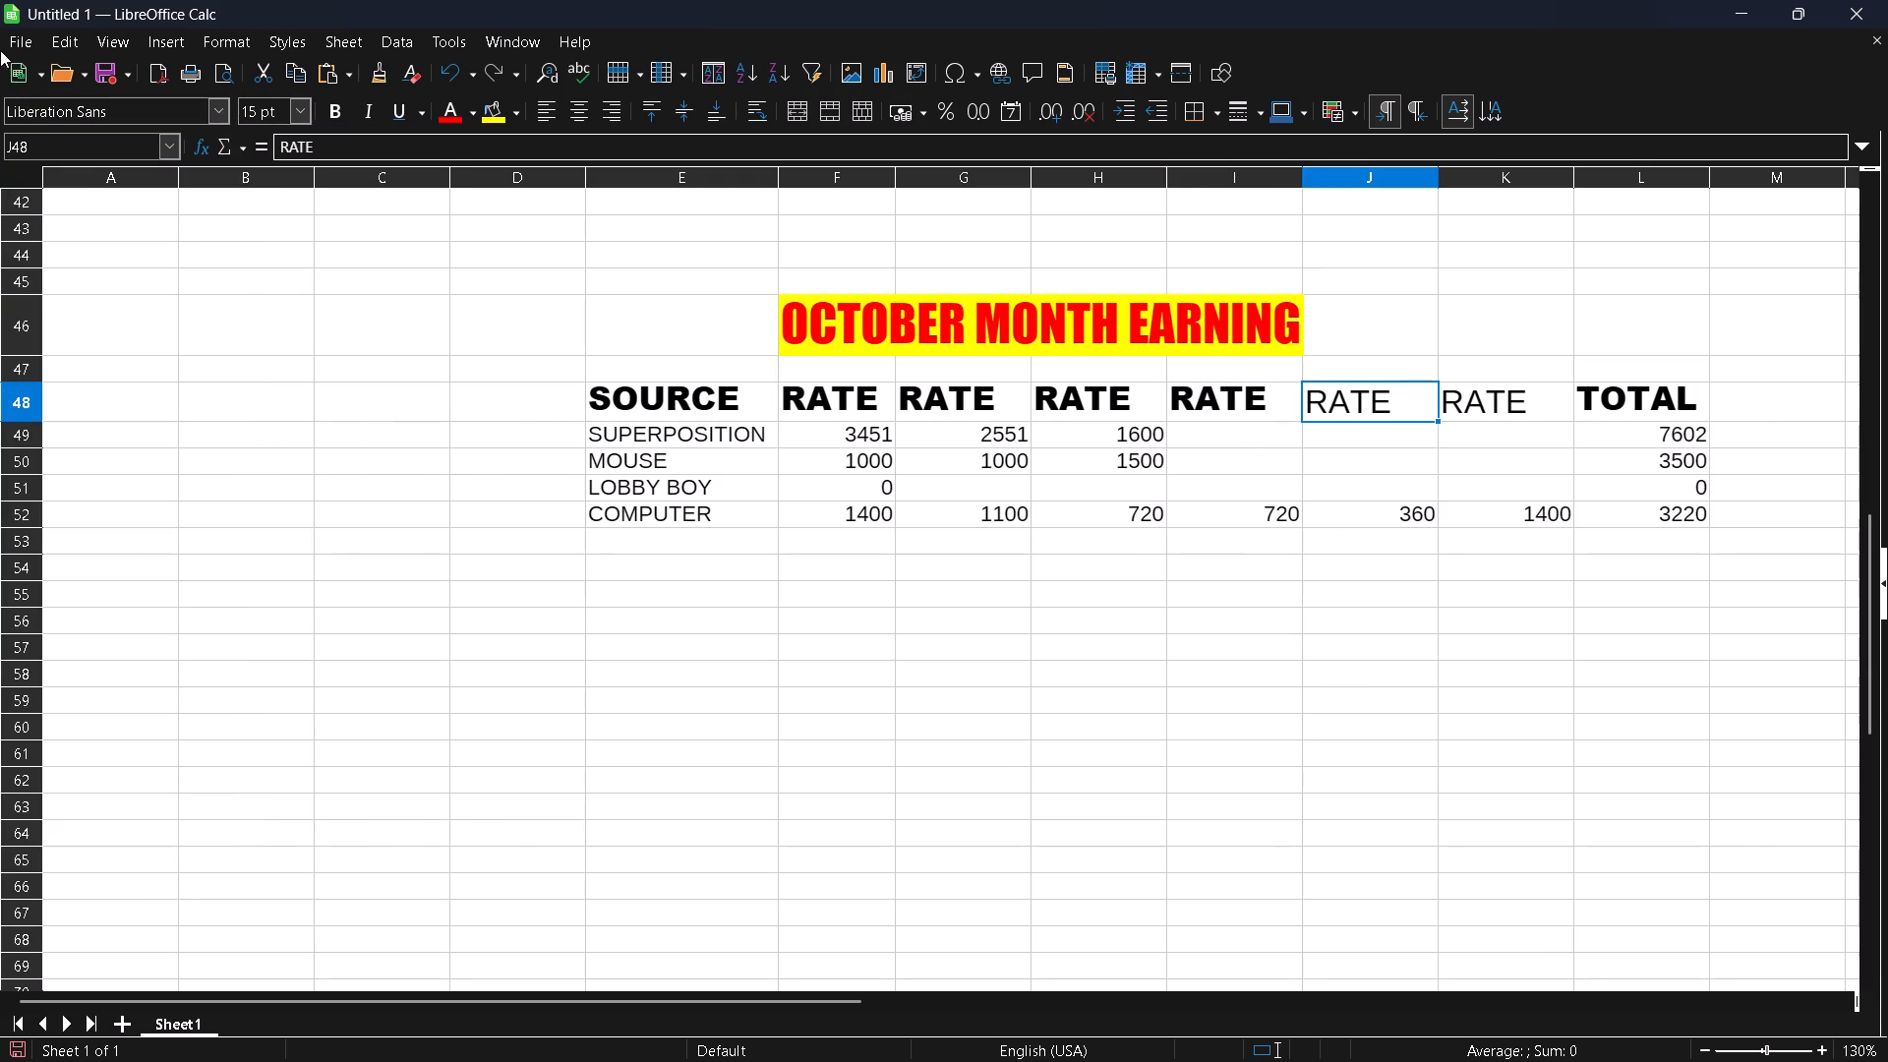
left_click(219, 110)
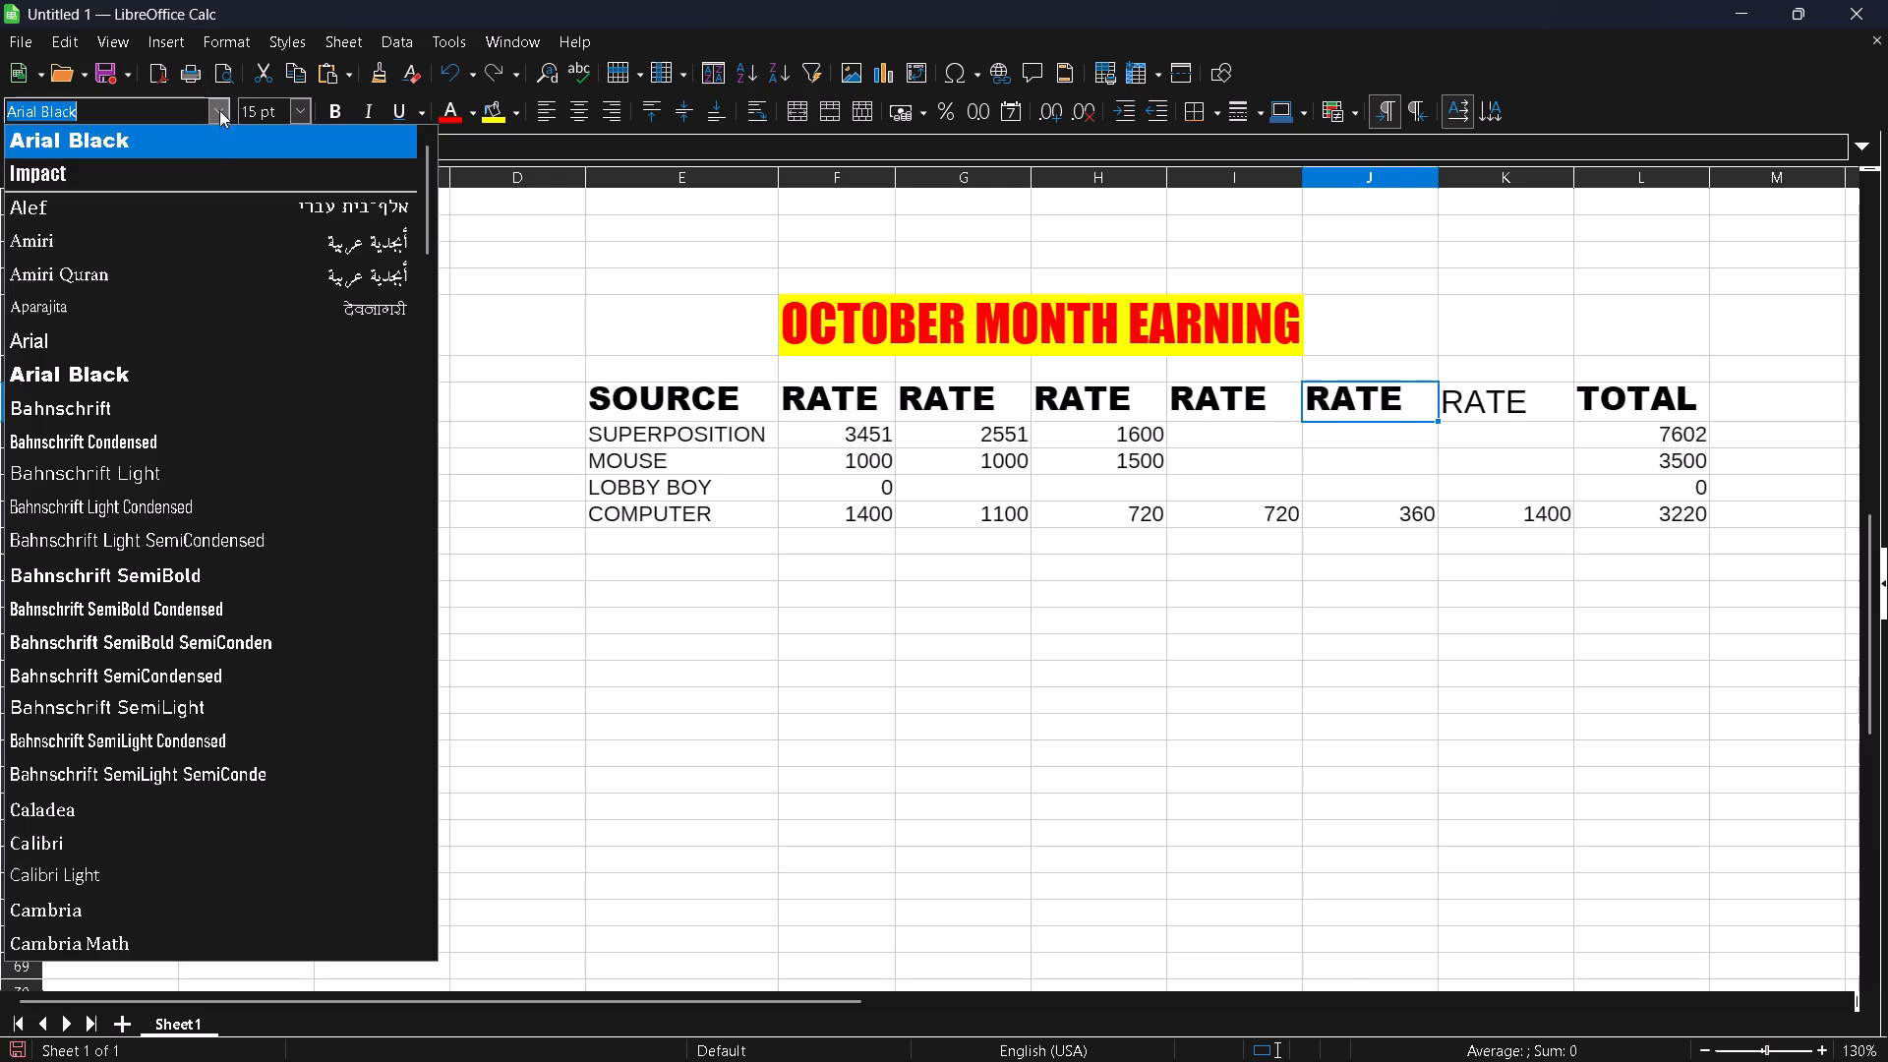
left_click(194, 381)
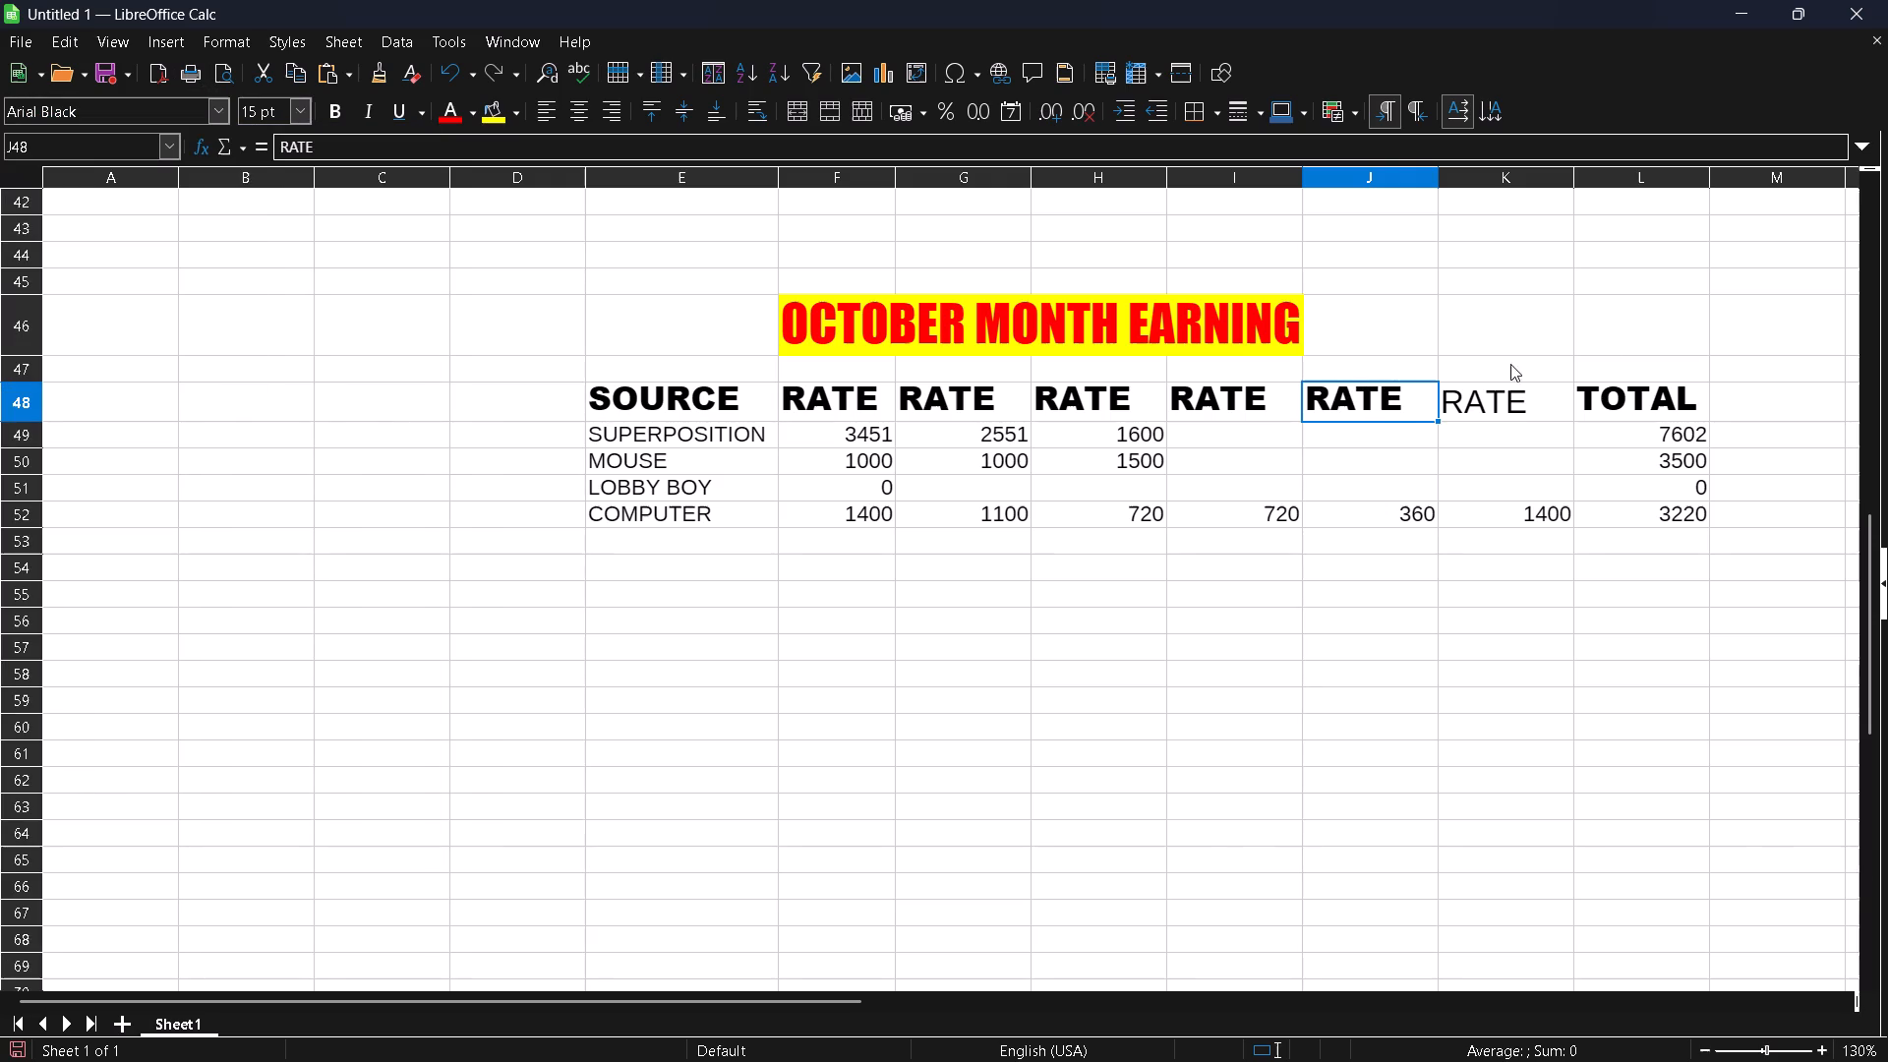
left_click(1480, 393)
left_click(223, 115)
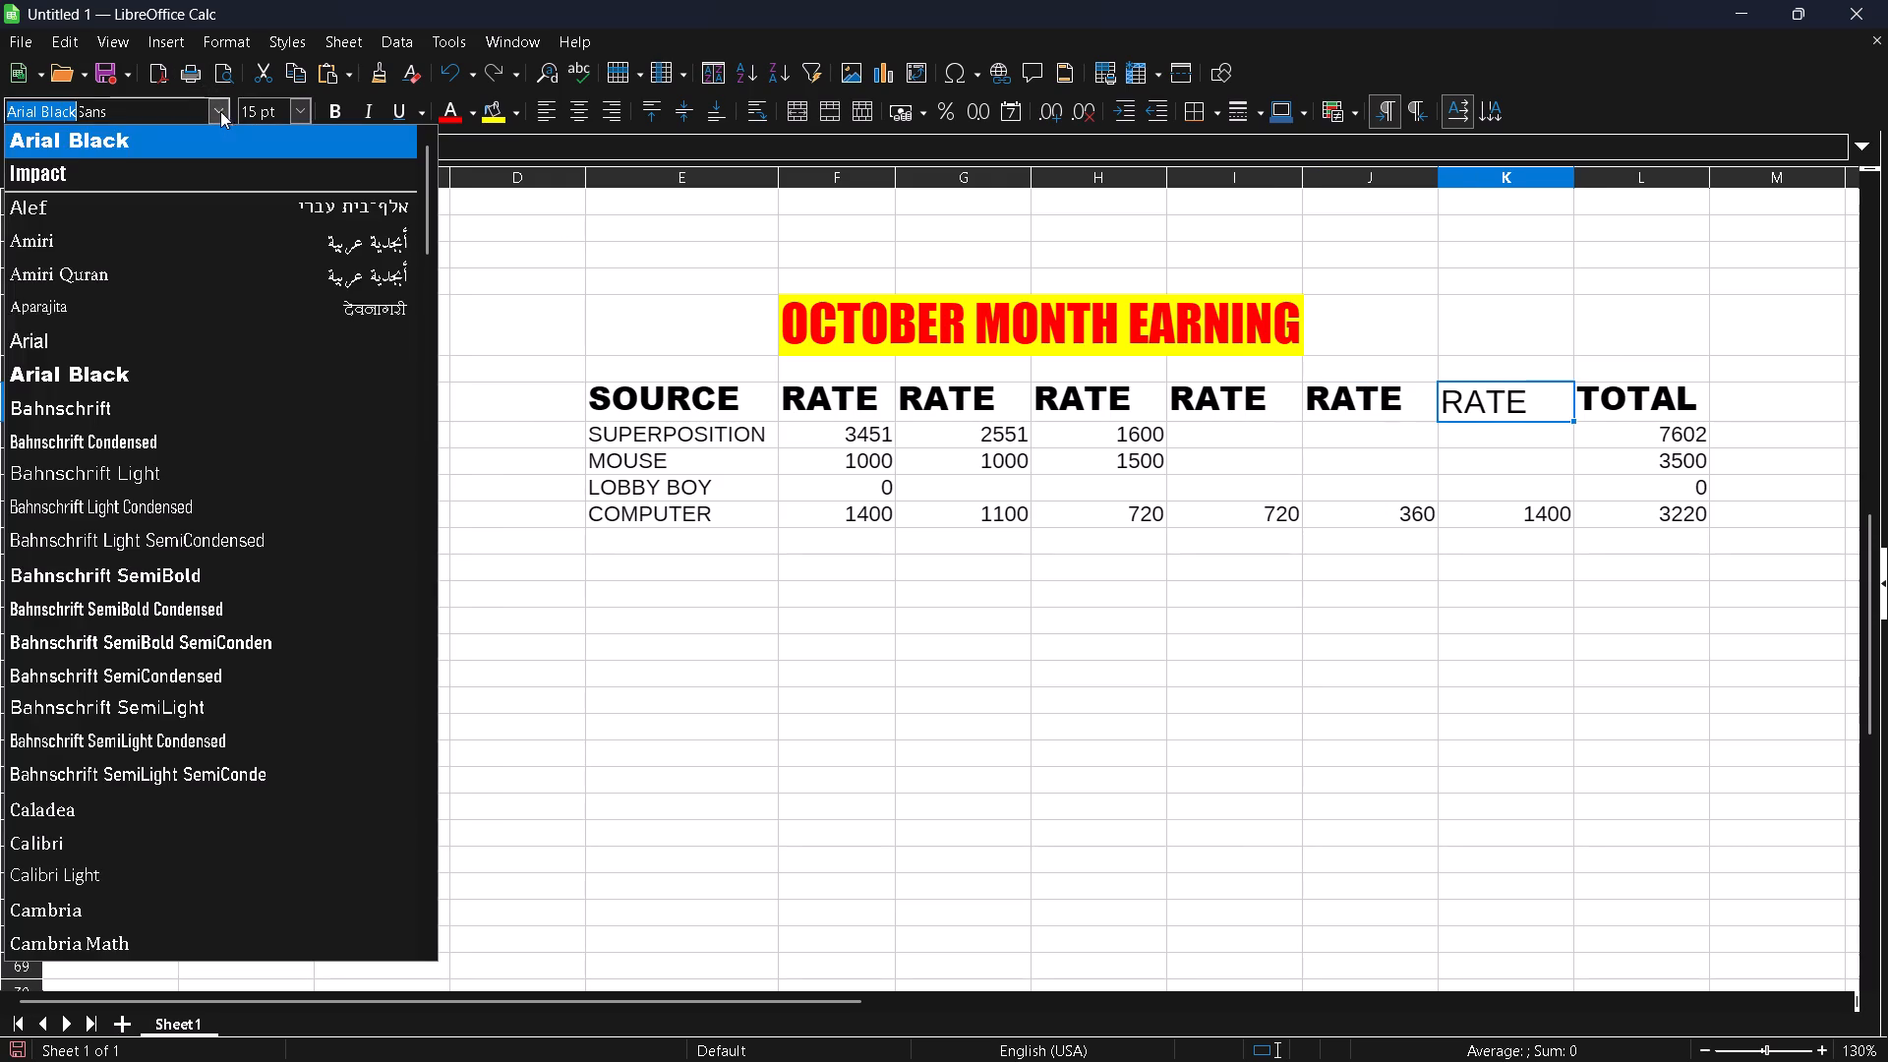
left_click(147, 373)
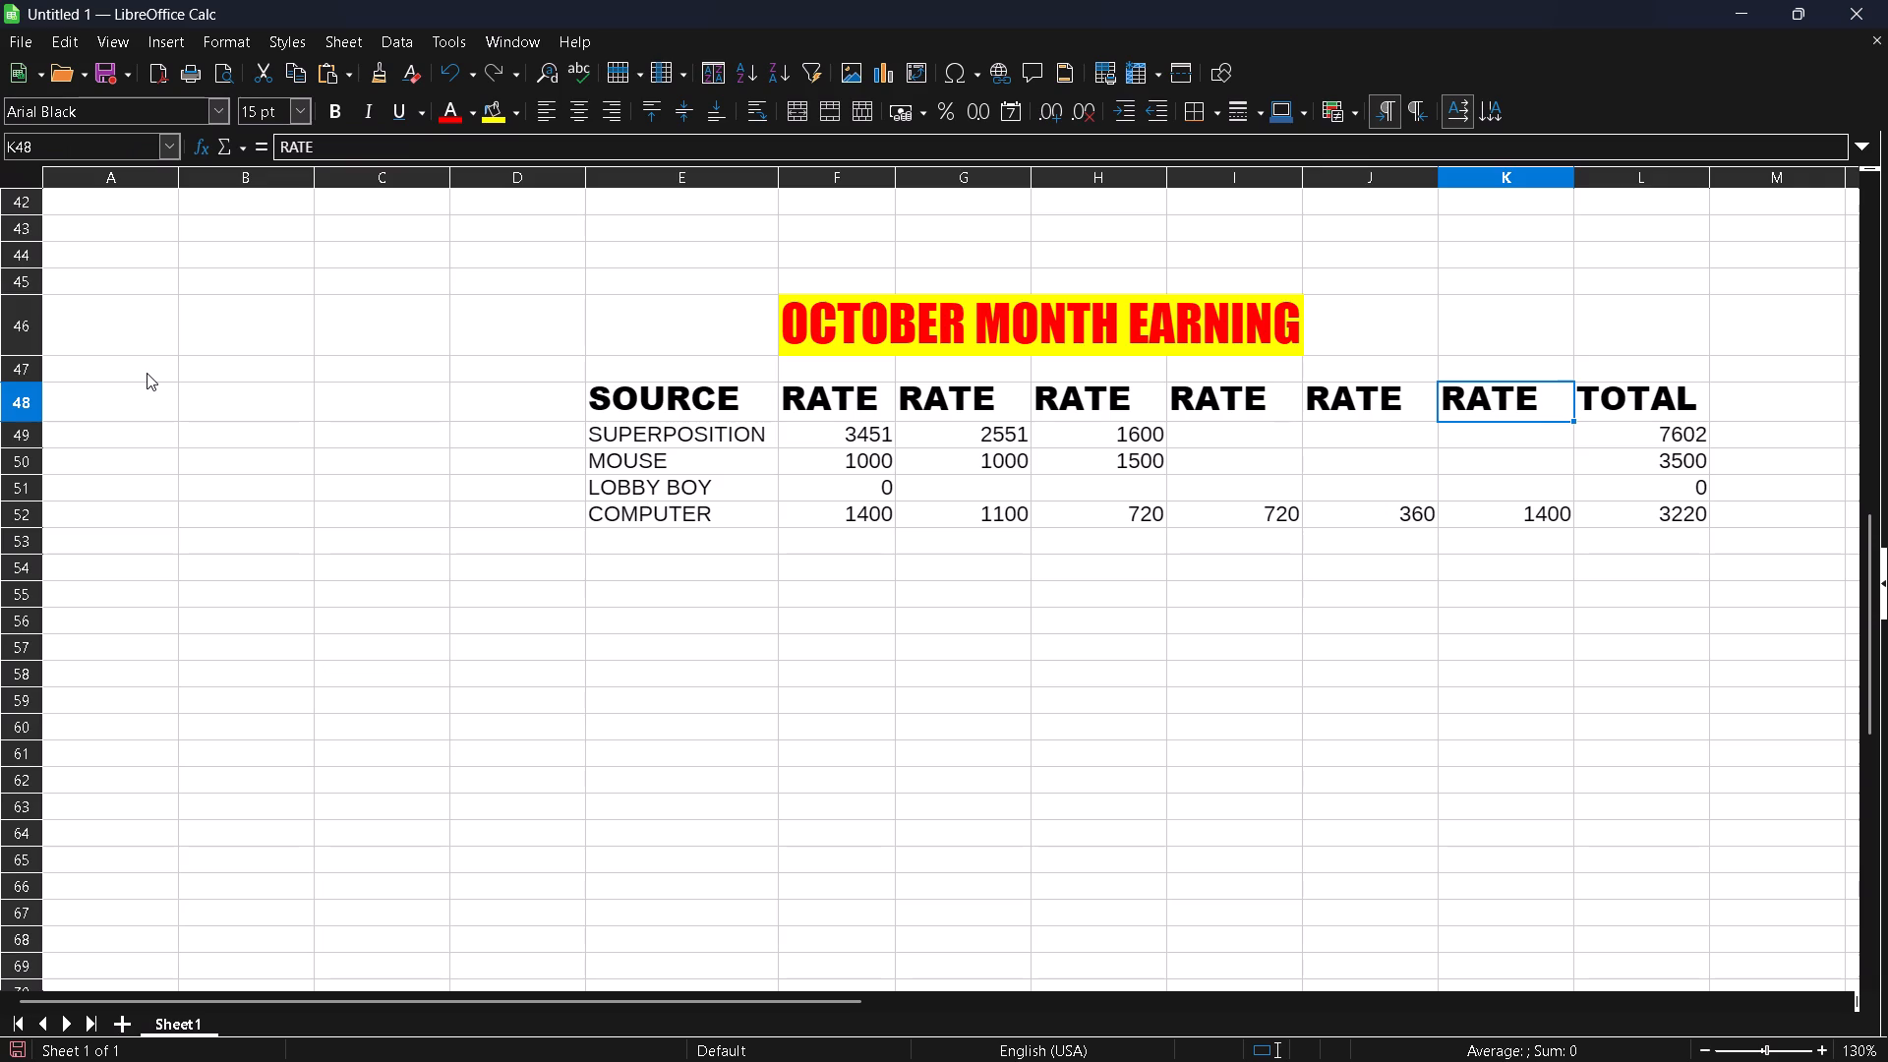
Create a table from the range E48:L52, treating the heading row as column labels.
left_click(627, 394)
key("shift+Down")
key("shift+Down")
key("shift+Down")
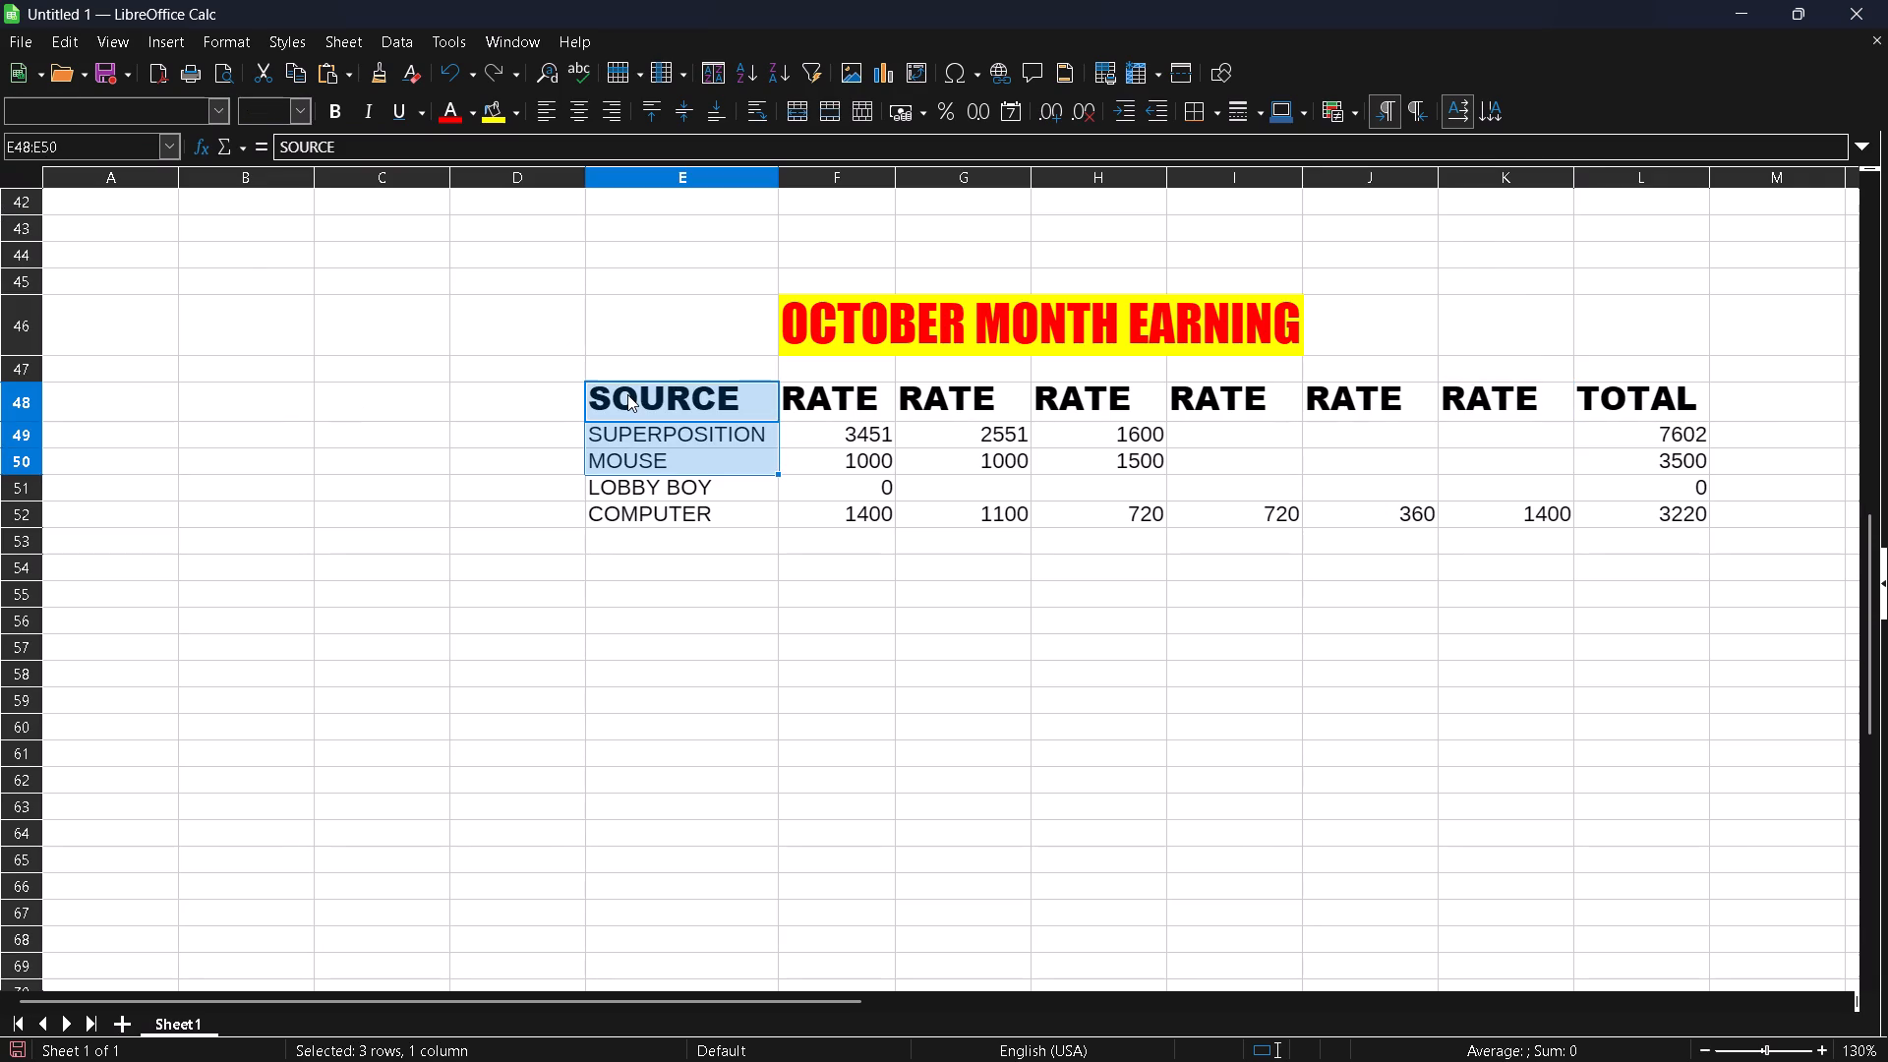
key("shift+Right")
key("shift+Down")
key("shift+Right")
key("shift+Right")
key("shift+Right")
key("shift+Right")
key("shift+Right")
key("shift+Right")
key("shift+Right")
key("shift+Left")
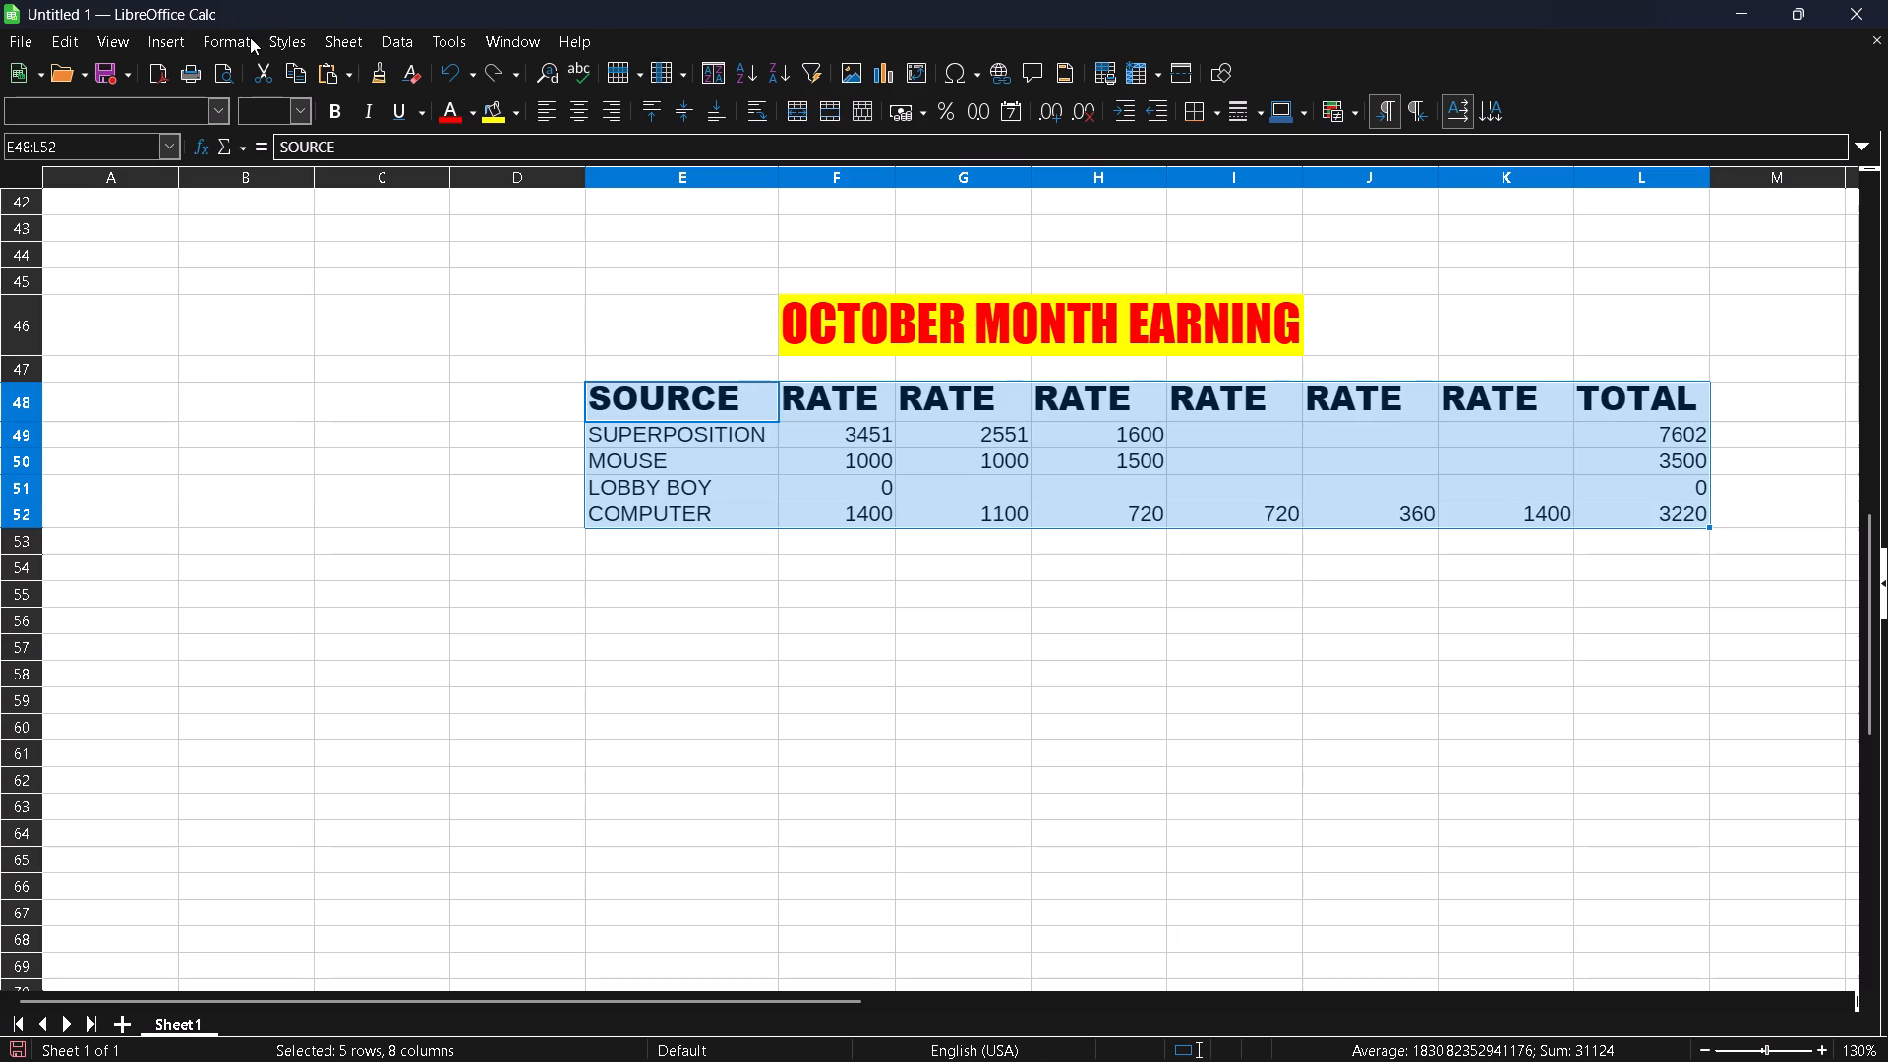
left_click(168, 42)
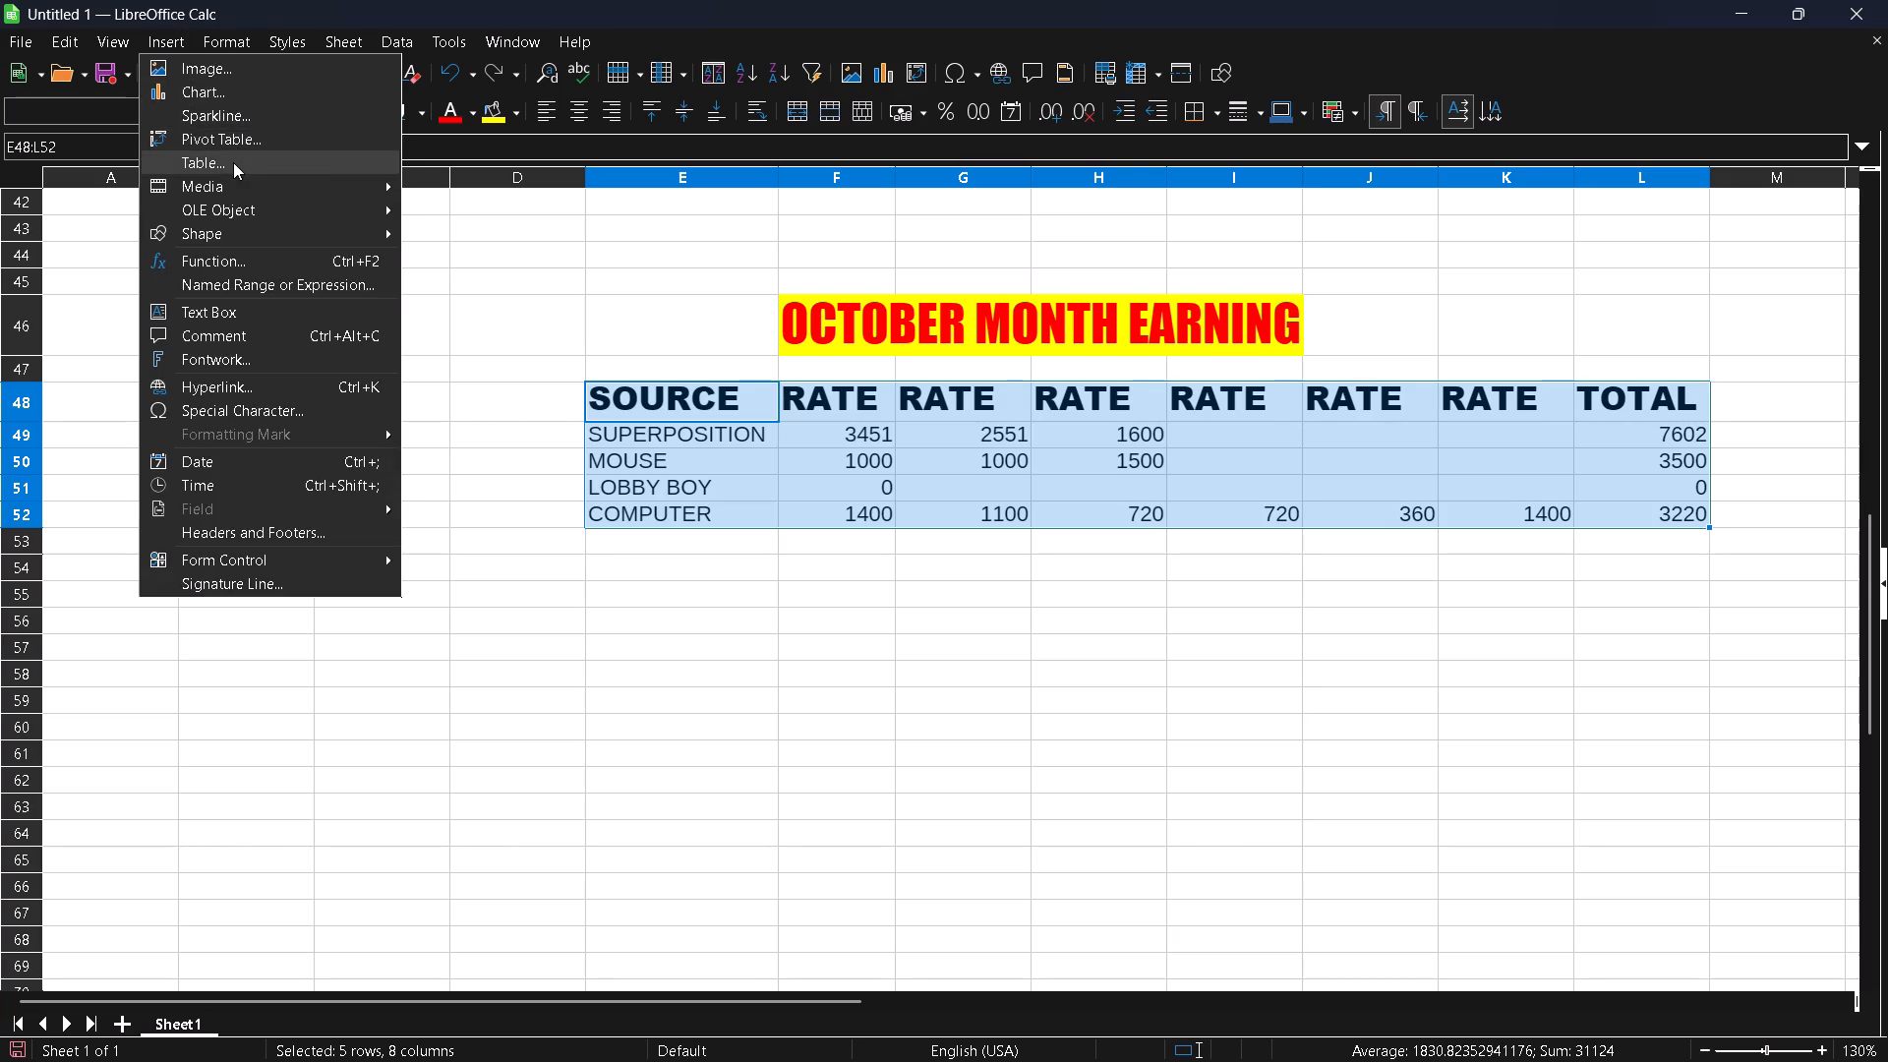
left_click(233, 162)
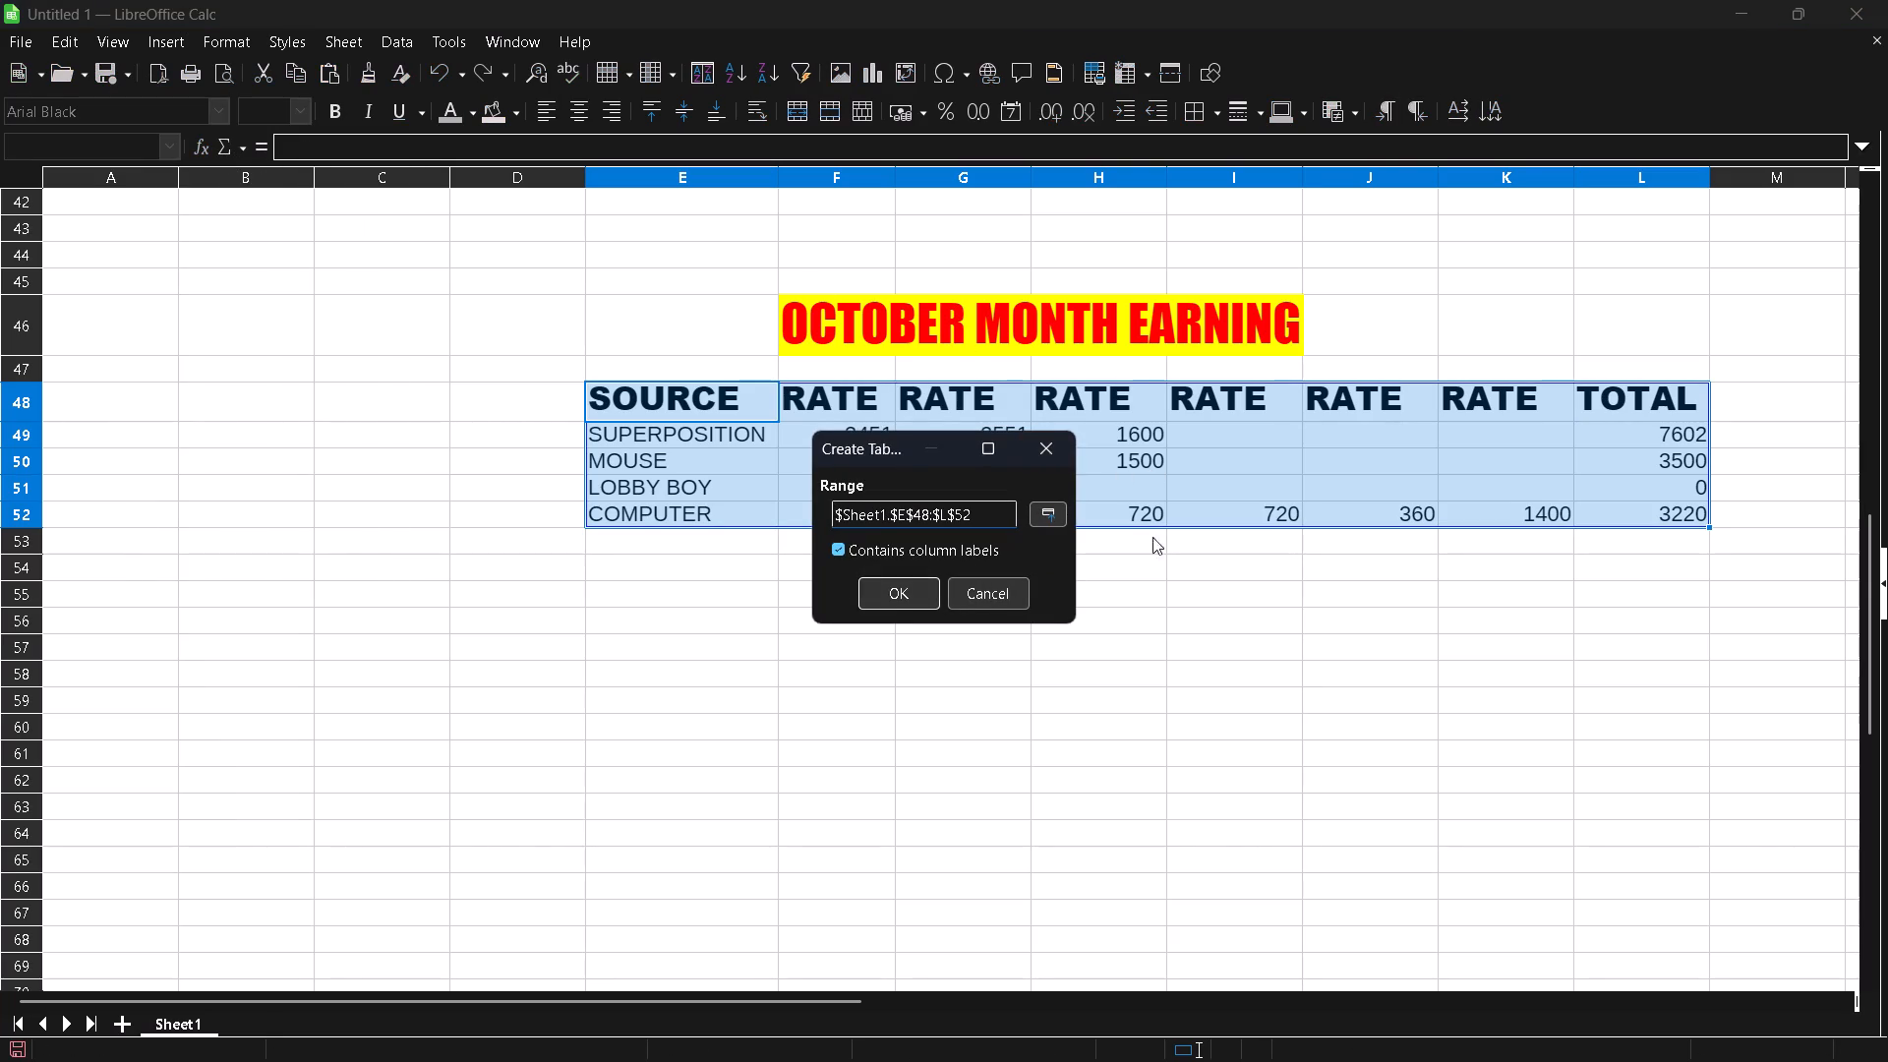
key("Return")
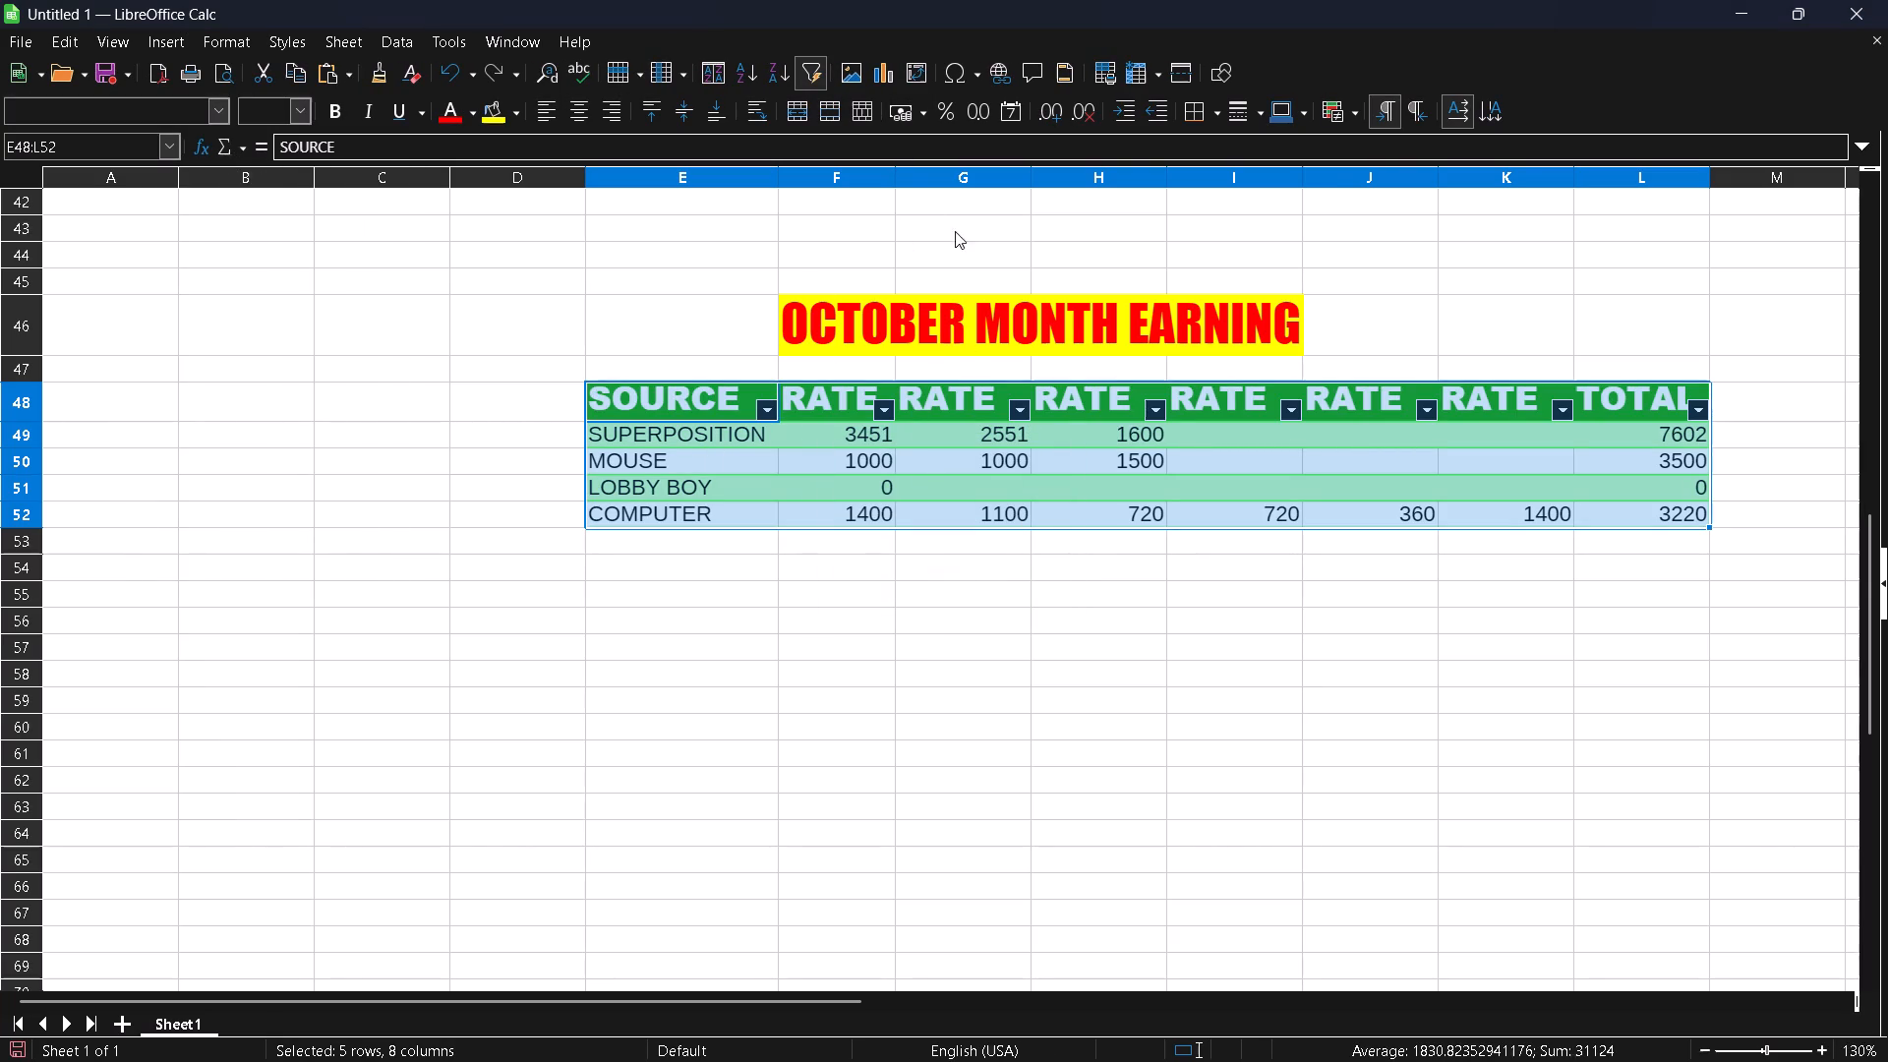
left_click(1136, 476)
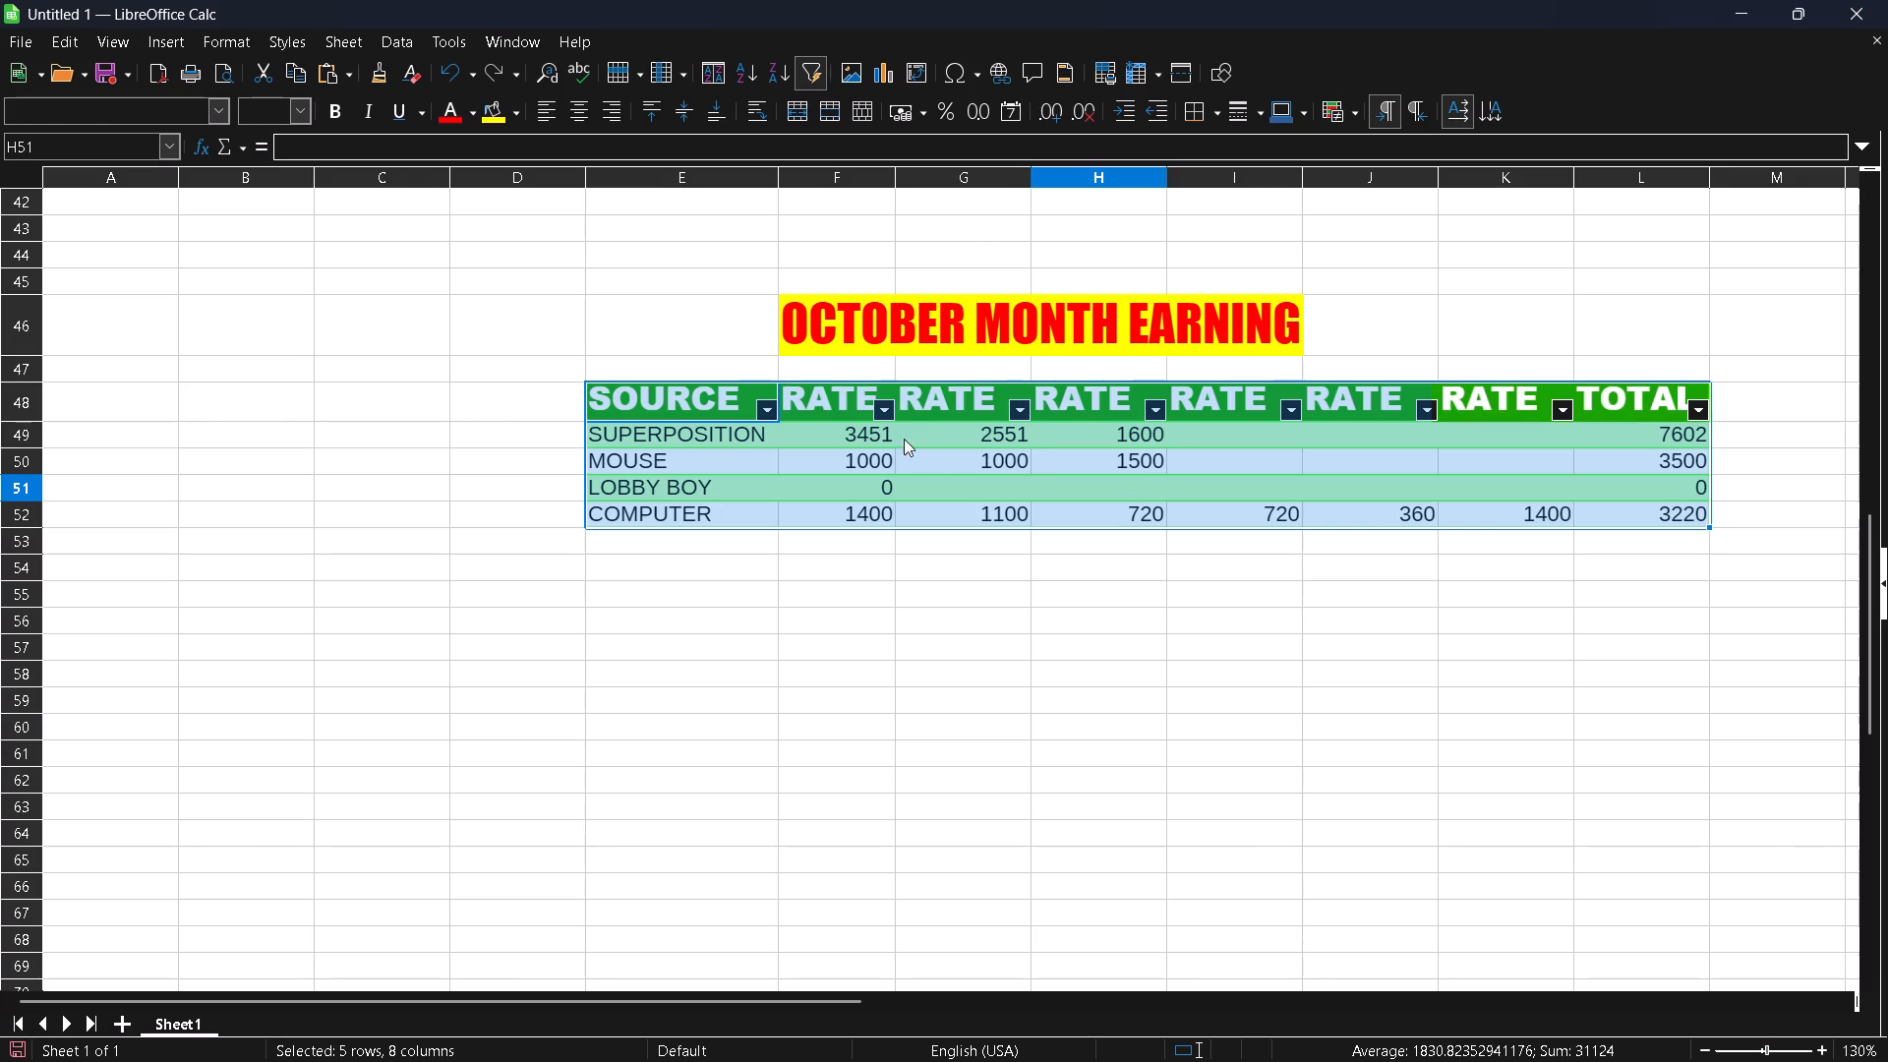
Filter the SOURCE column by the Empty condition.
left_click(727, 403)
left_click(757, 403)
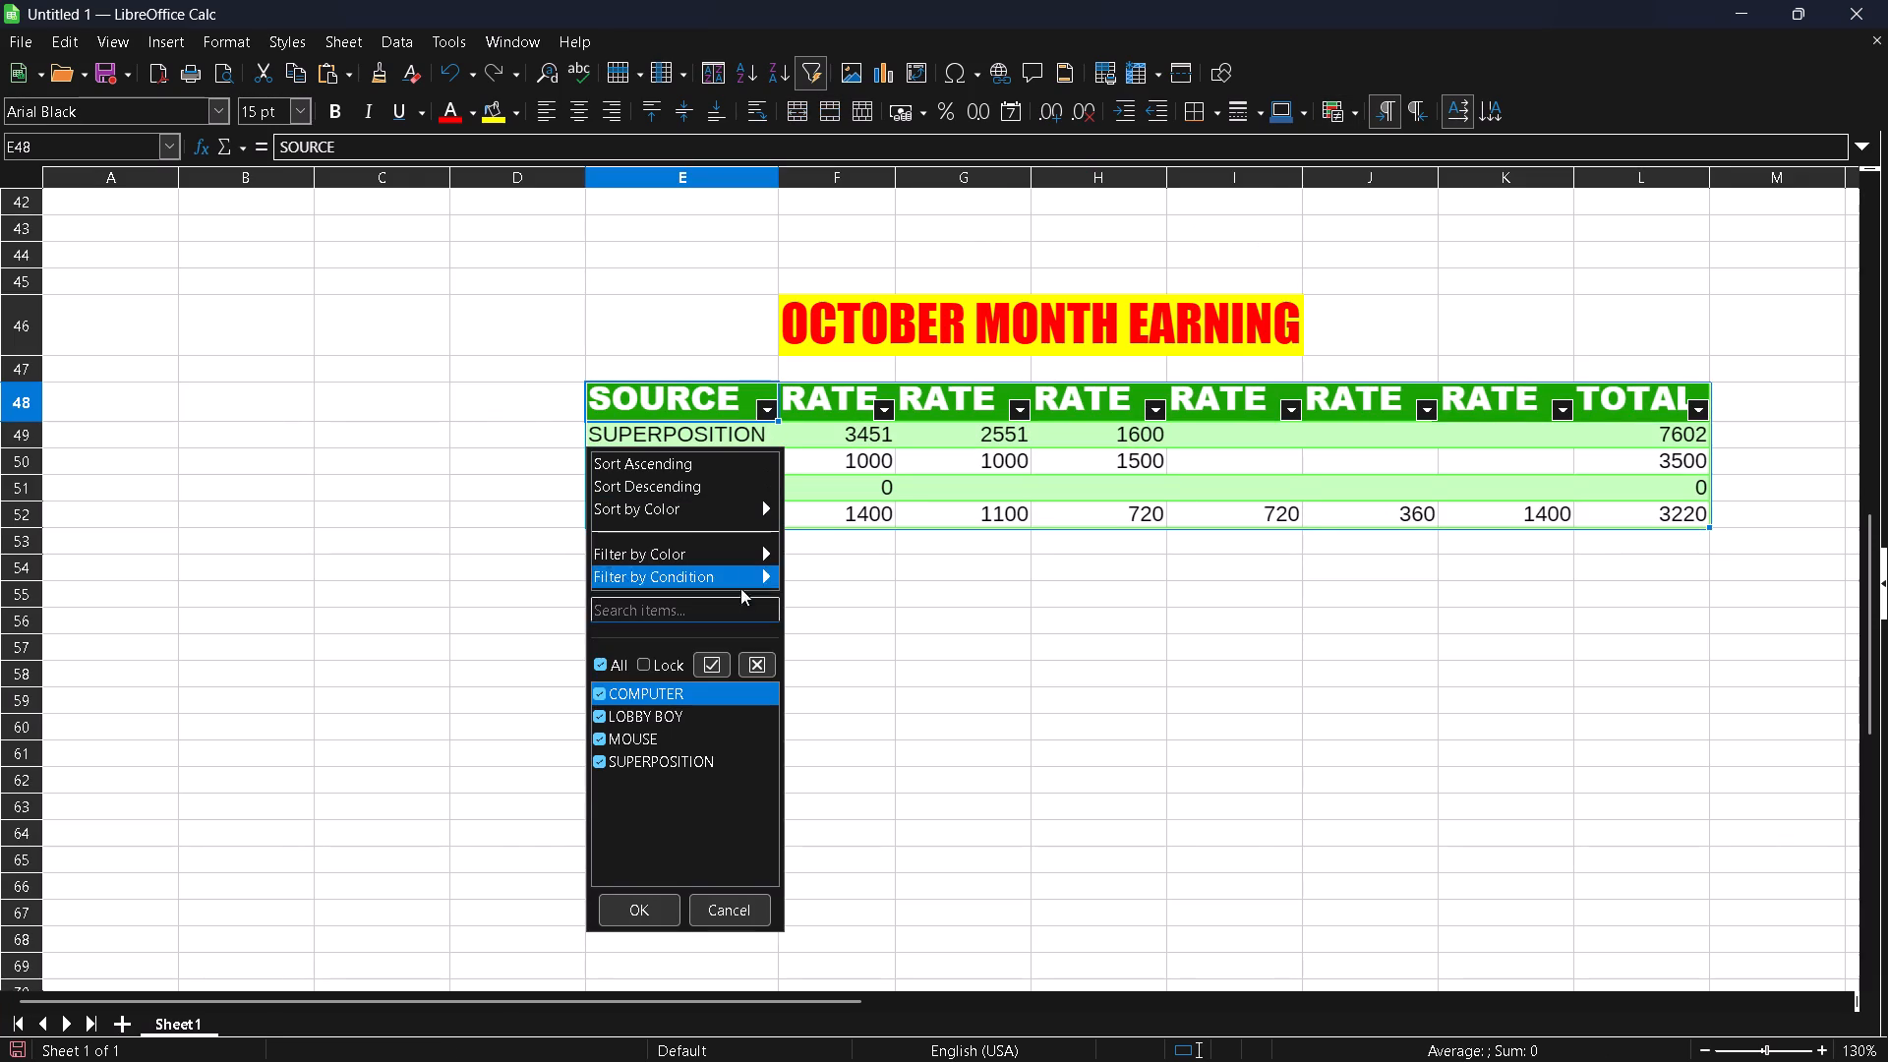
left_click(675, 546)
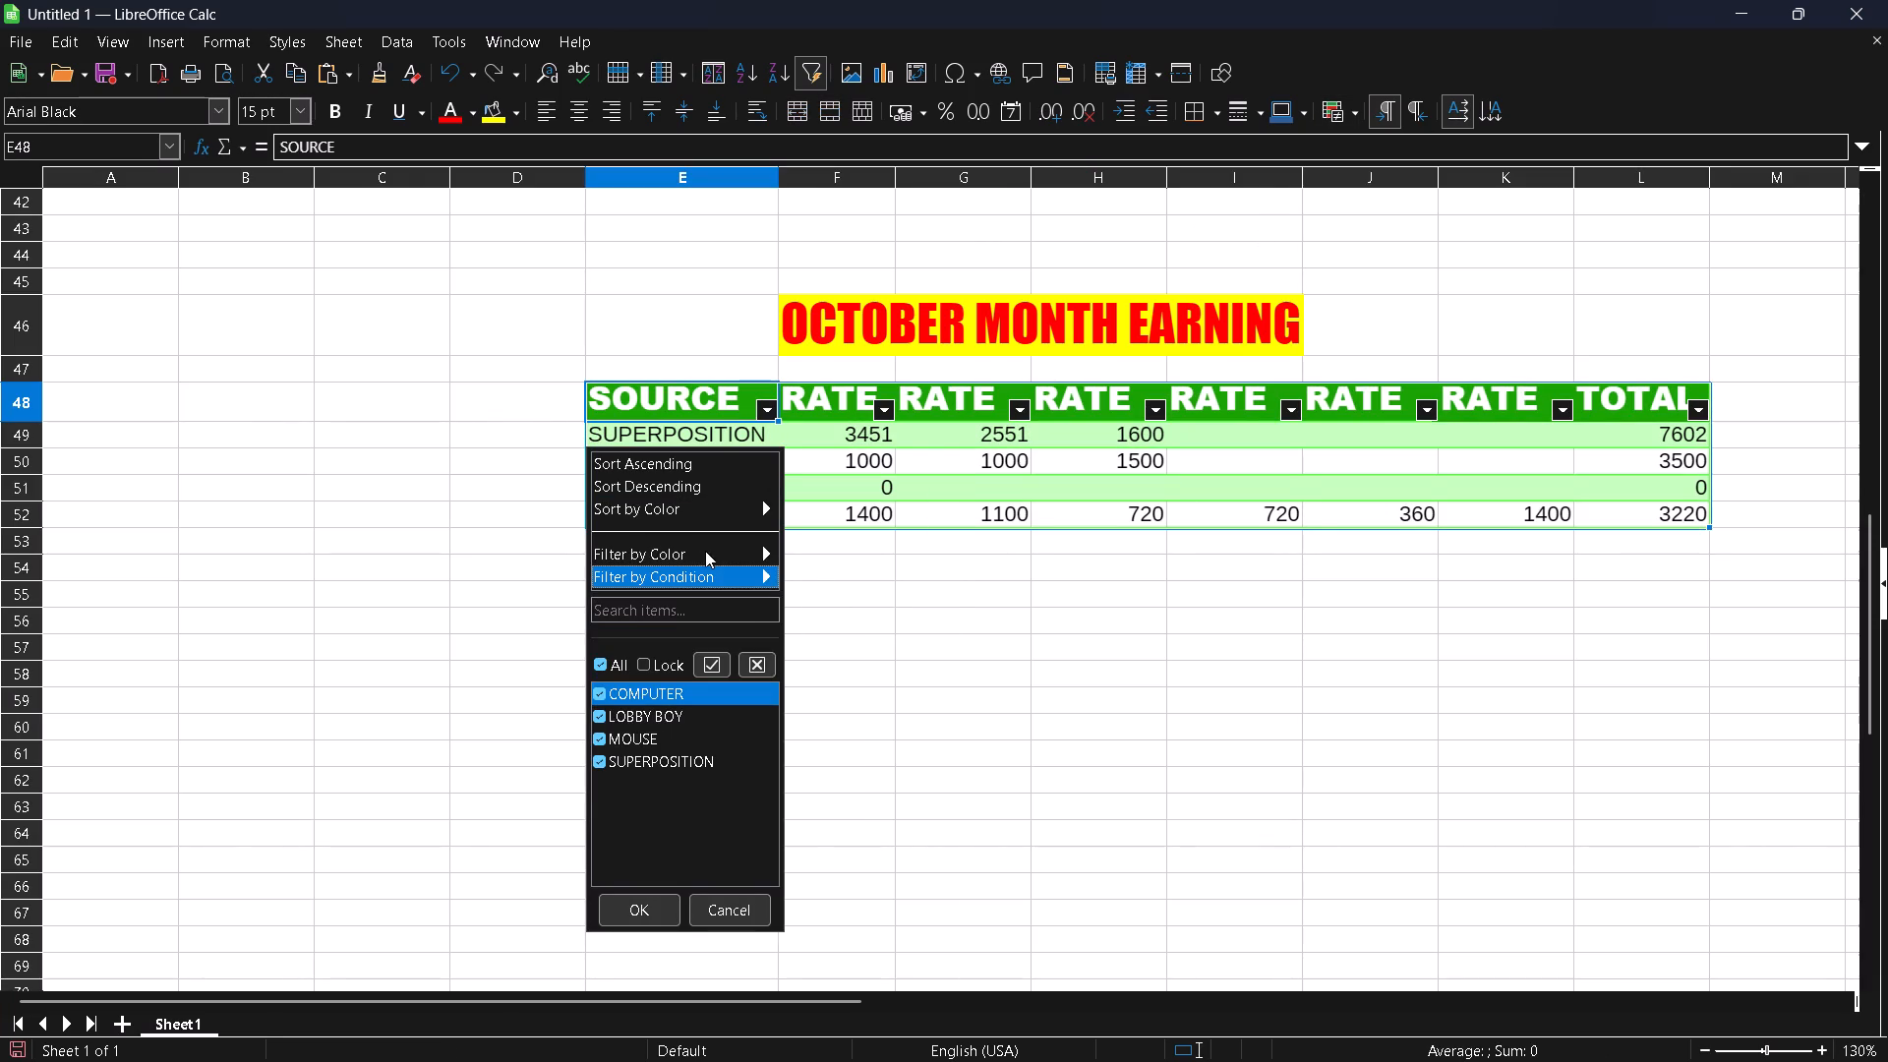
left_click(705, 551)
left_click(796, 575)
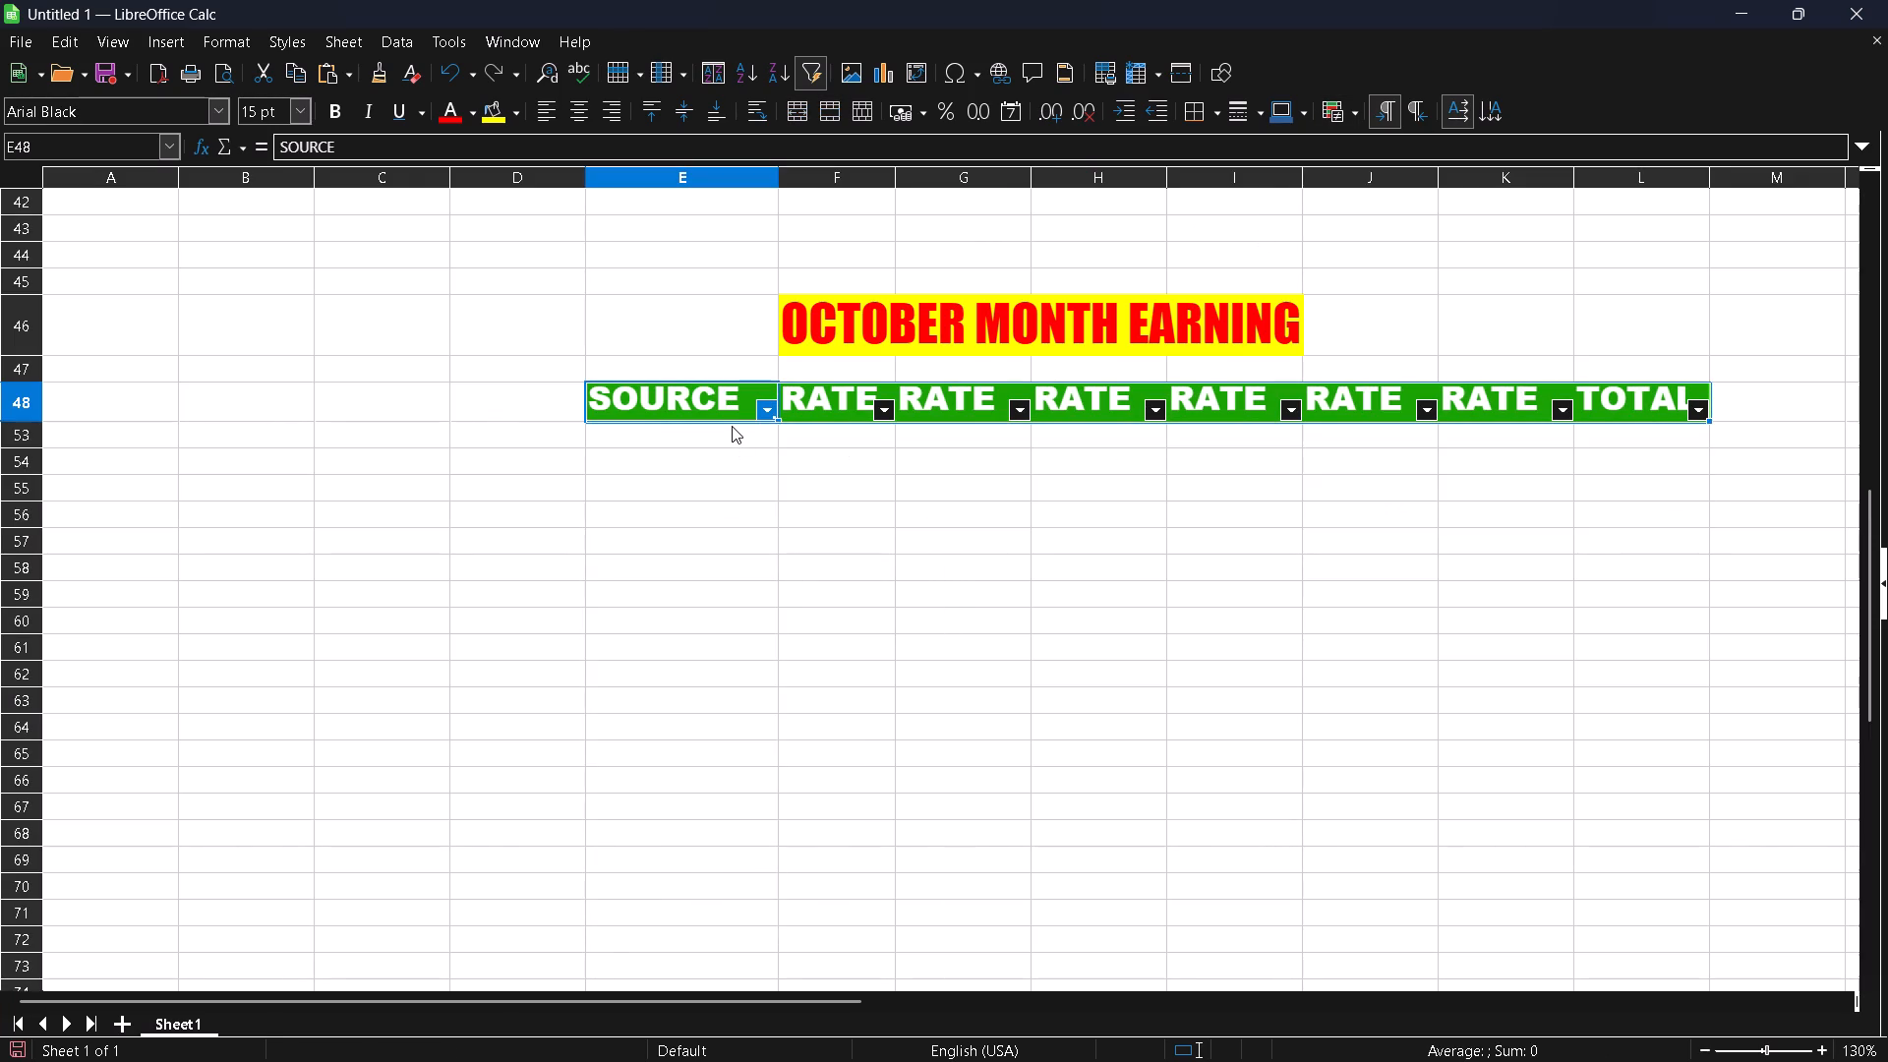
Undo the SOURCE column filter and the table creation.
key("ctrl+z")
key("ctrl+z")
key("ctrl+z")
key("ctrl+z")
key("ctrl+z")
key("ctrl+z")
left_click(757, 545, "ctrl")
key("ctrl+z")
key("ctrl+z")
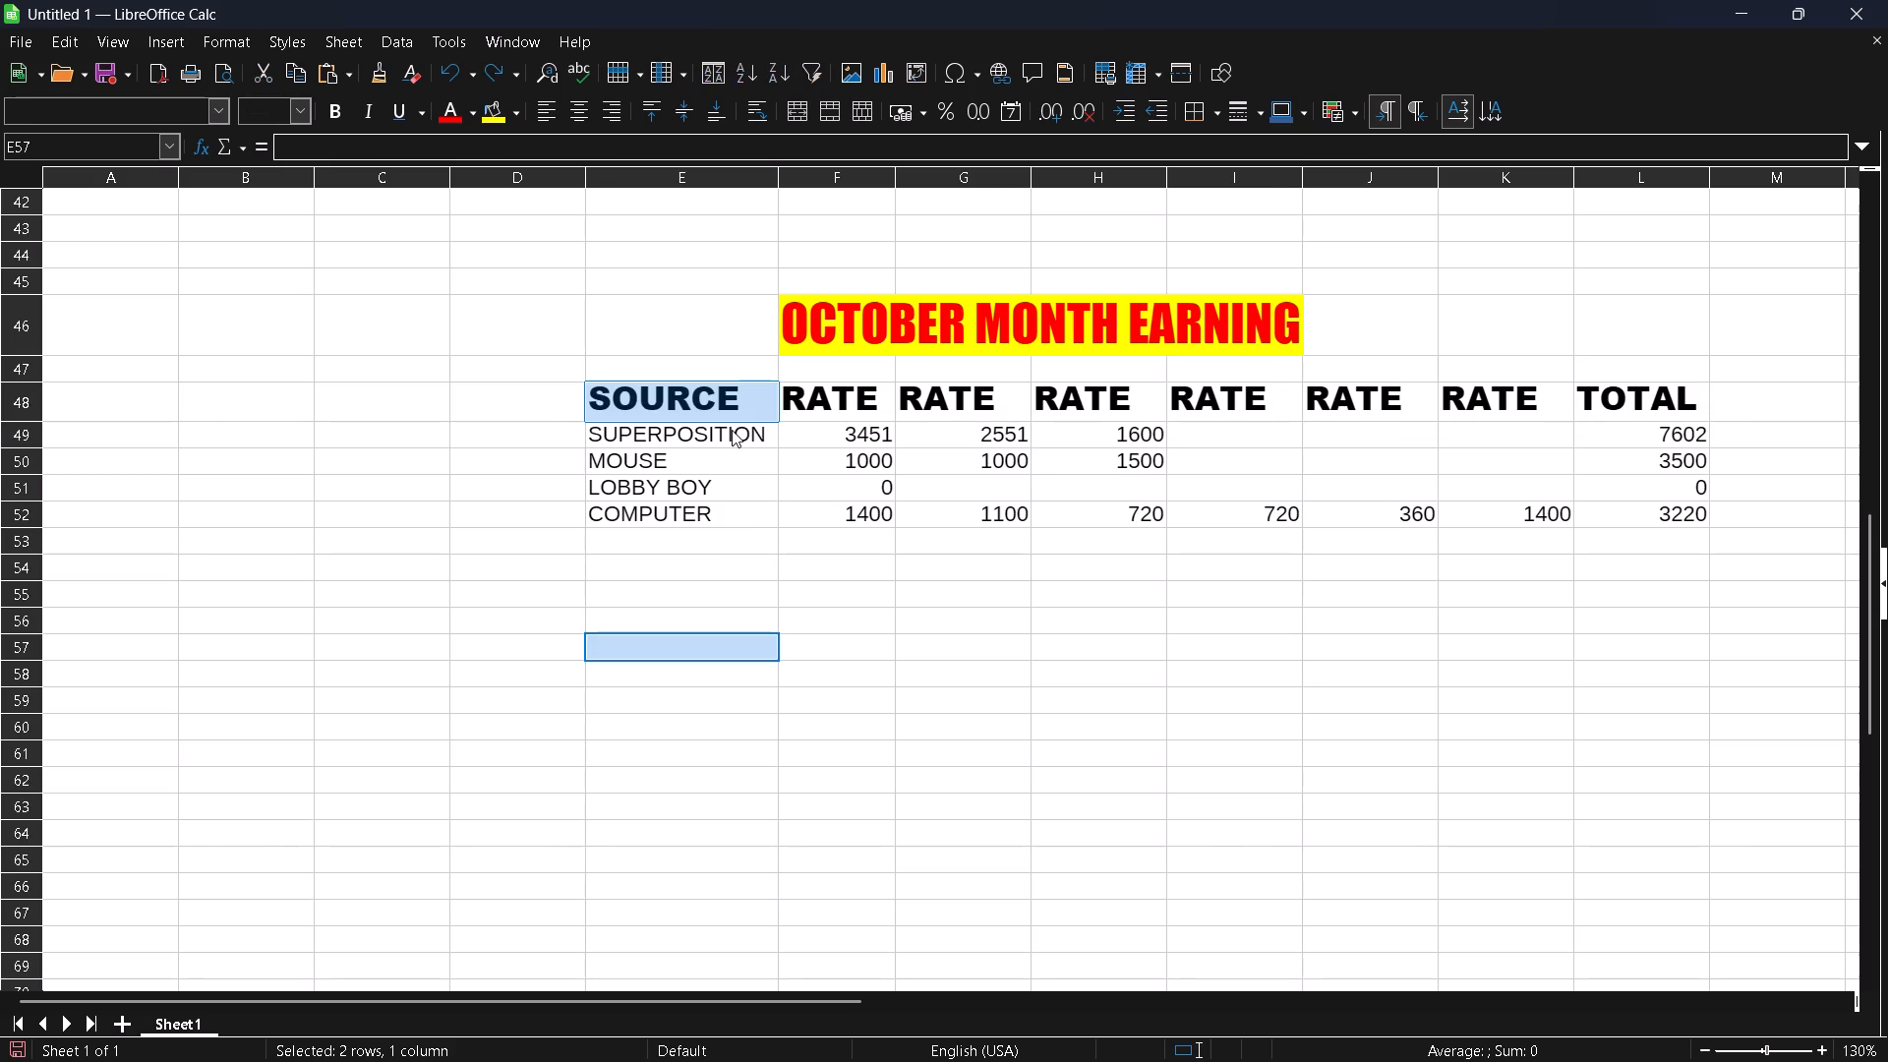
Create a table from the whole earnings range E48:L52, with the heading row as column labels.
left_click(706, 391)
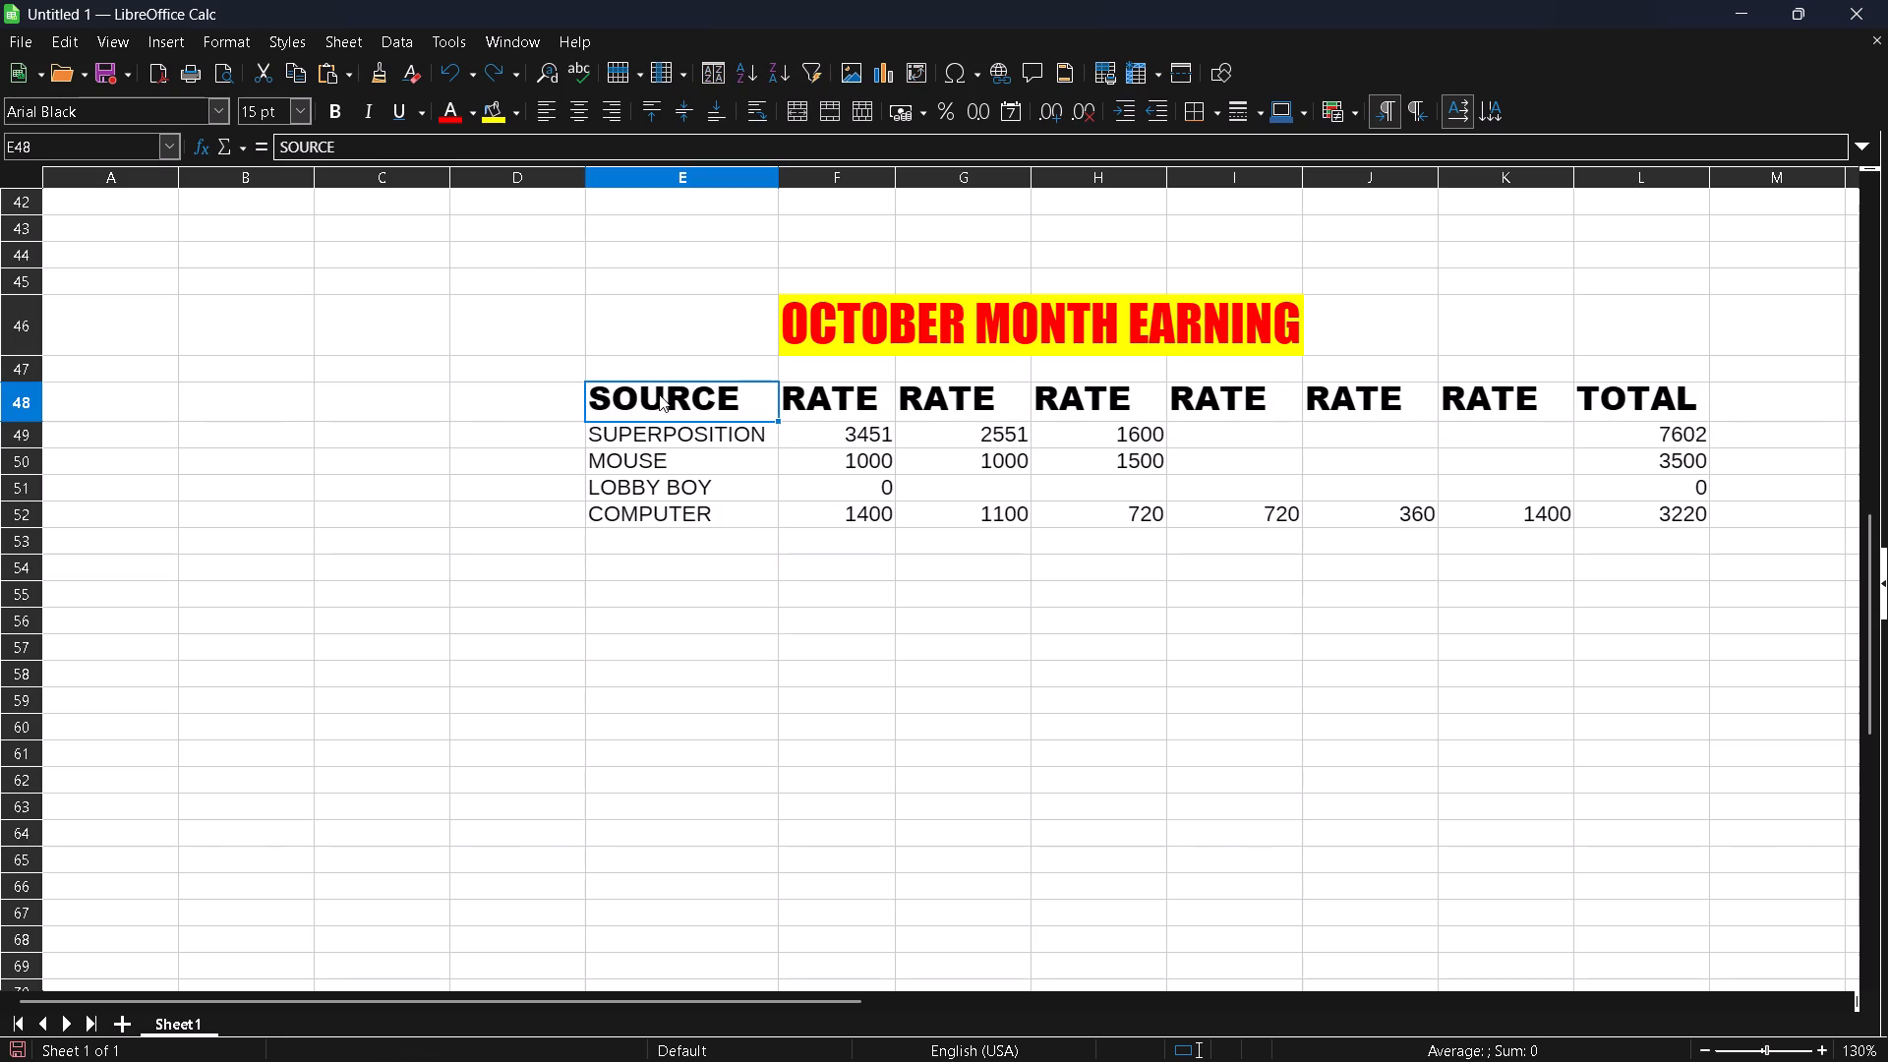
key("shift+Down")
key("shift+Down")
key("shift+Down")
key("shift+Down")
key("shift+Right")
key("shift+Right")
key("shift+Right")
key("shift+Right")
key("shift+Right")
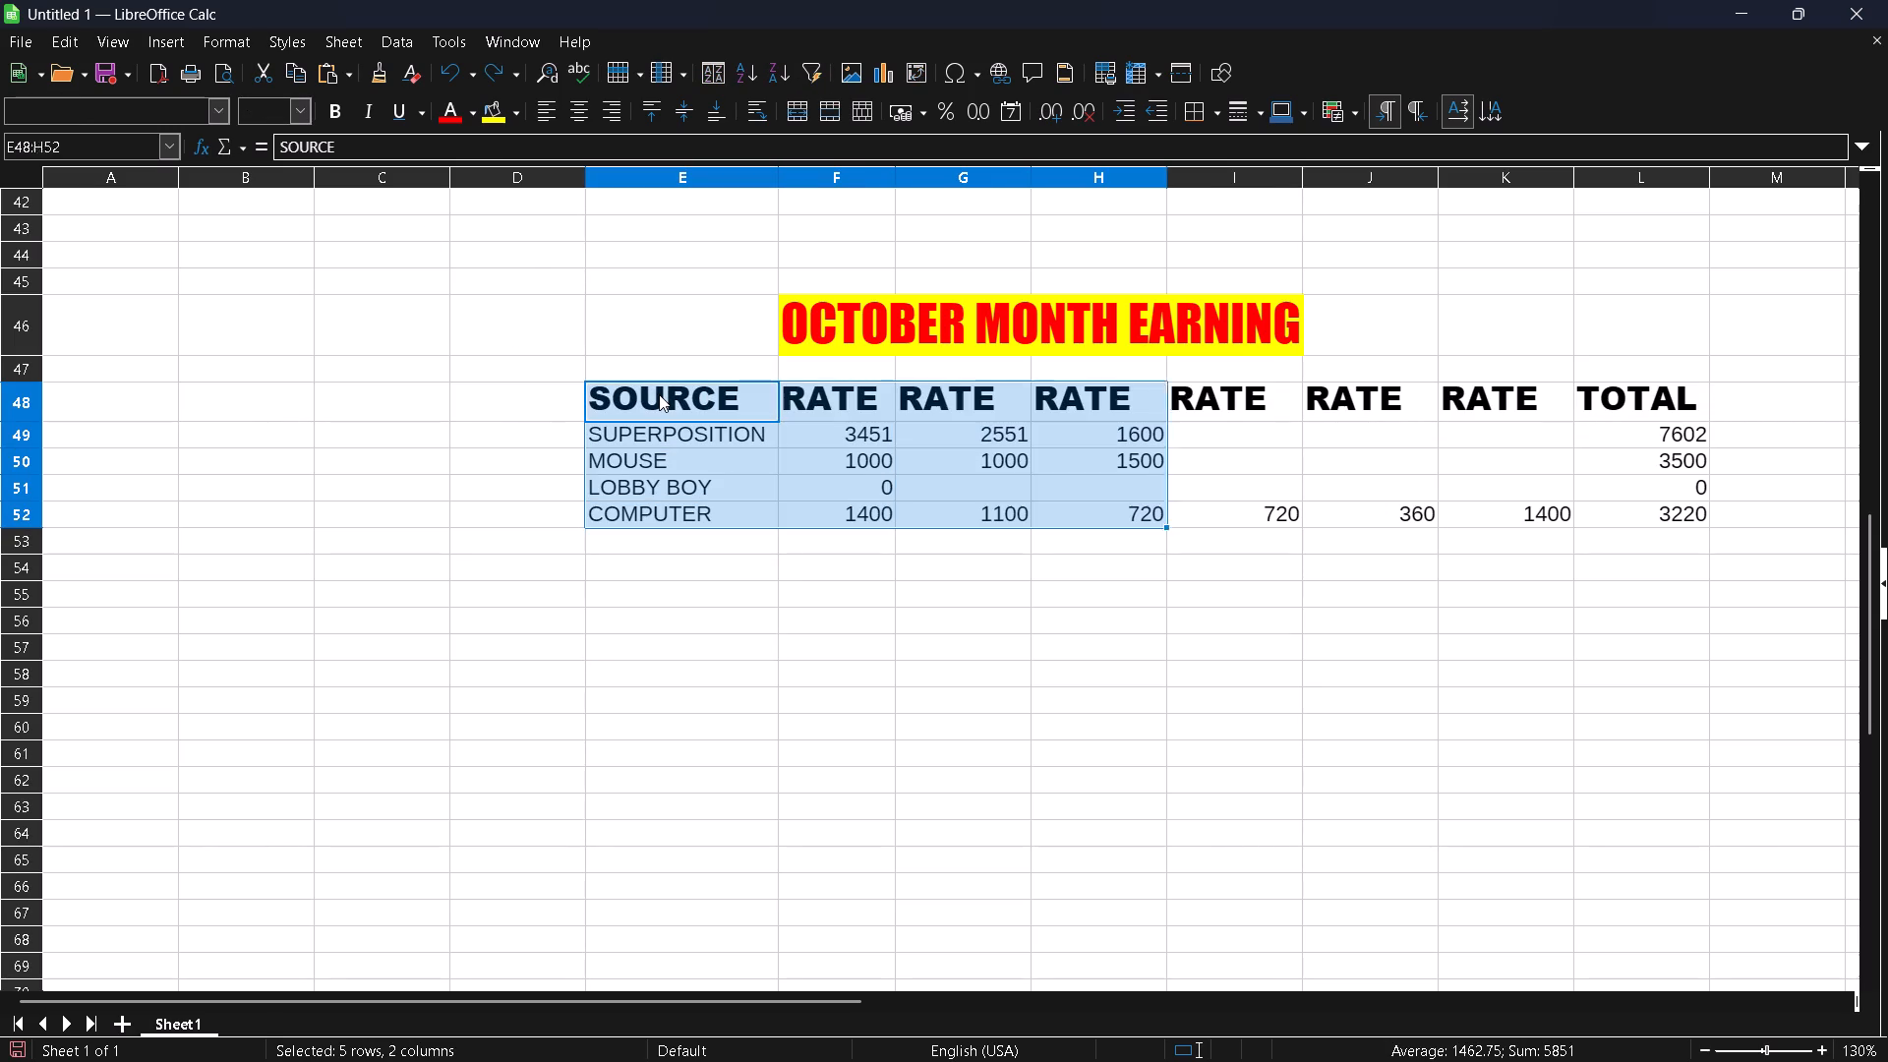
key("shift+Right")
key("shift+Right")
key("shift+Right")
key("shift+Left")
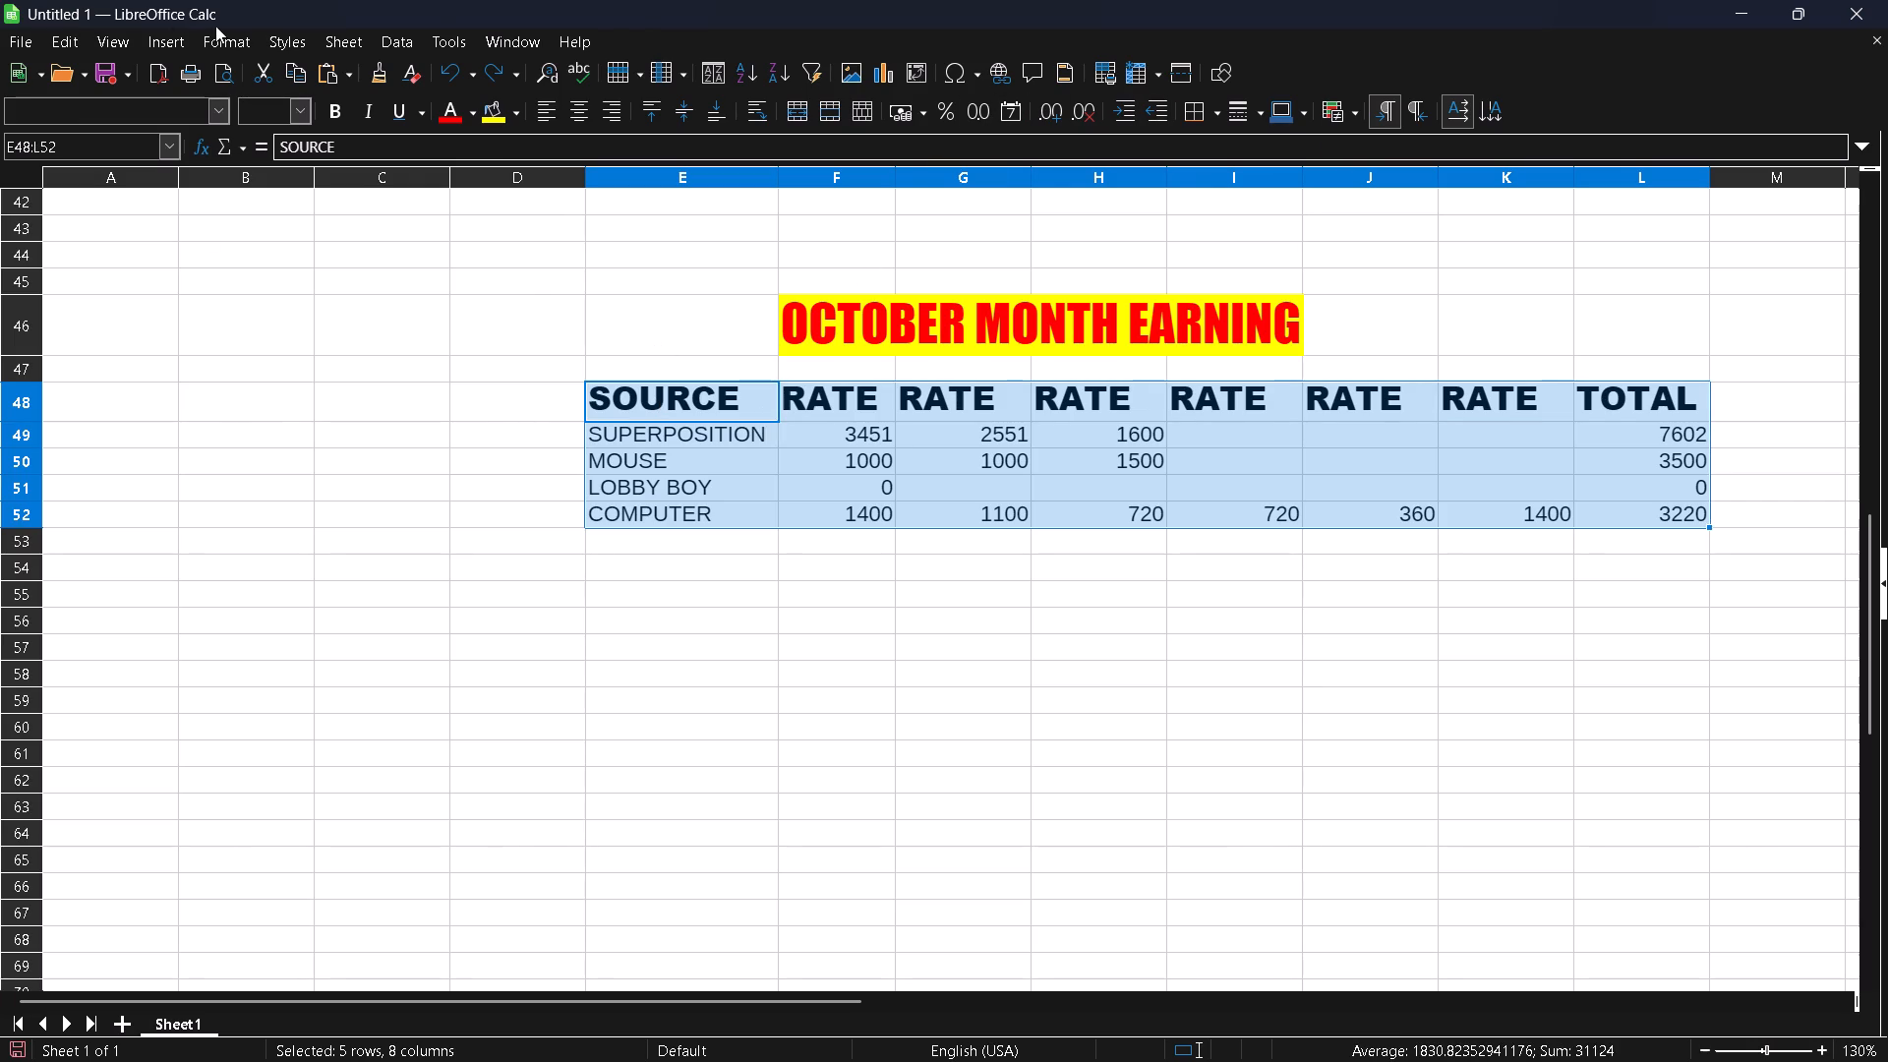
left_click(155, 37)
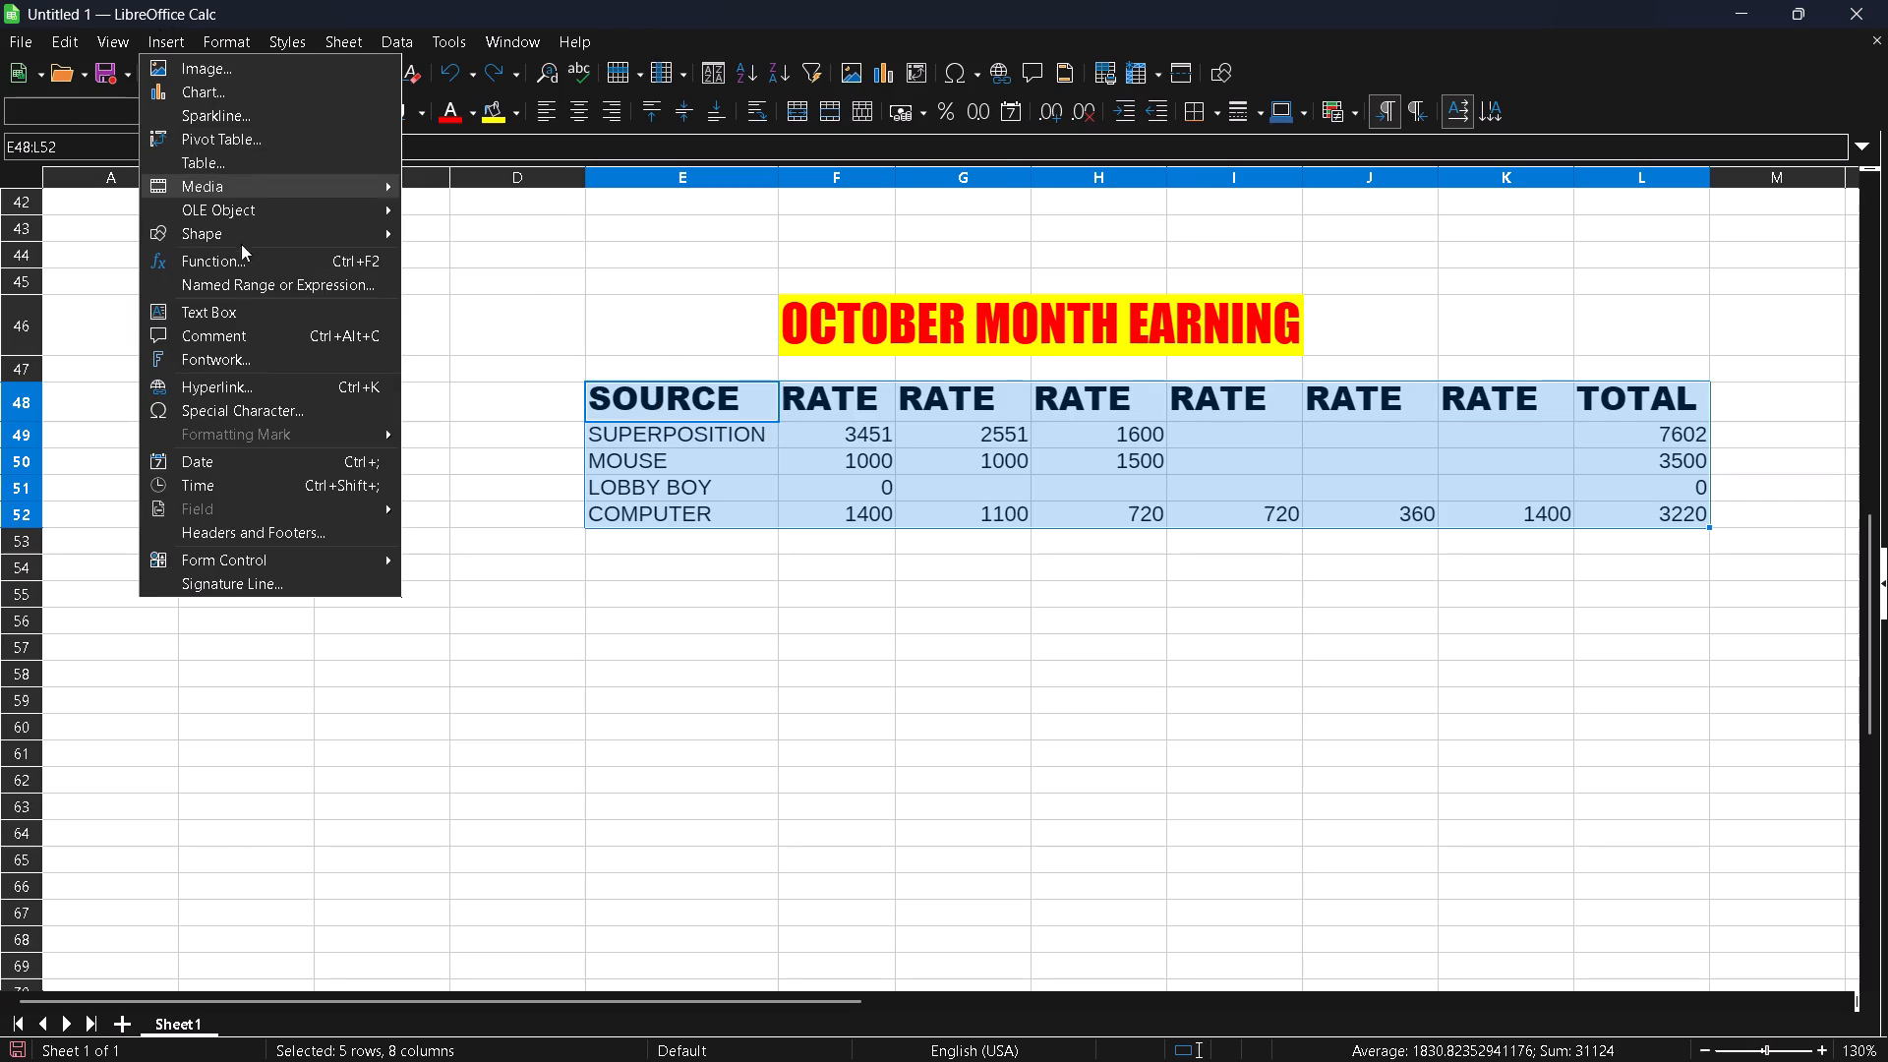
left_click(202, 167)
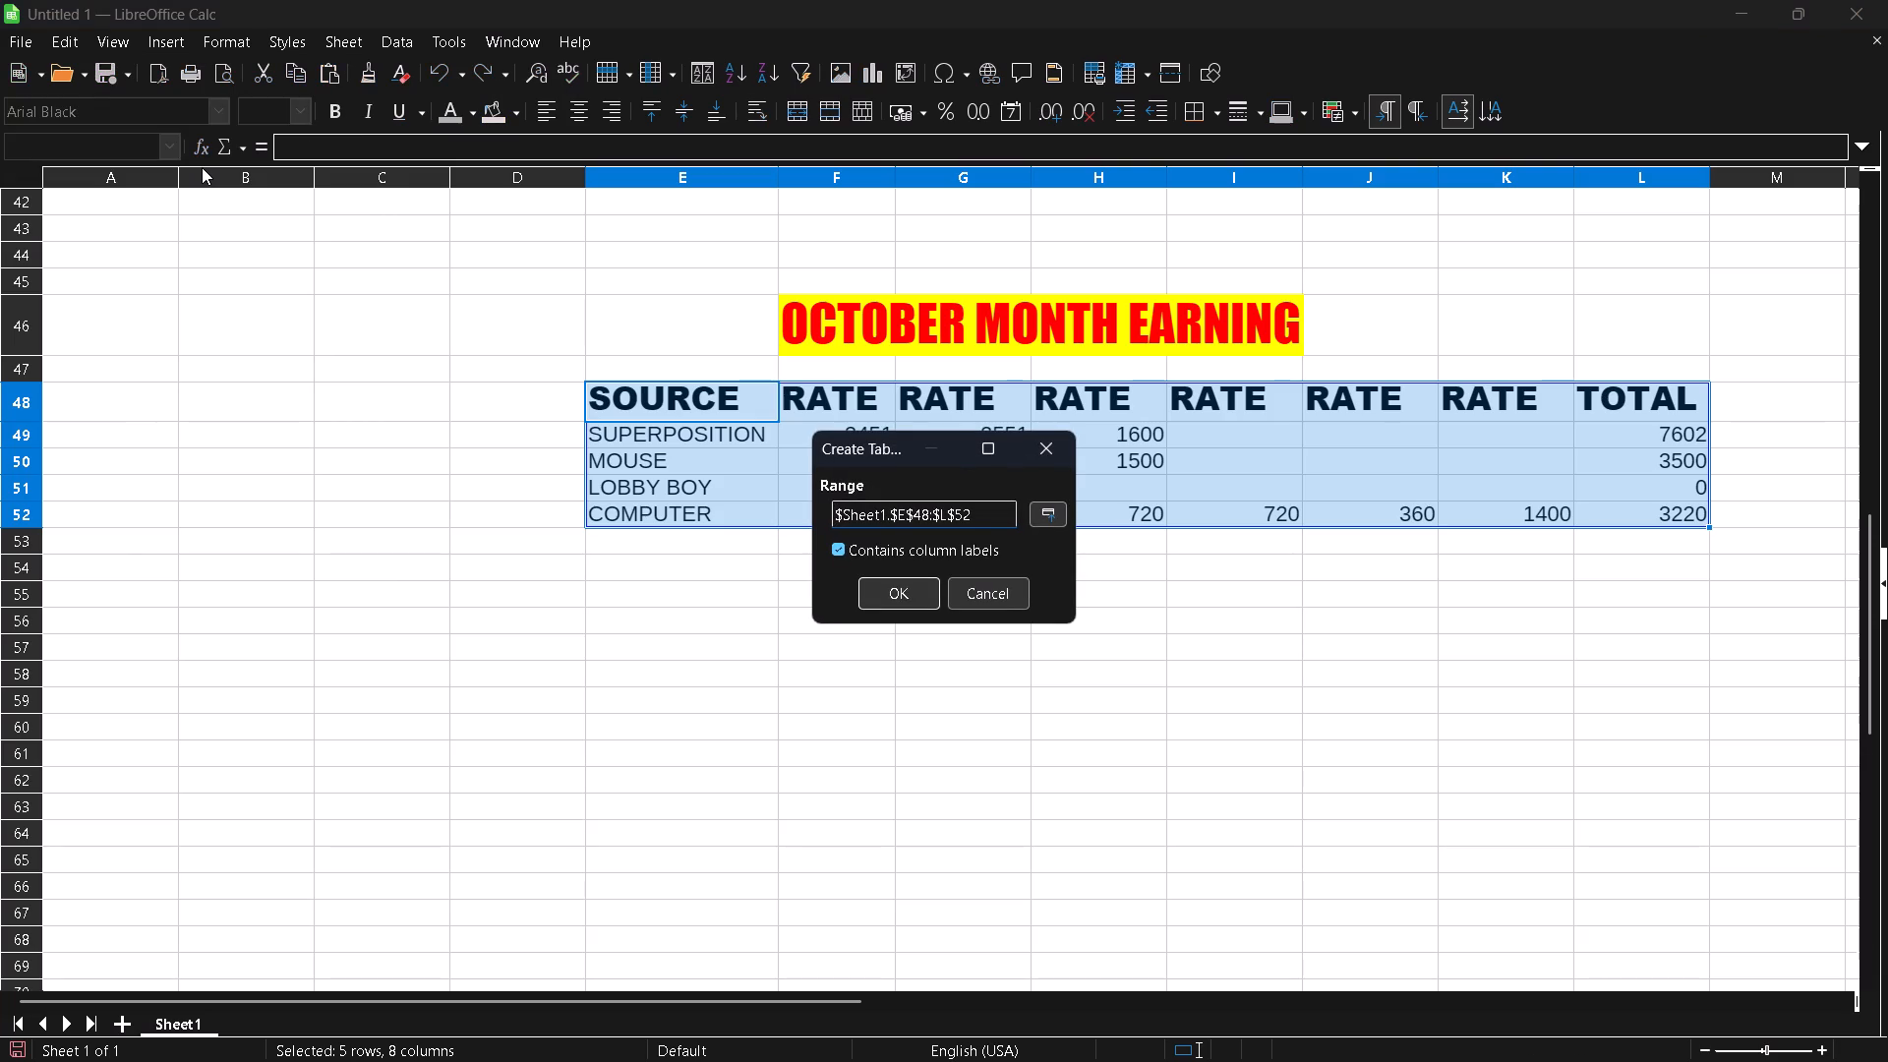
key("Return")
left_click(683, 408)
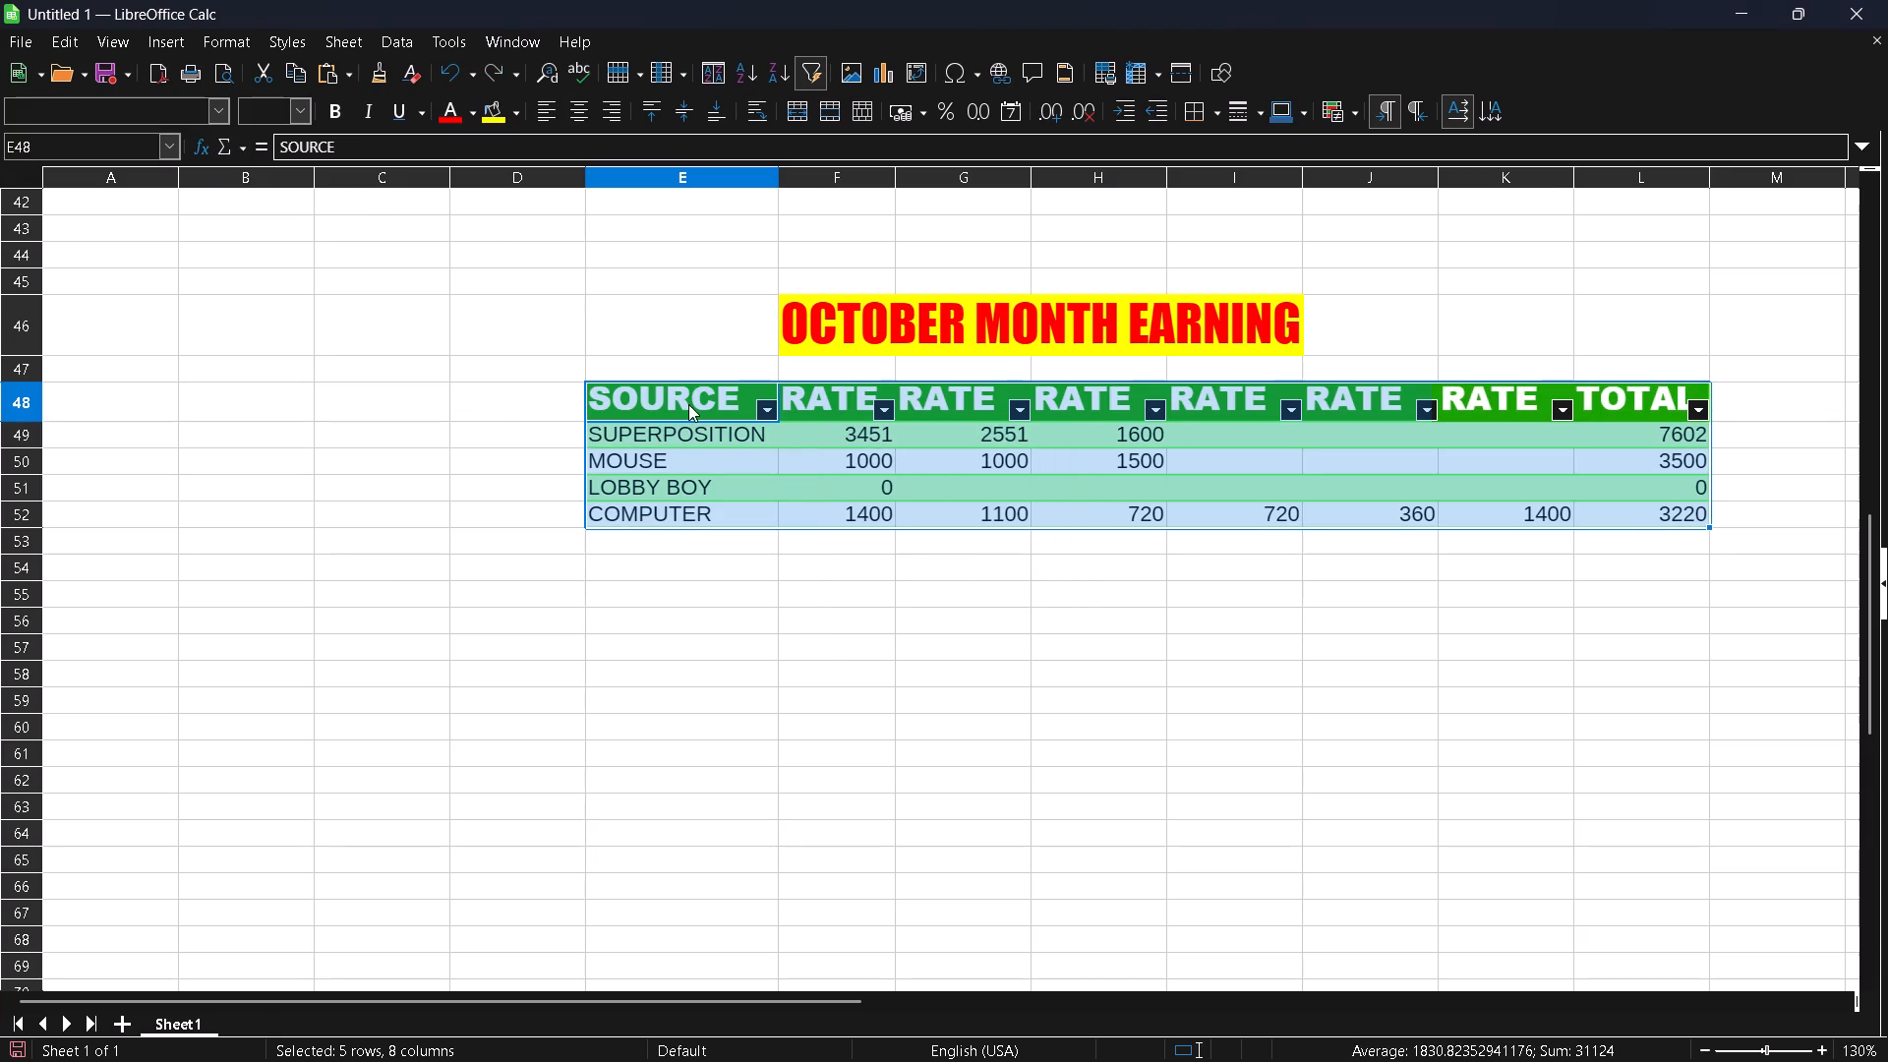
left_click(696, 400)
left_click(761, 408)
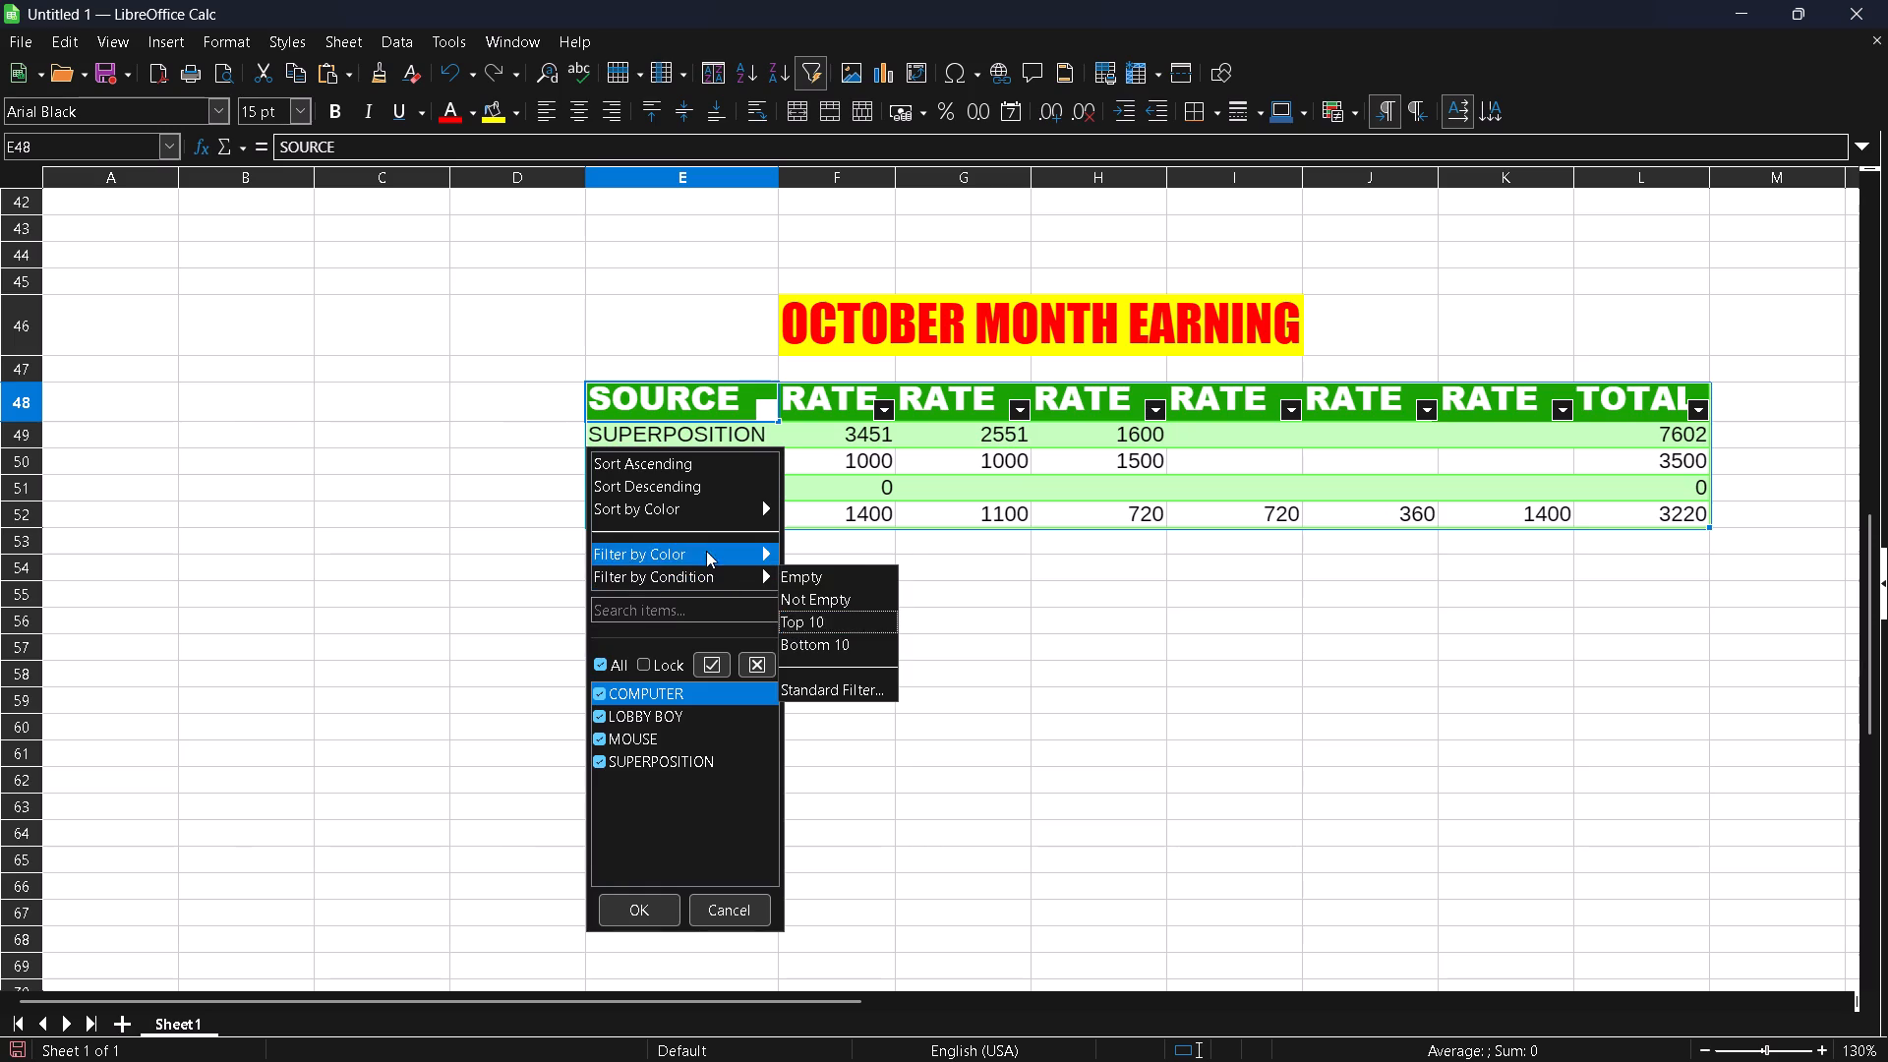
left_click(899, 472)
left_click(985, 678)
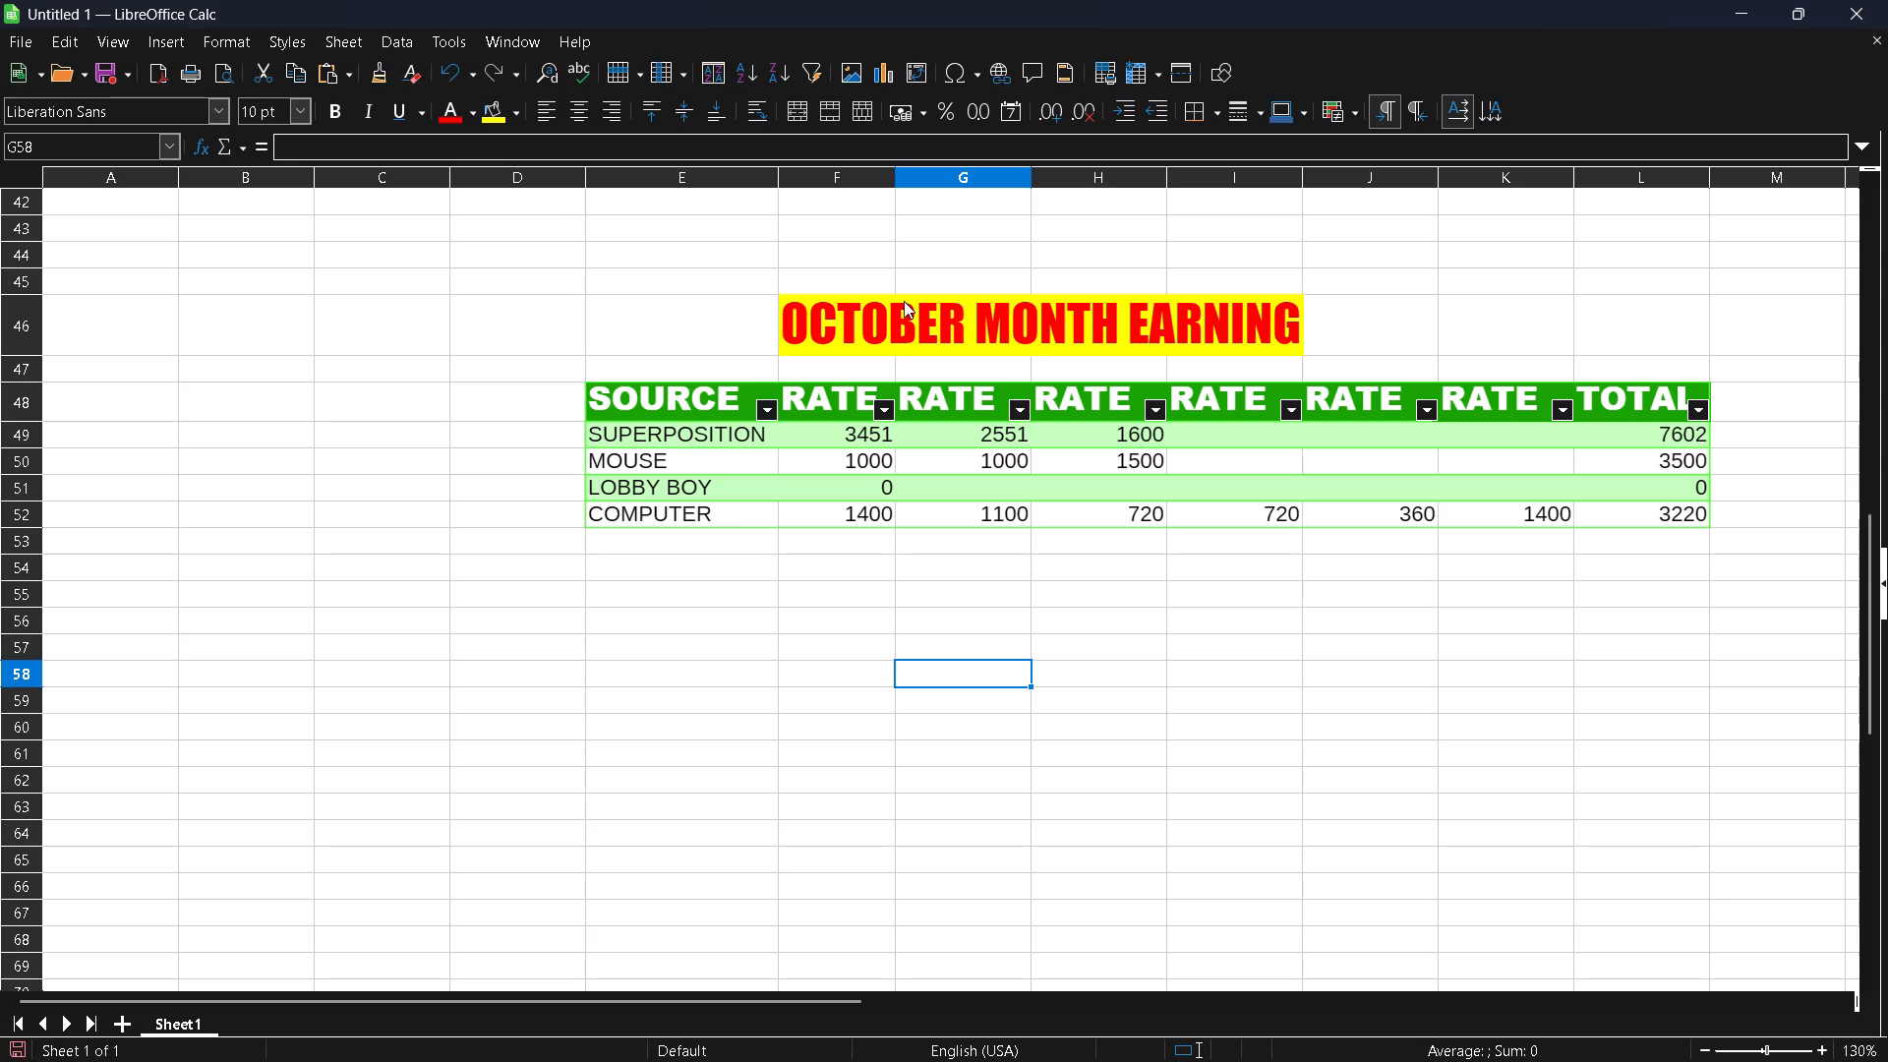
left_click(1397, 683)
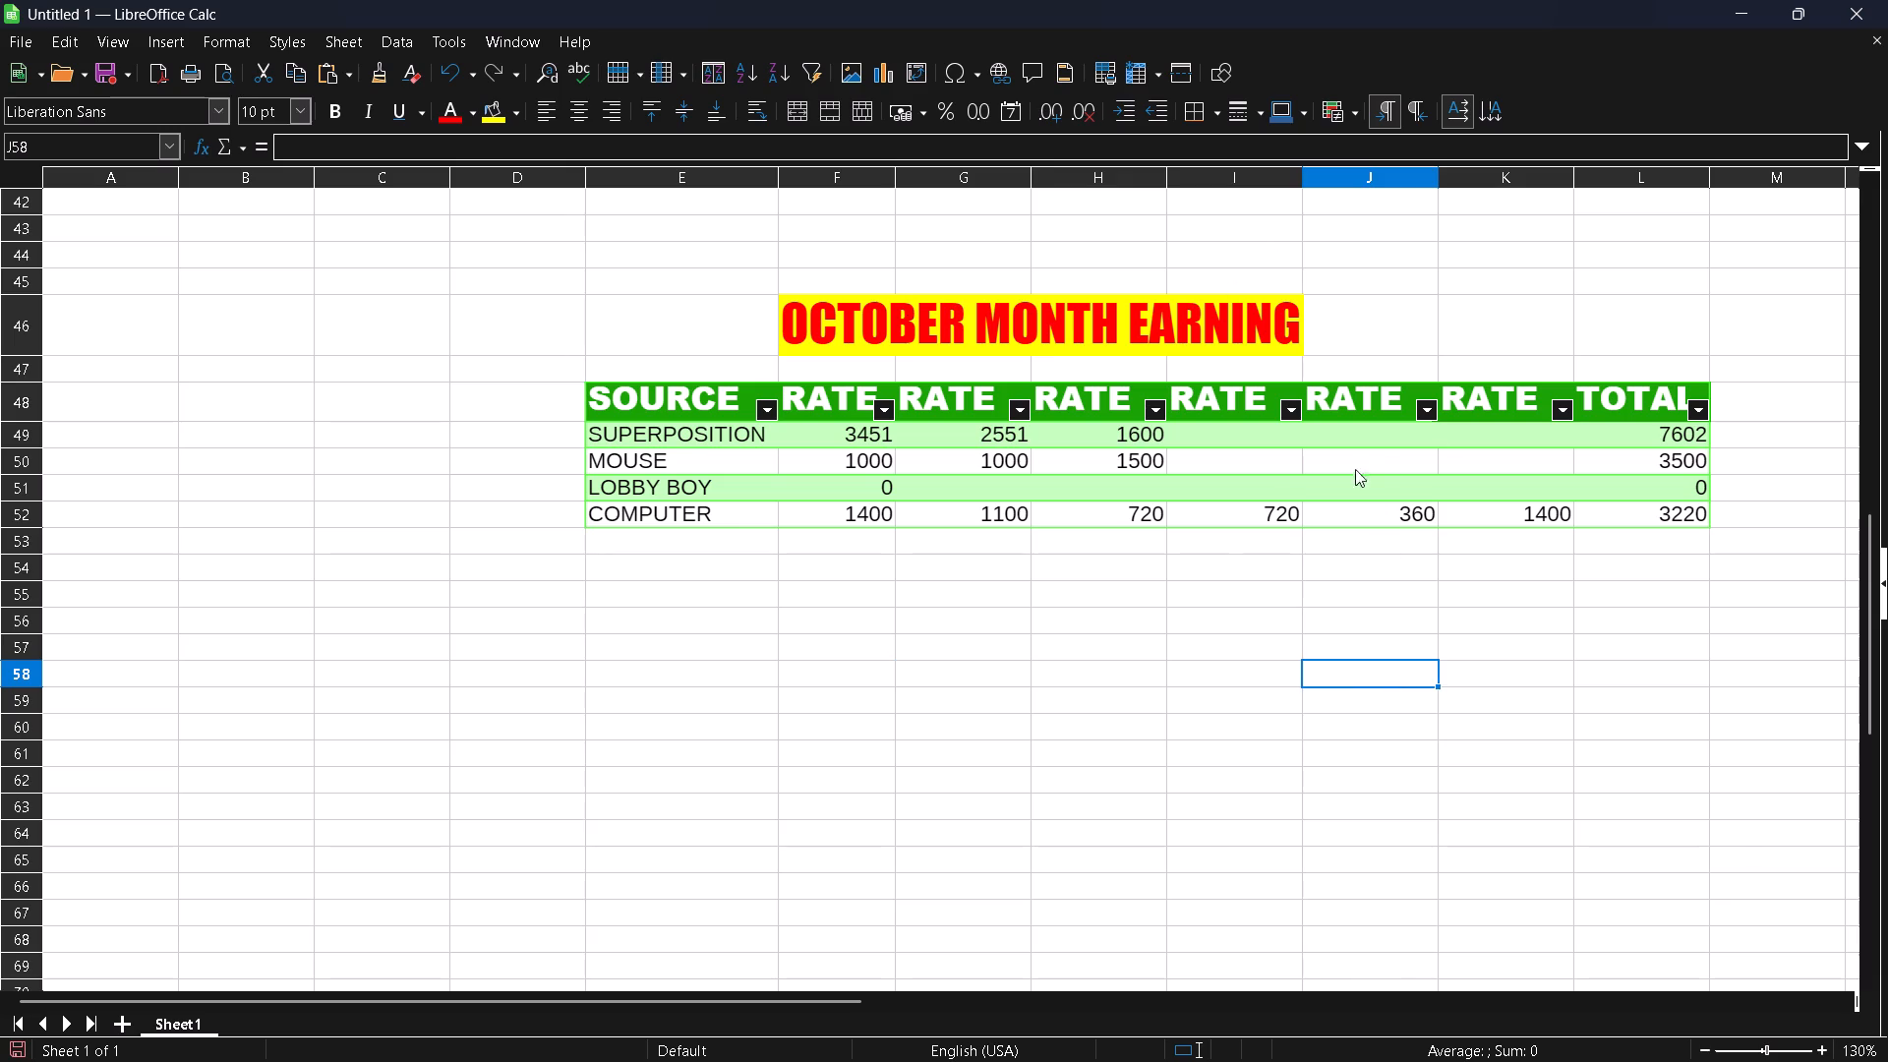
Examine the sum formulas in the TOTAL column for the listed sources, without changing them.
left_click(1634, 435)
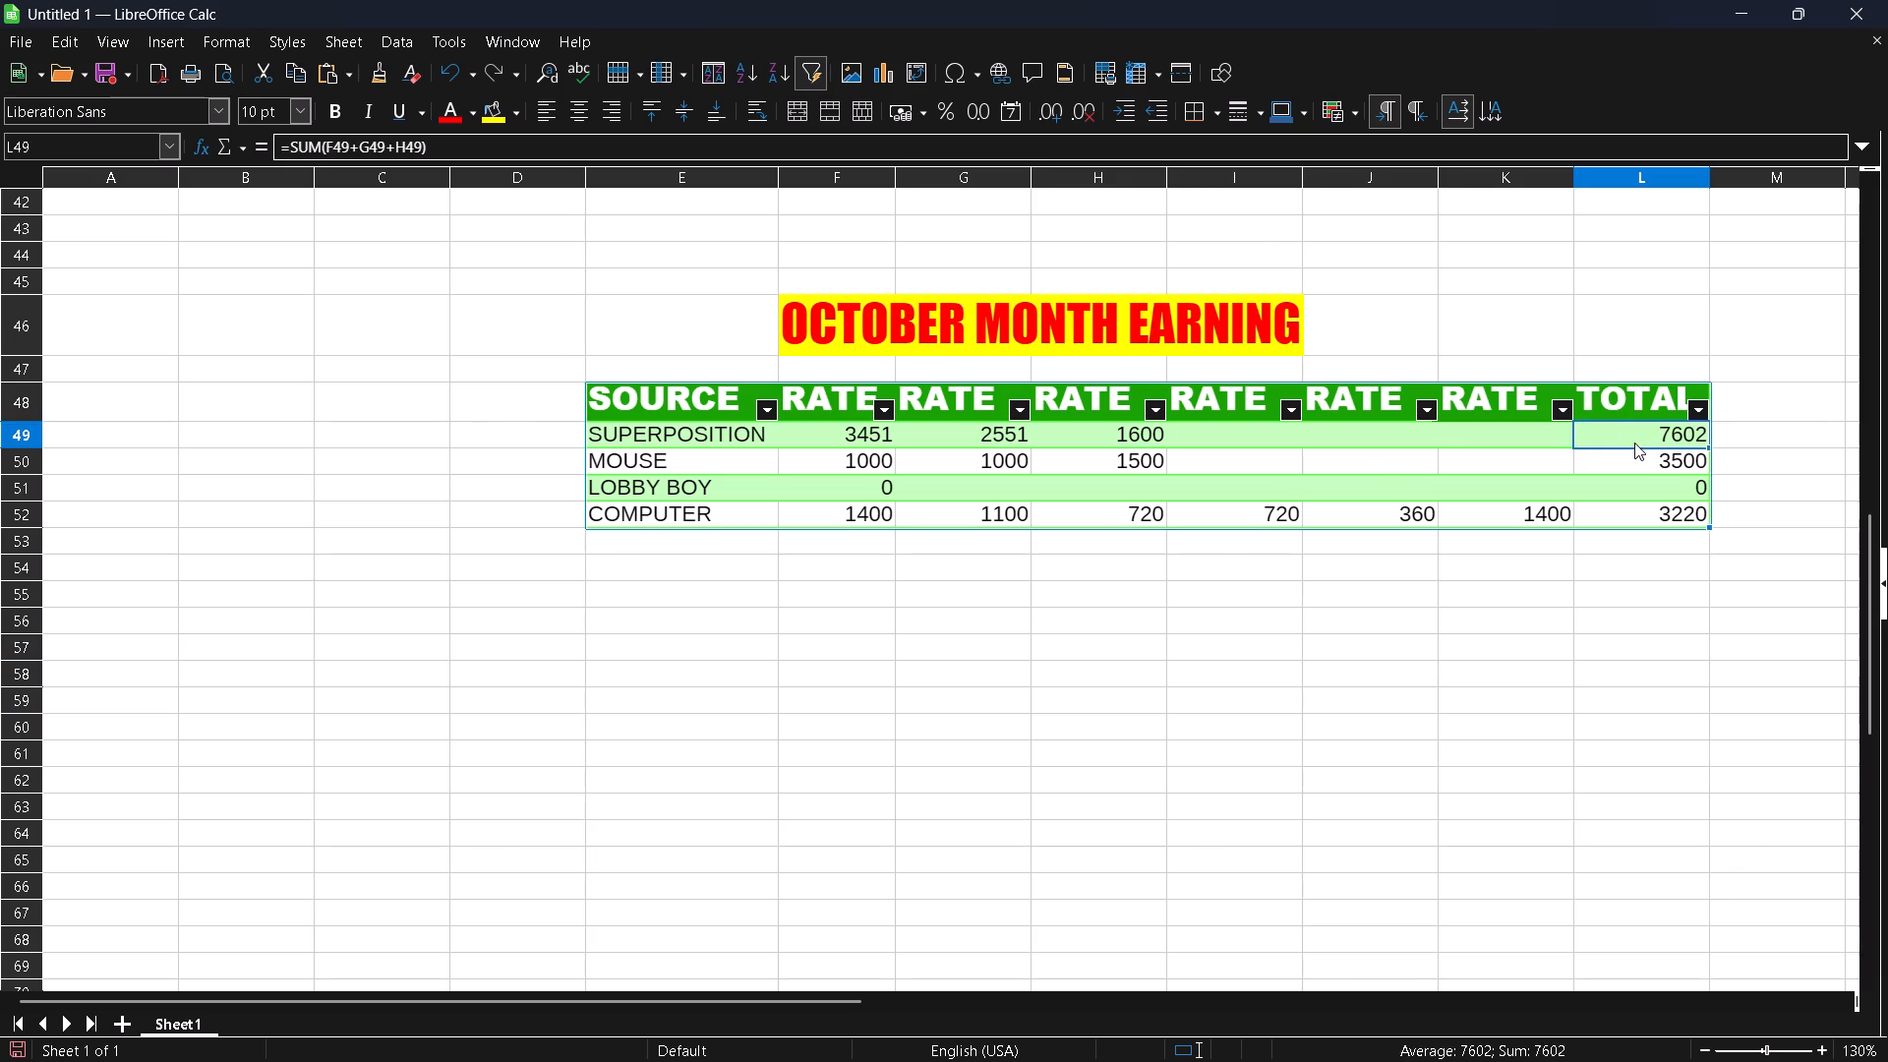
double_click(1634, 442)
left_click_drag(1634, 442, 1656, 455)
left_click(1652, 490)
left_click_drag(1657, 528, 1660, 546)
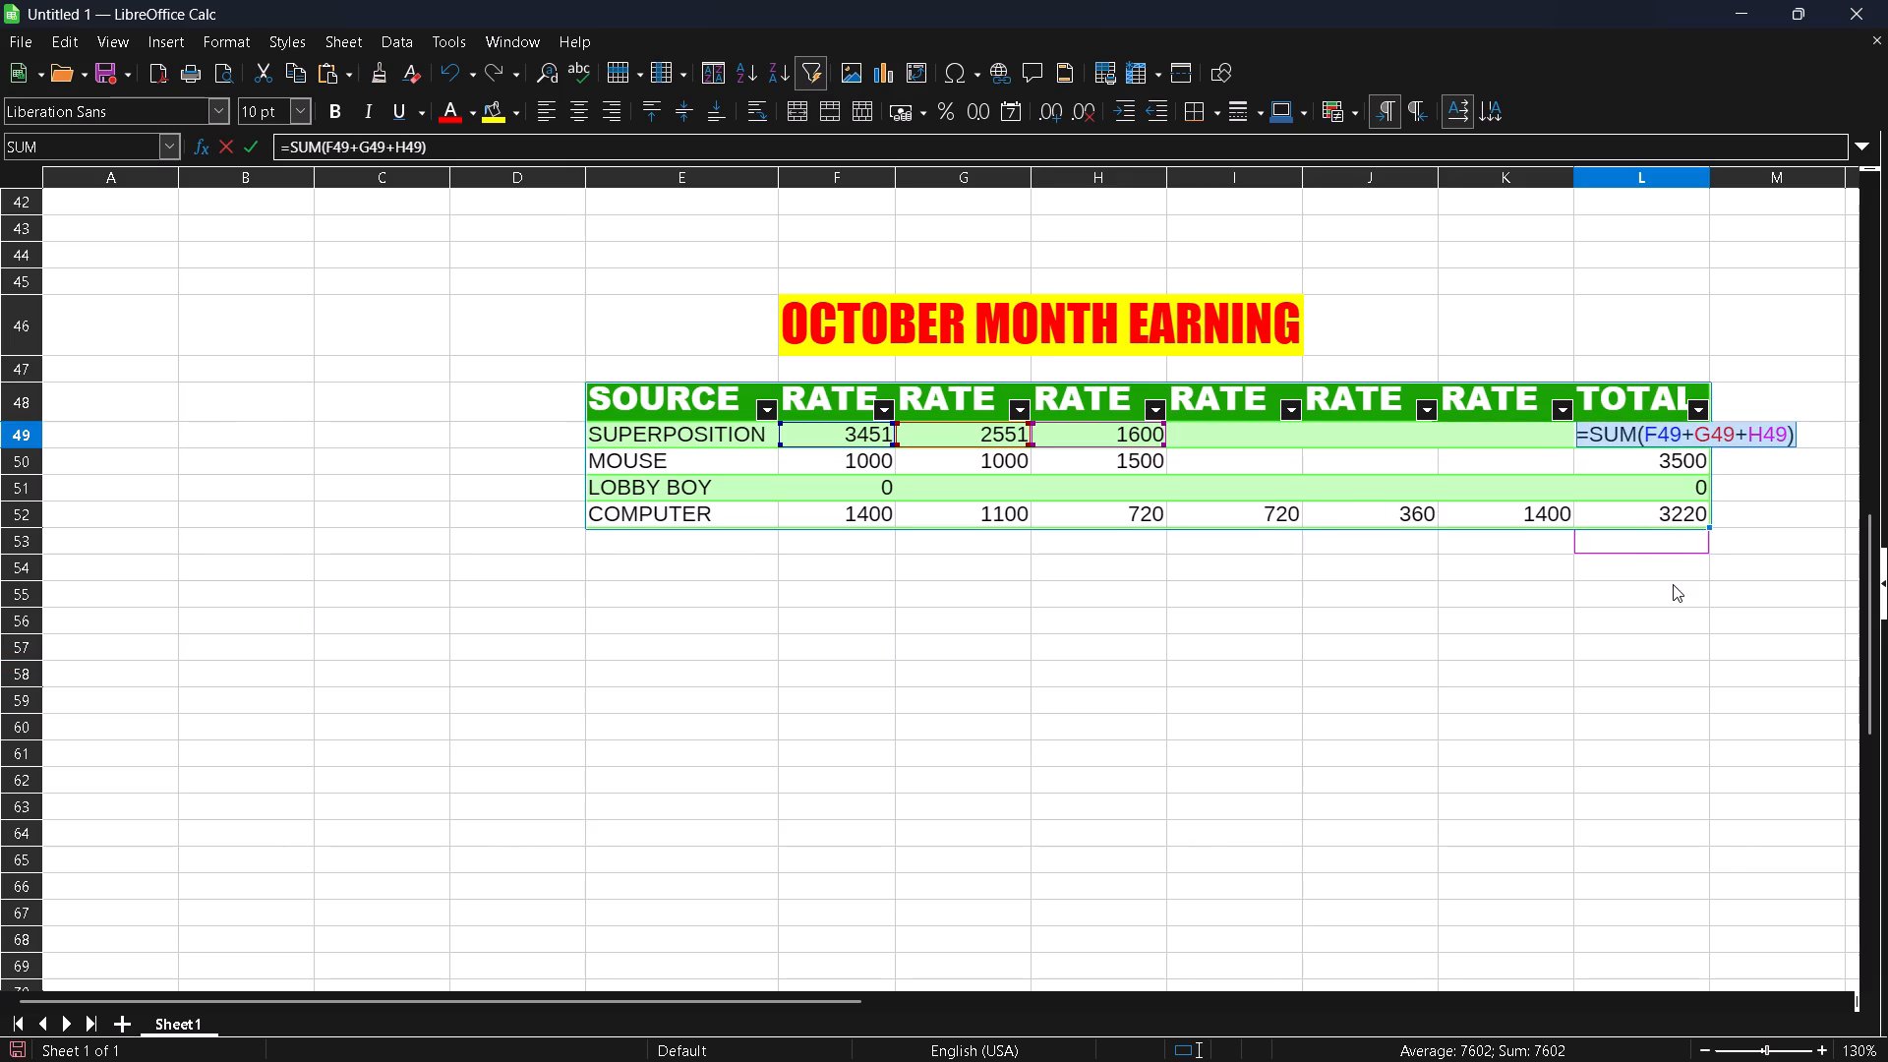
key("Return")
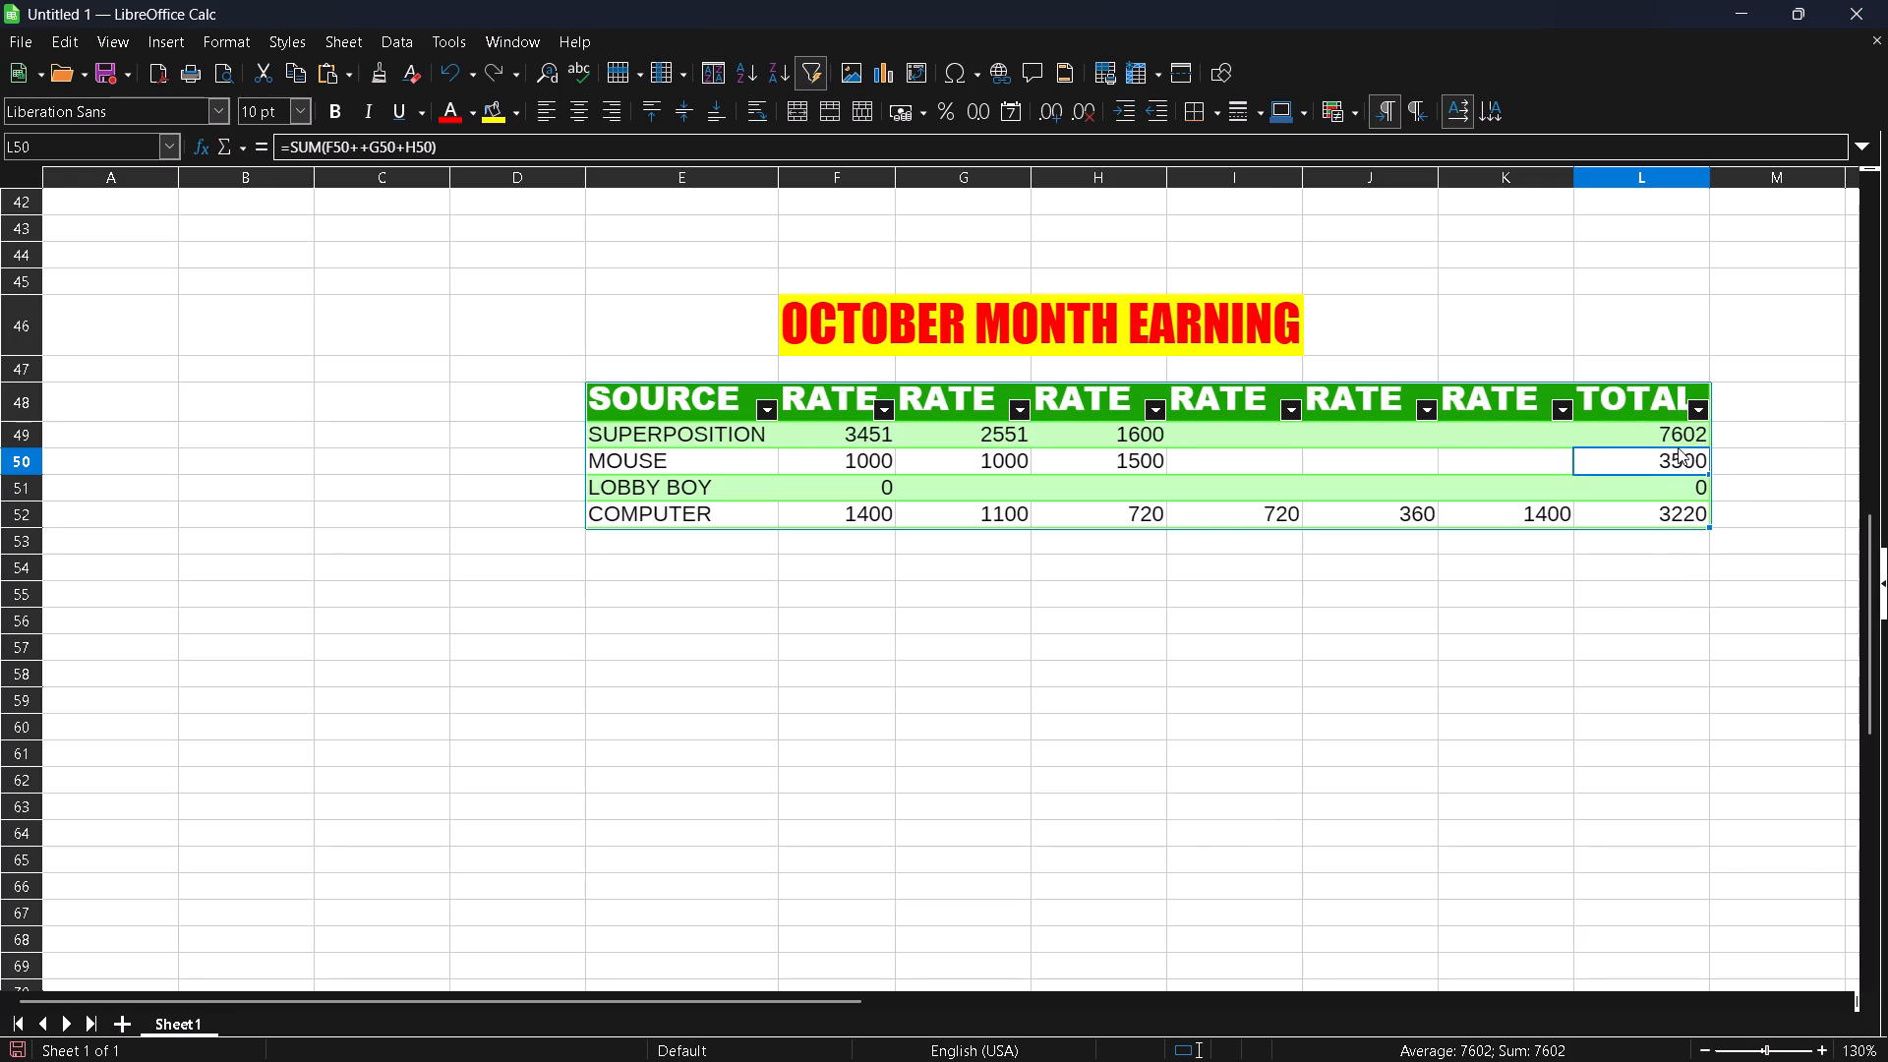
left_click(1678, 447)
key("Return")
key("Down")
key("Down")
key("Up")
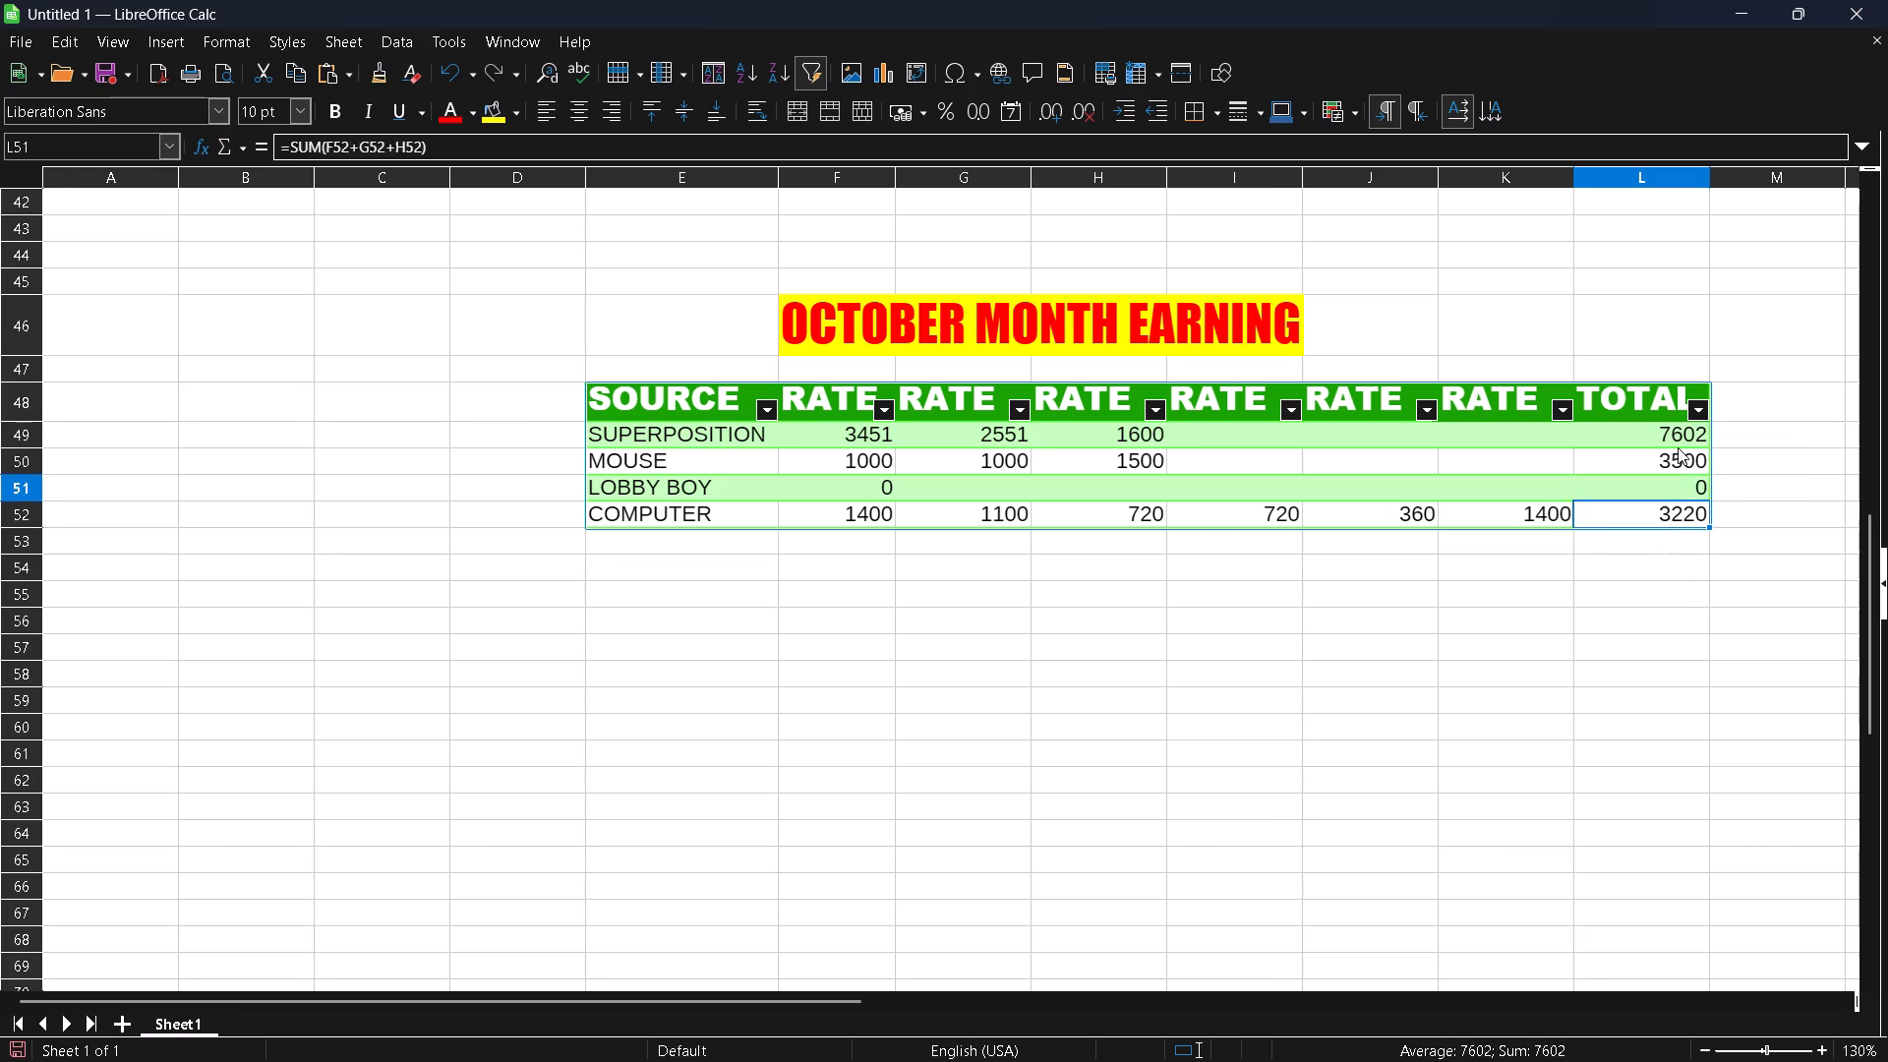
key("Up")
key("Up")
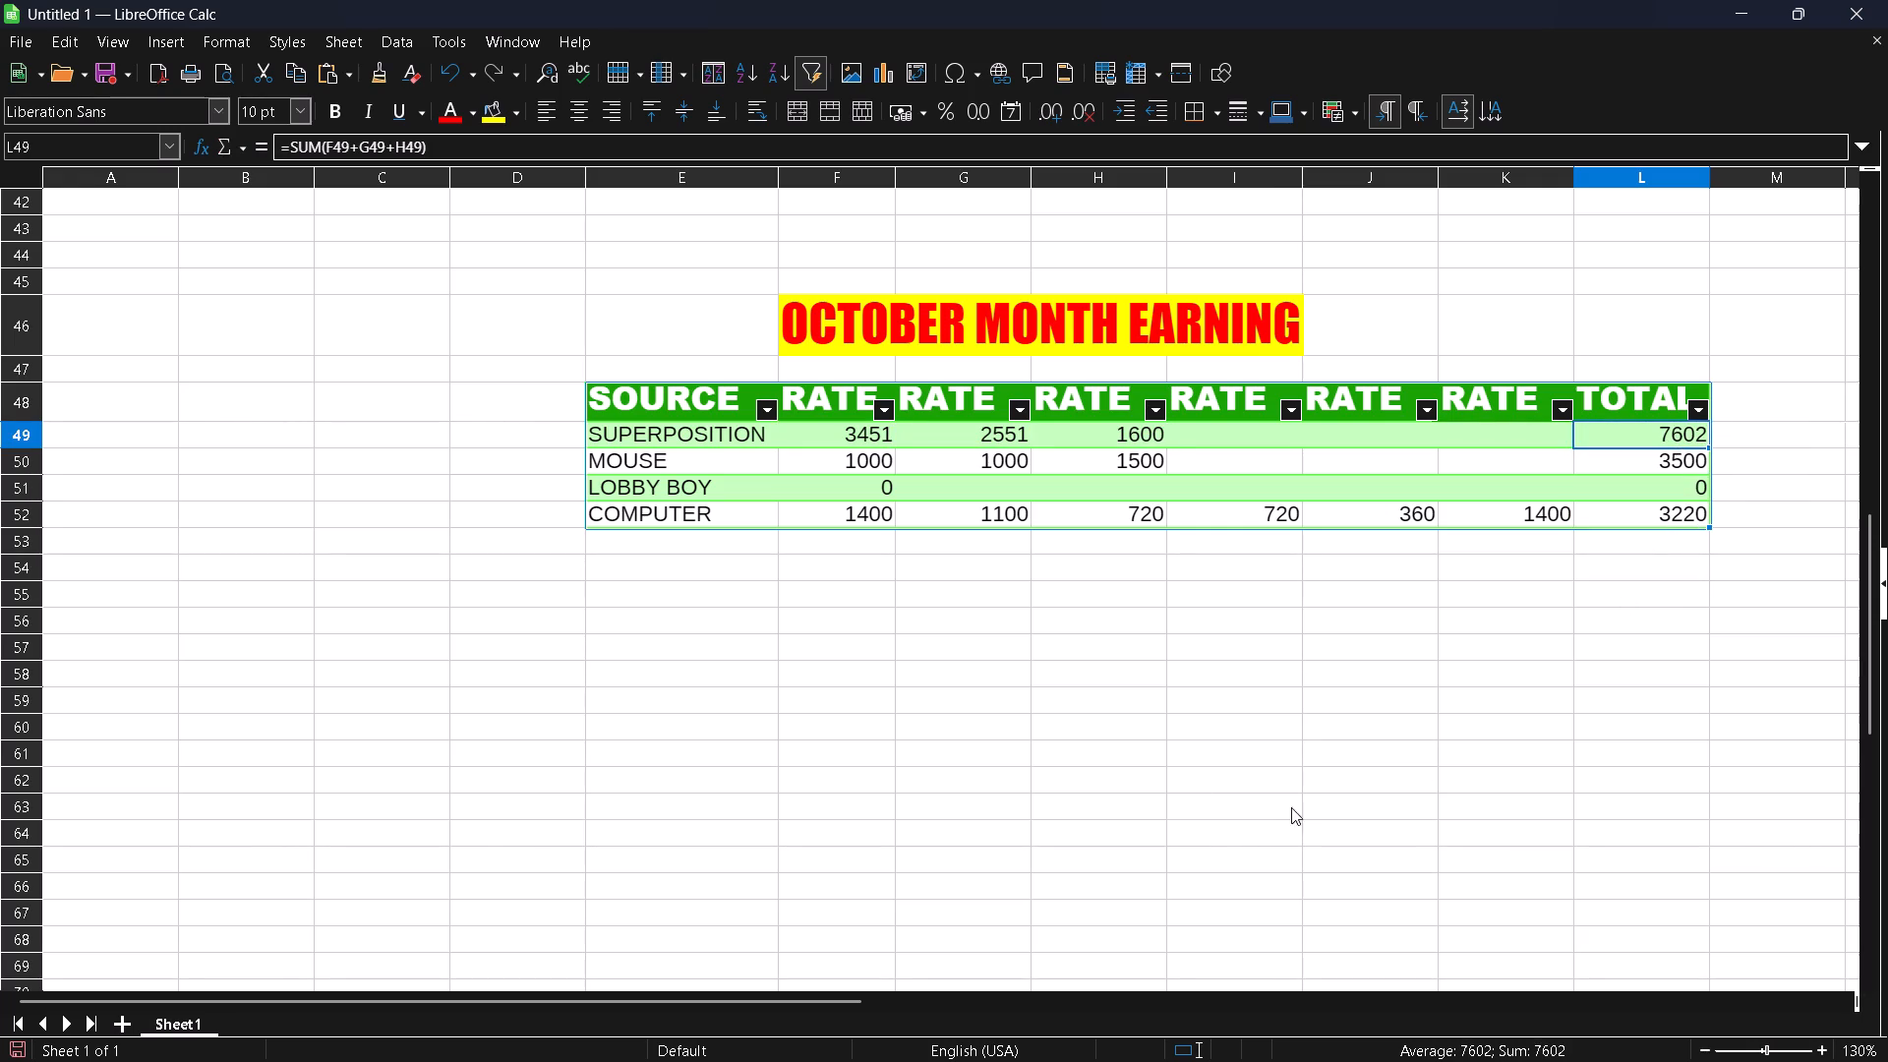
Enter the label TOTAL in K54, below the table's last RATE column.
left_click(1661, 572)
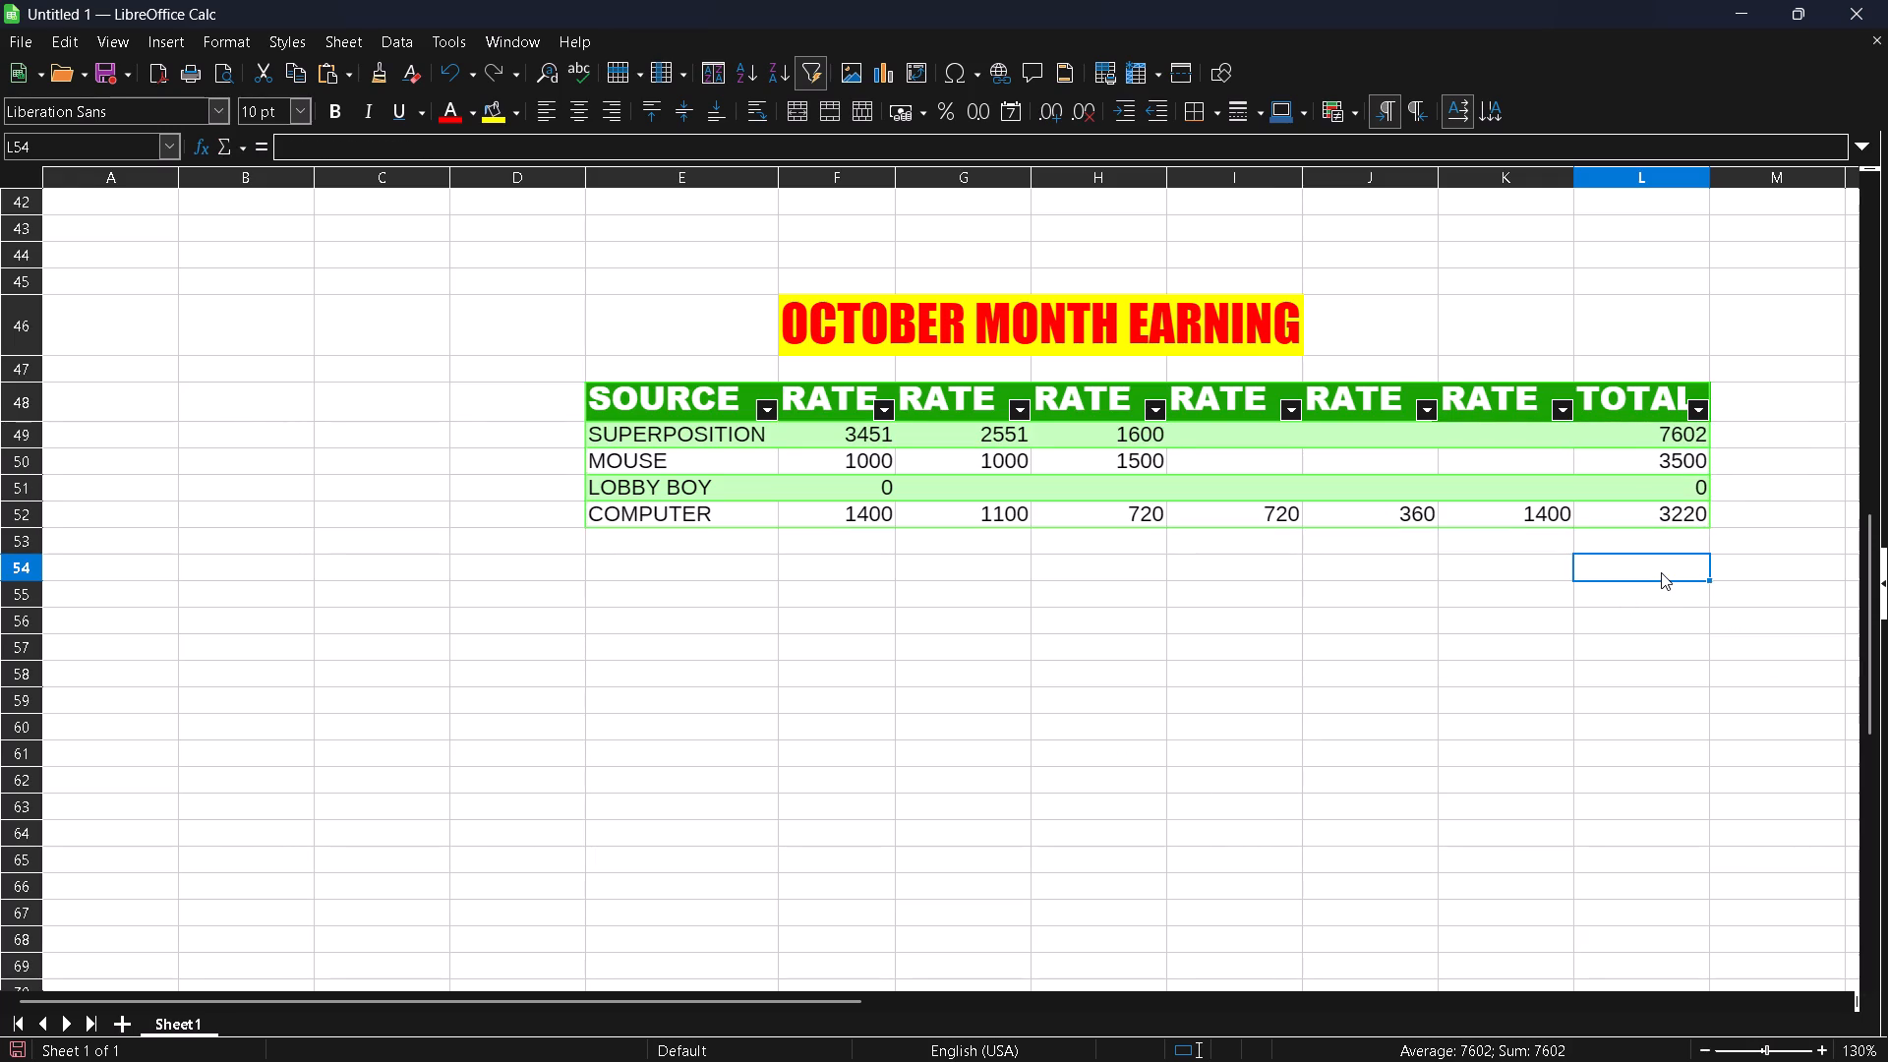
left_click(1523, 576)
type("TOTAL")
key("Right")
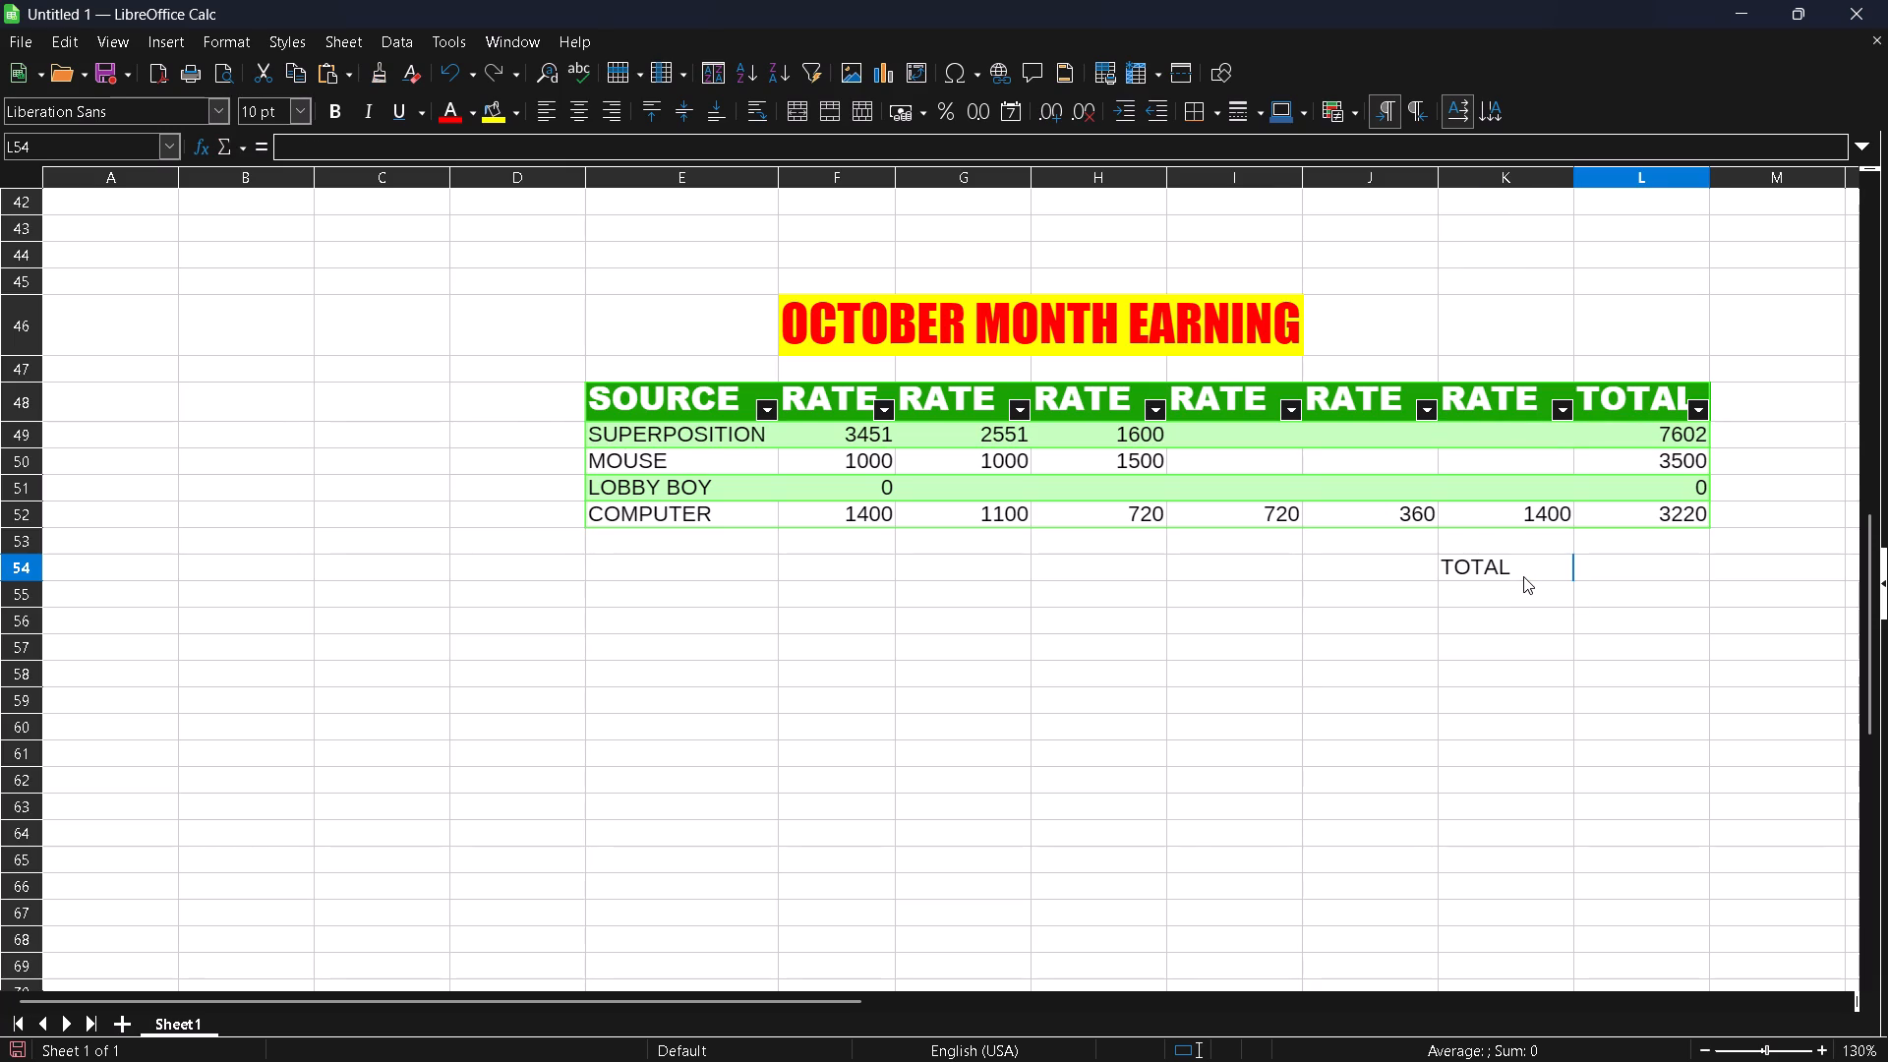
Enter the overall total formula =SUM(L49+L50+L51+52) in L54, beside the TOTAL label.
key("Down")
key("Left")
key("Up")
key("Right")
key("equal")
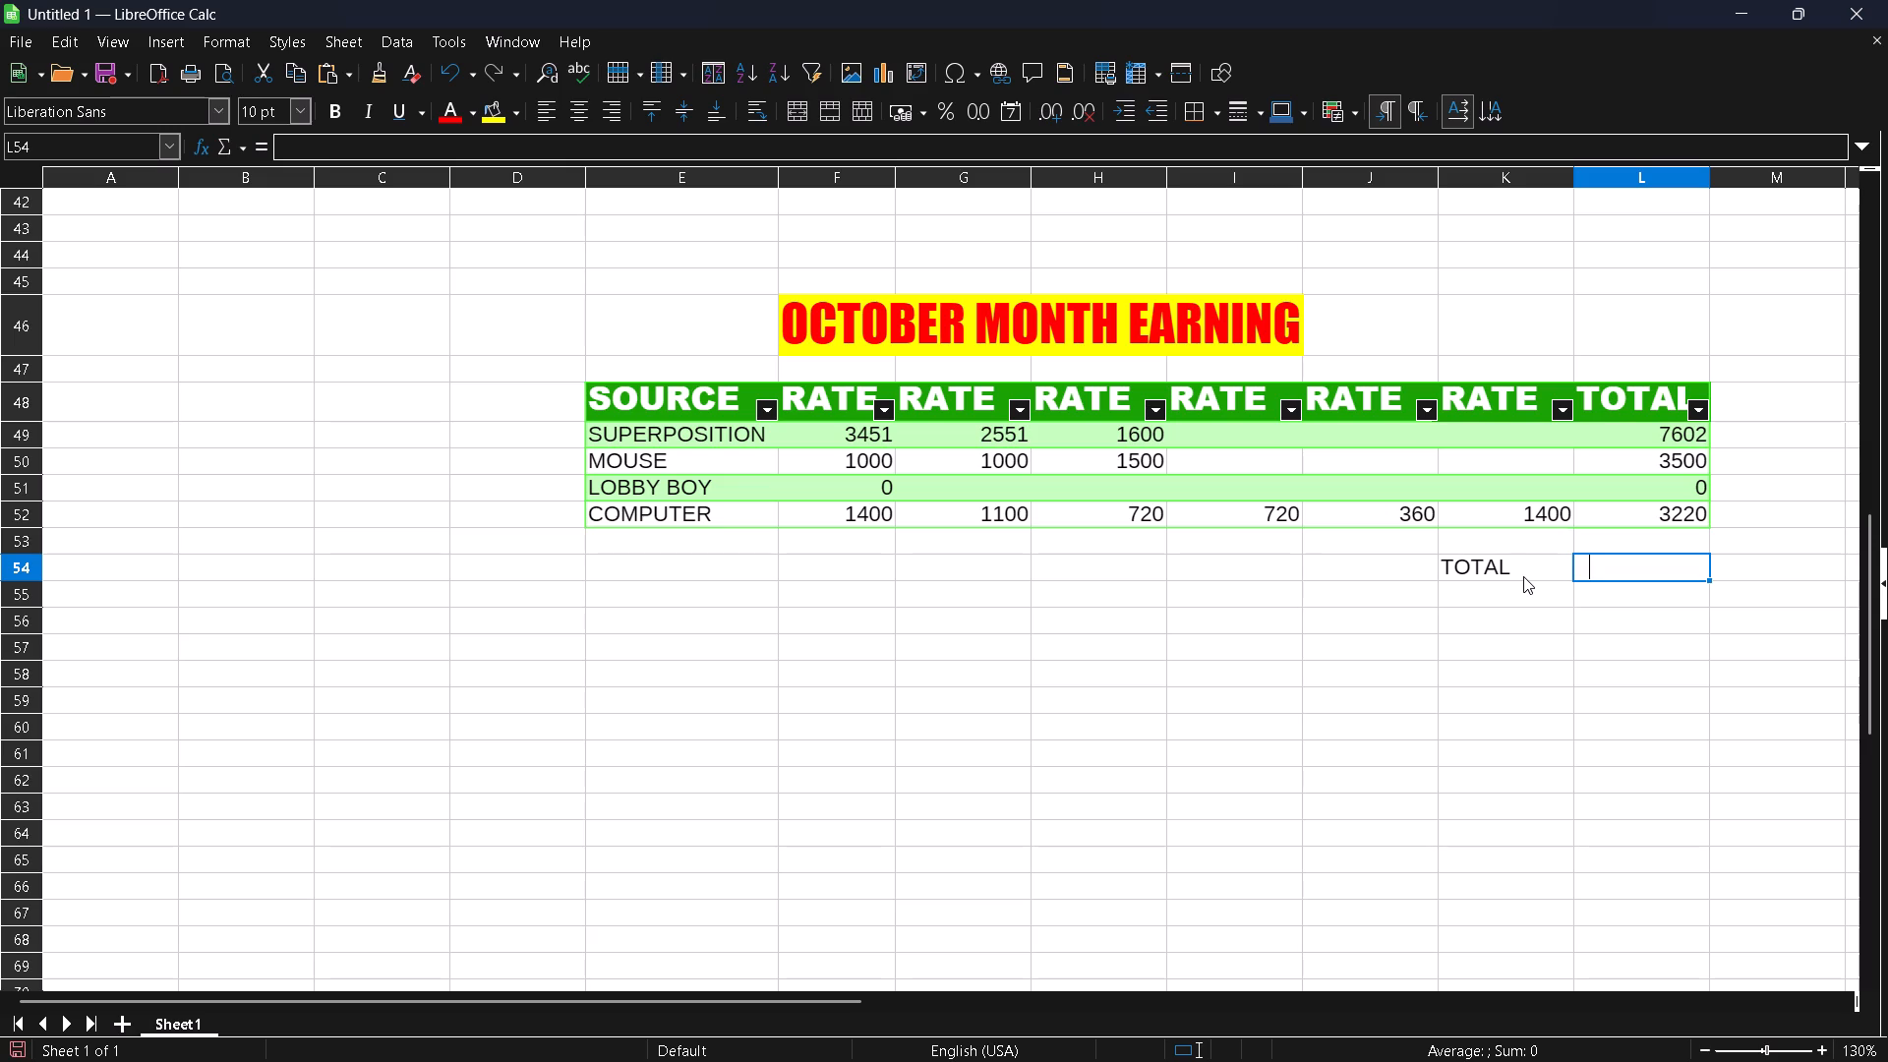
type("SUM")
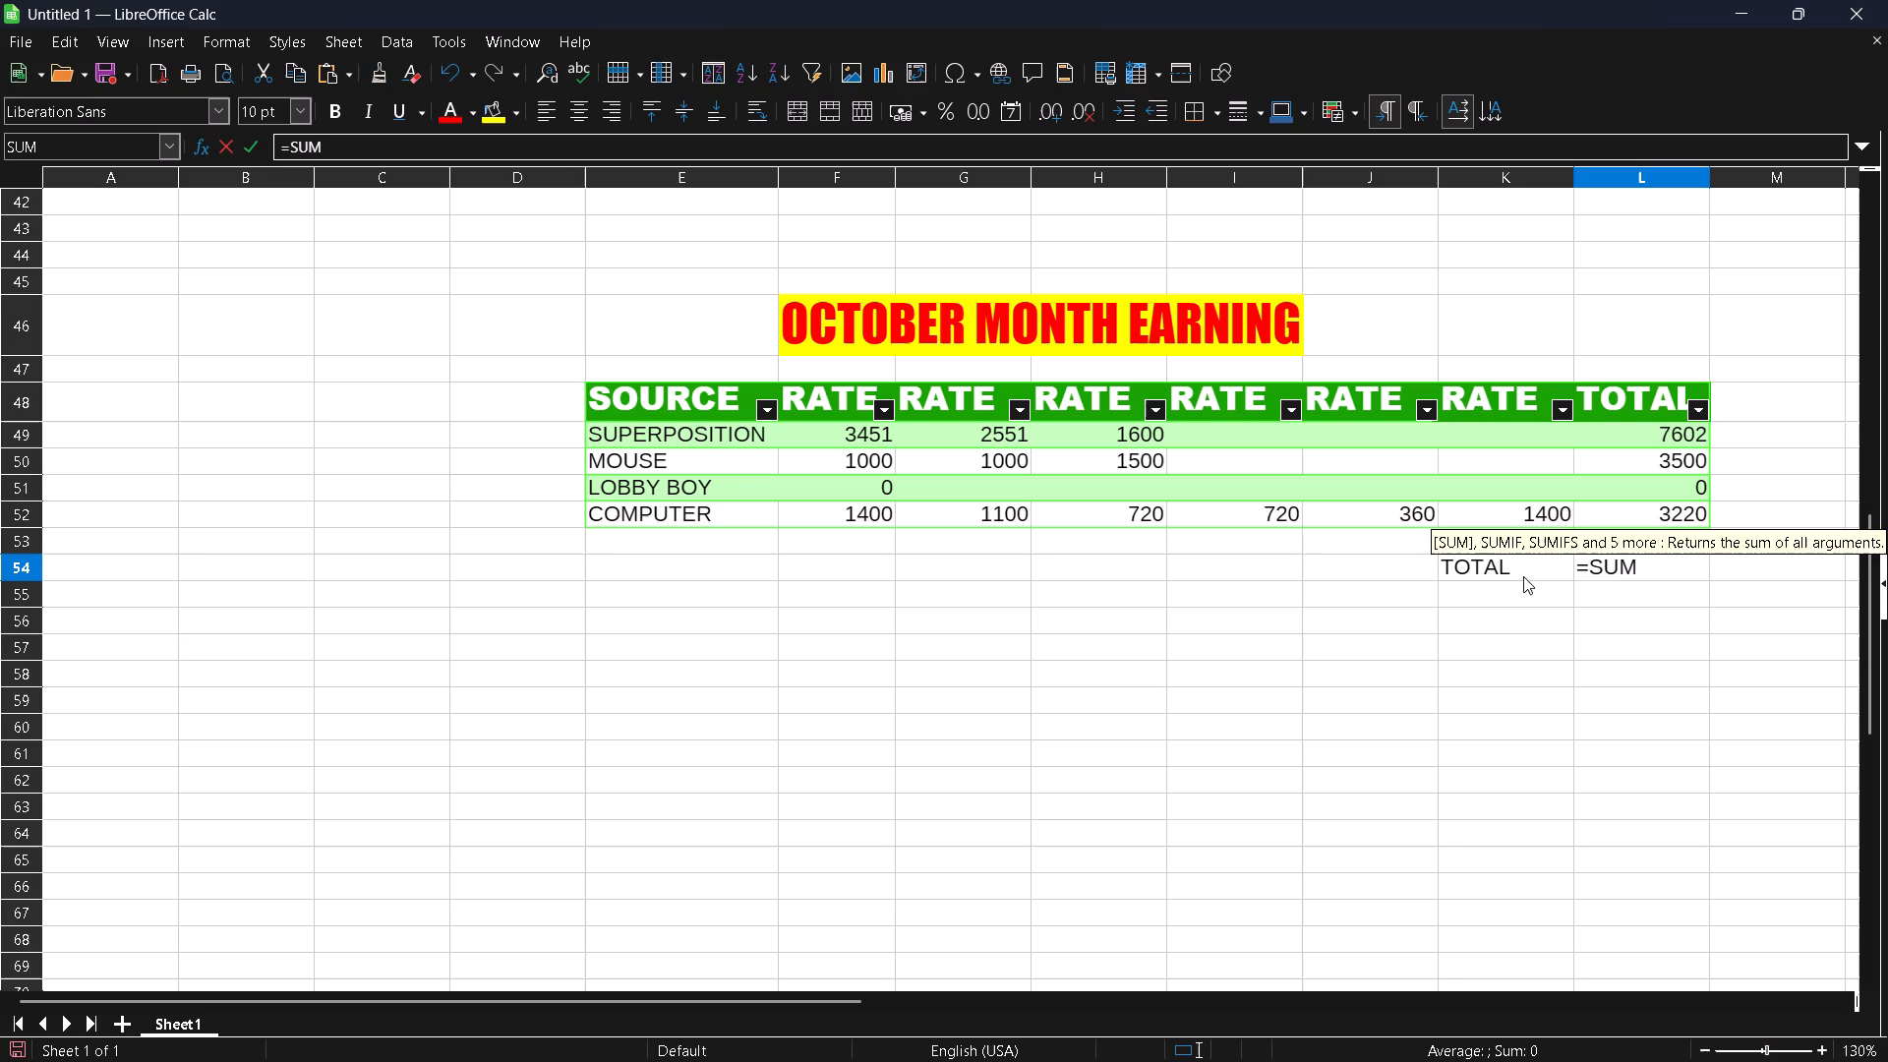
key("shift+parenleft")
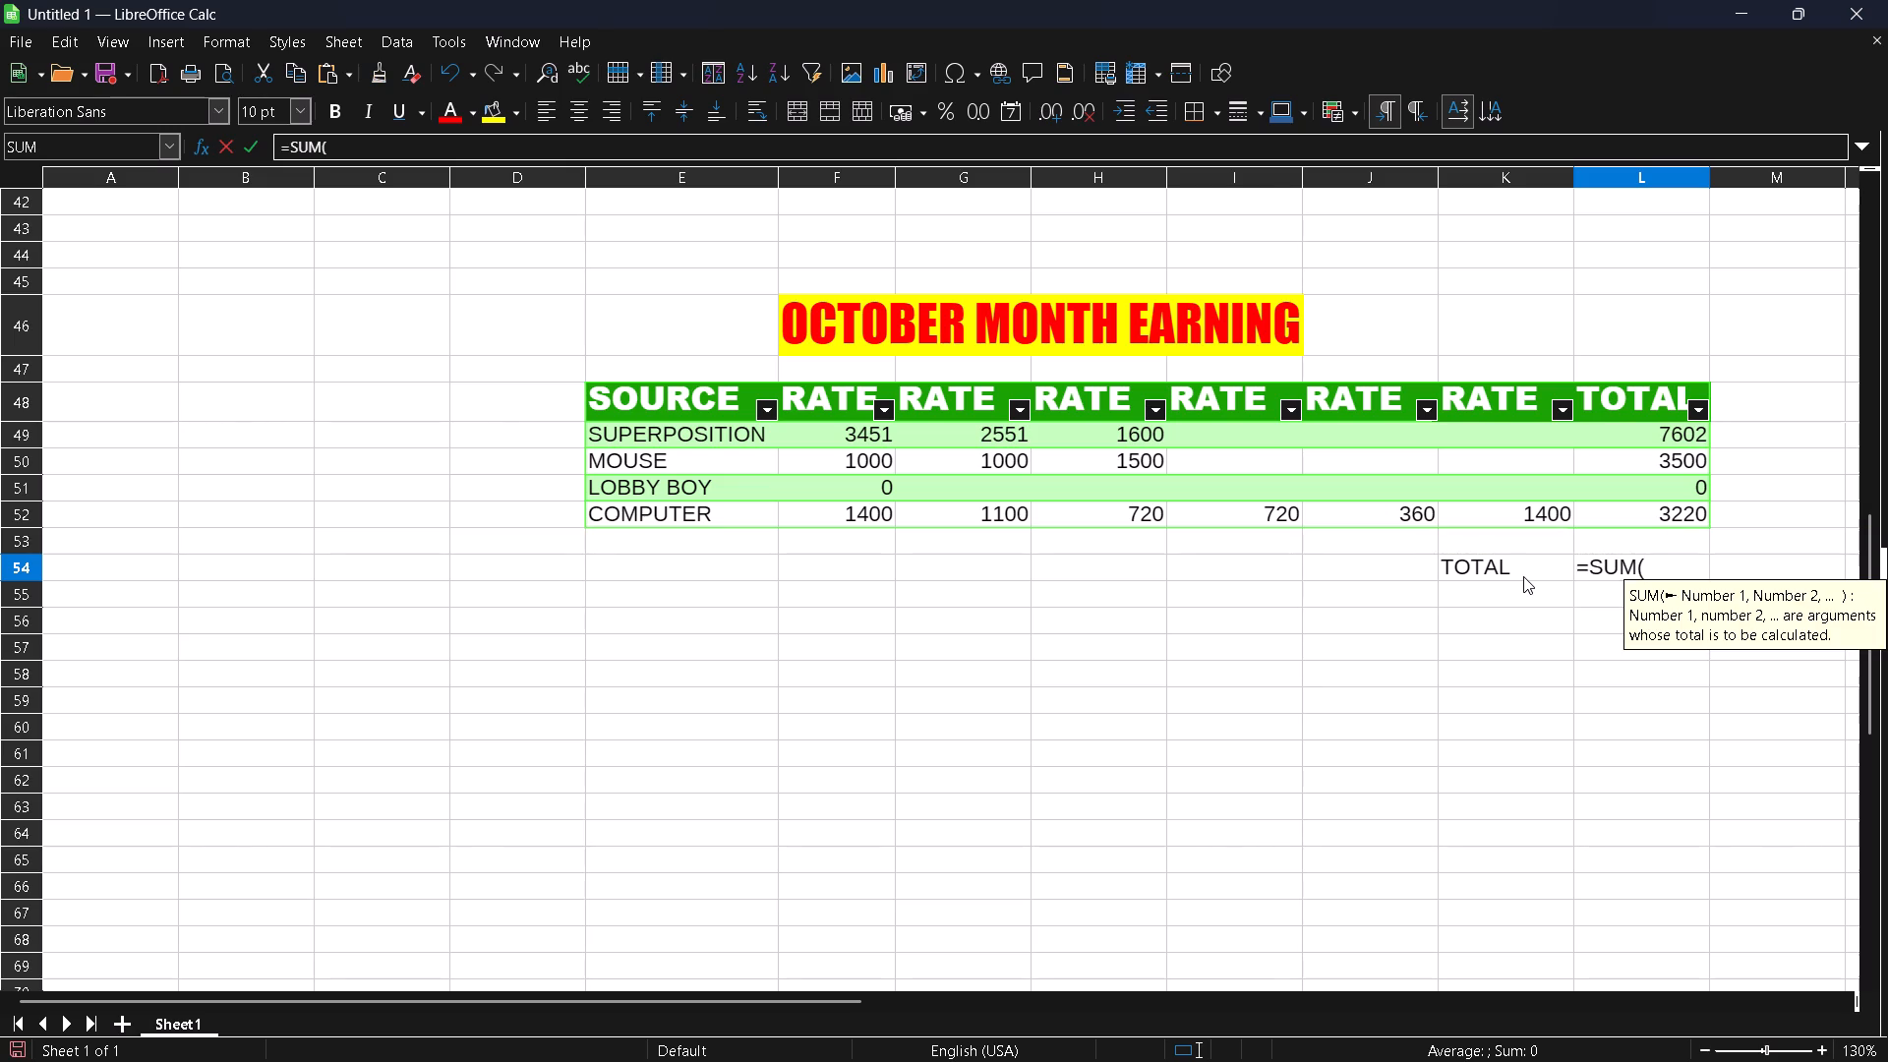
key("l")
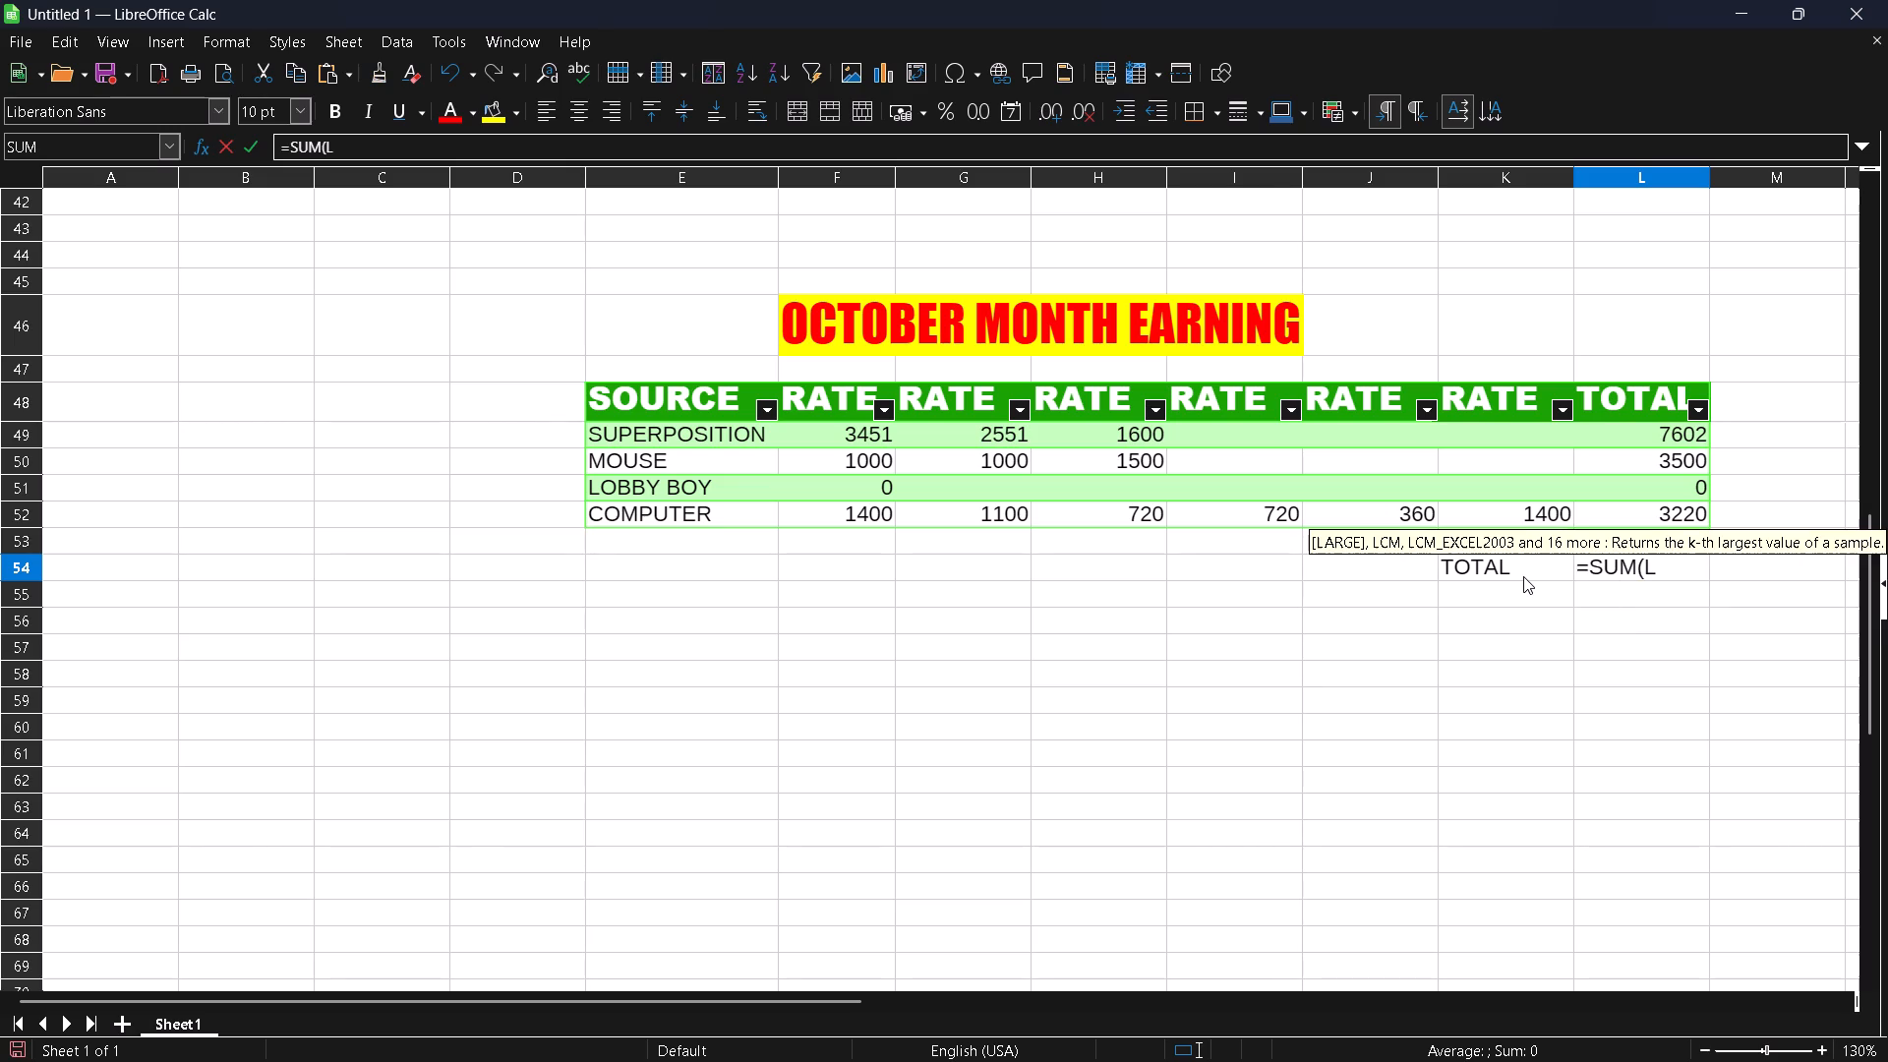
type("49+")
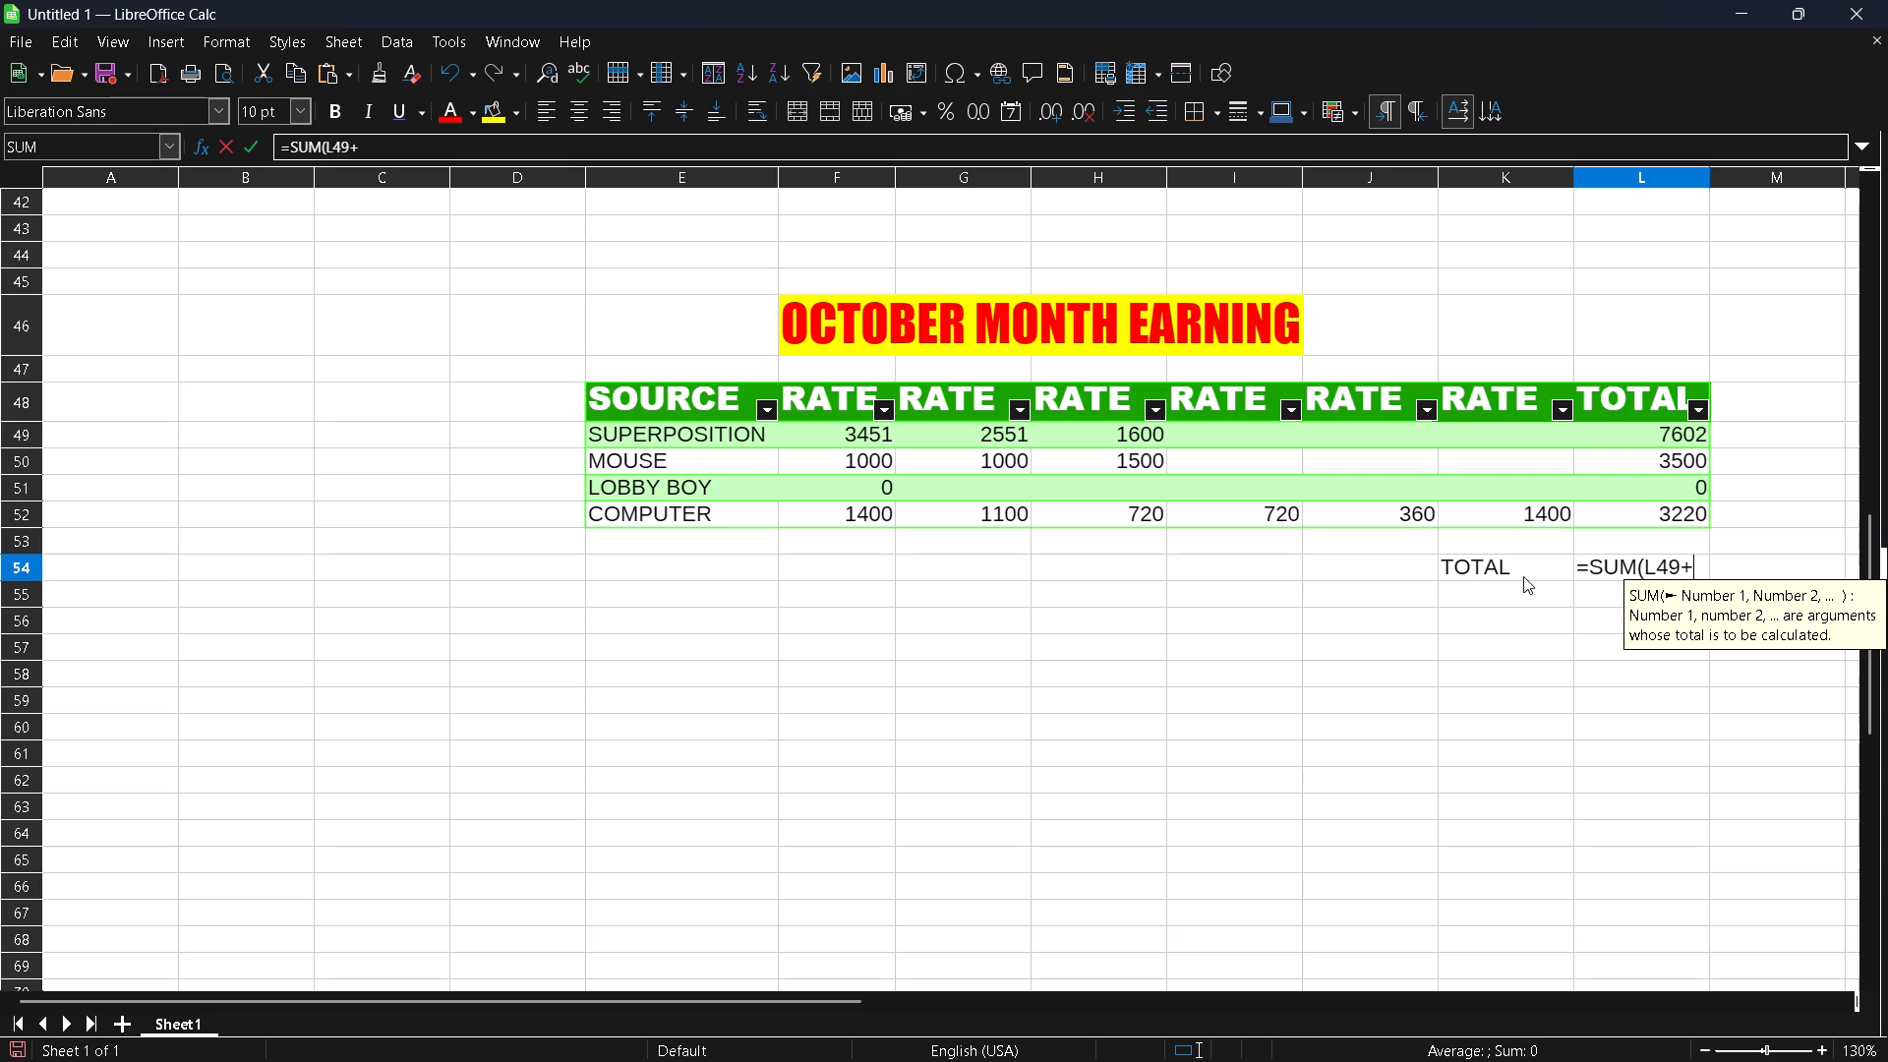
type("L50")
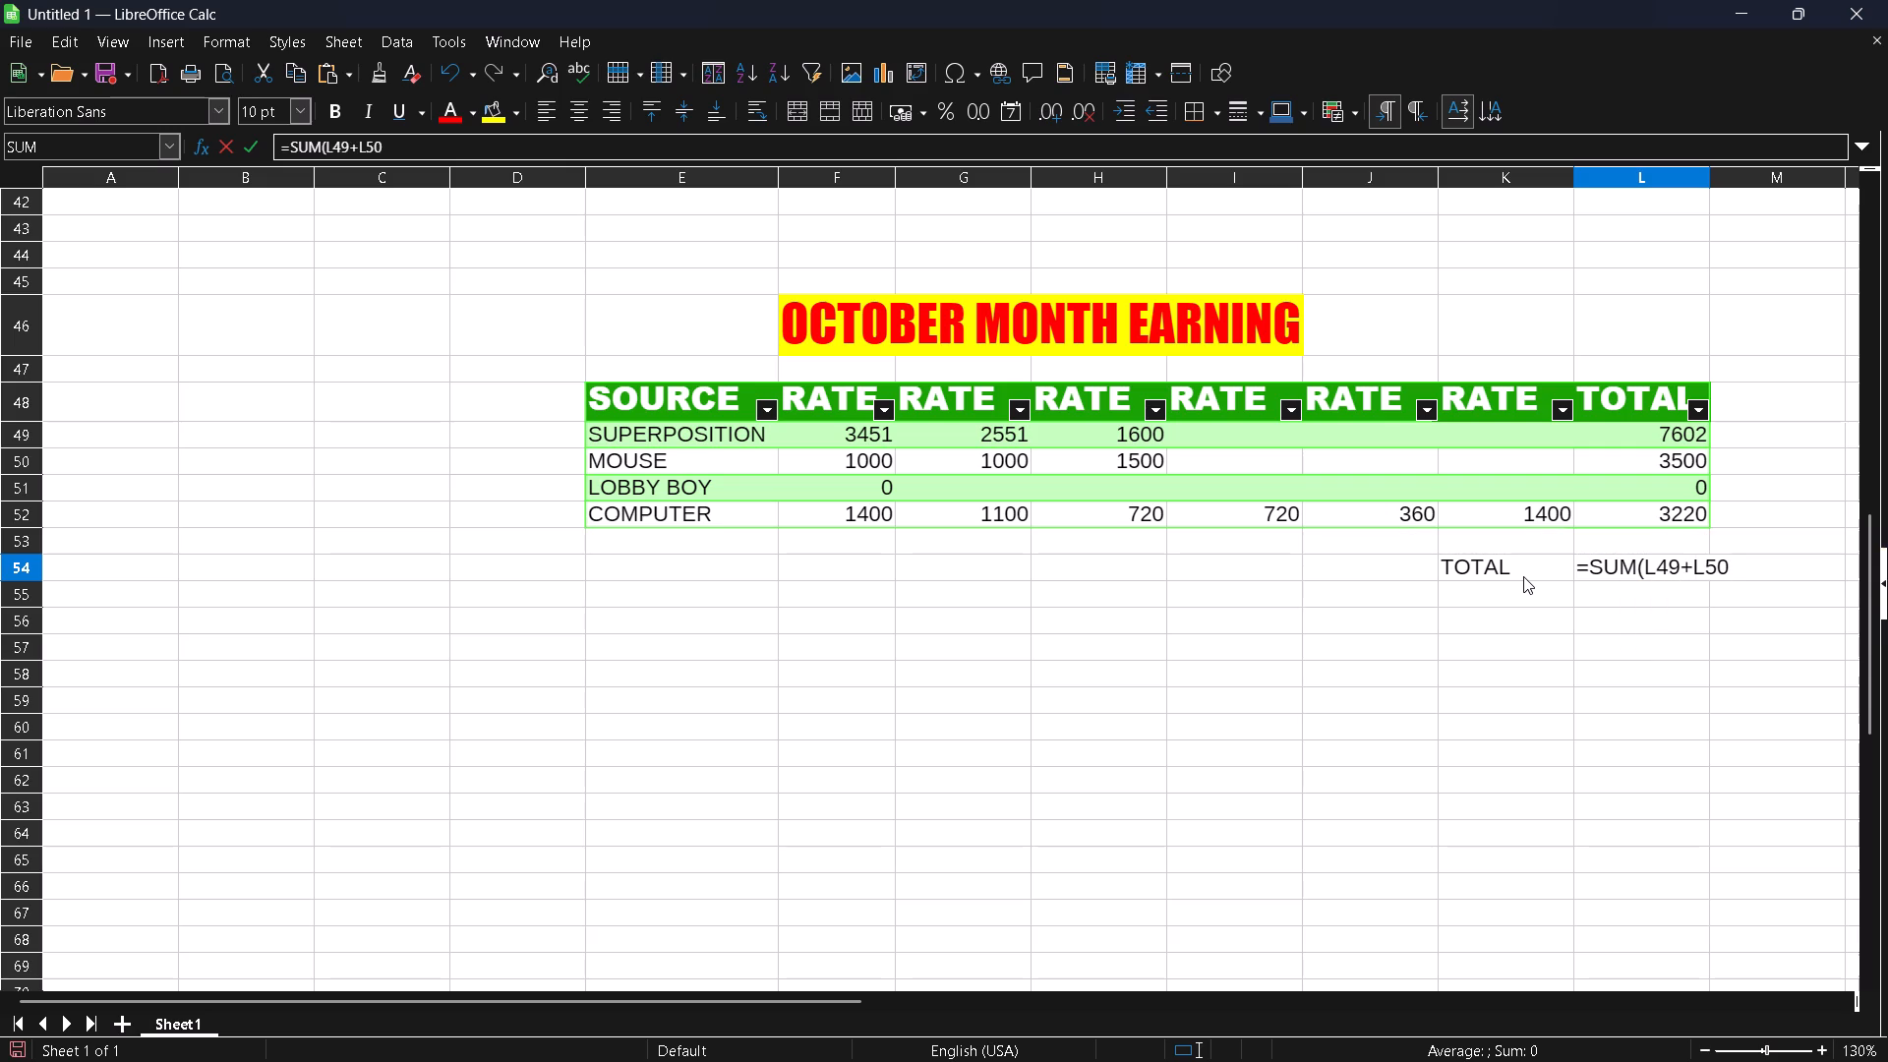
key("plus")
type("L51+52")
key("shift+parenright")
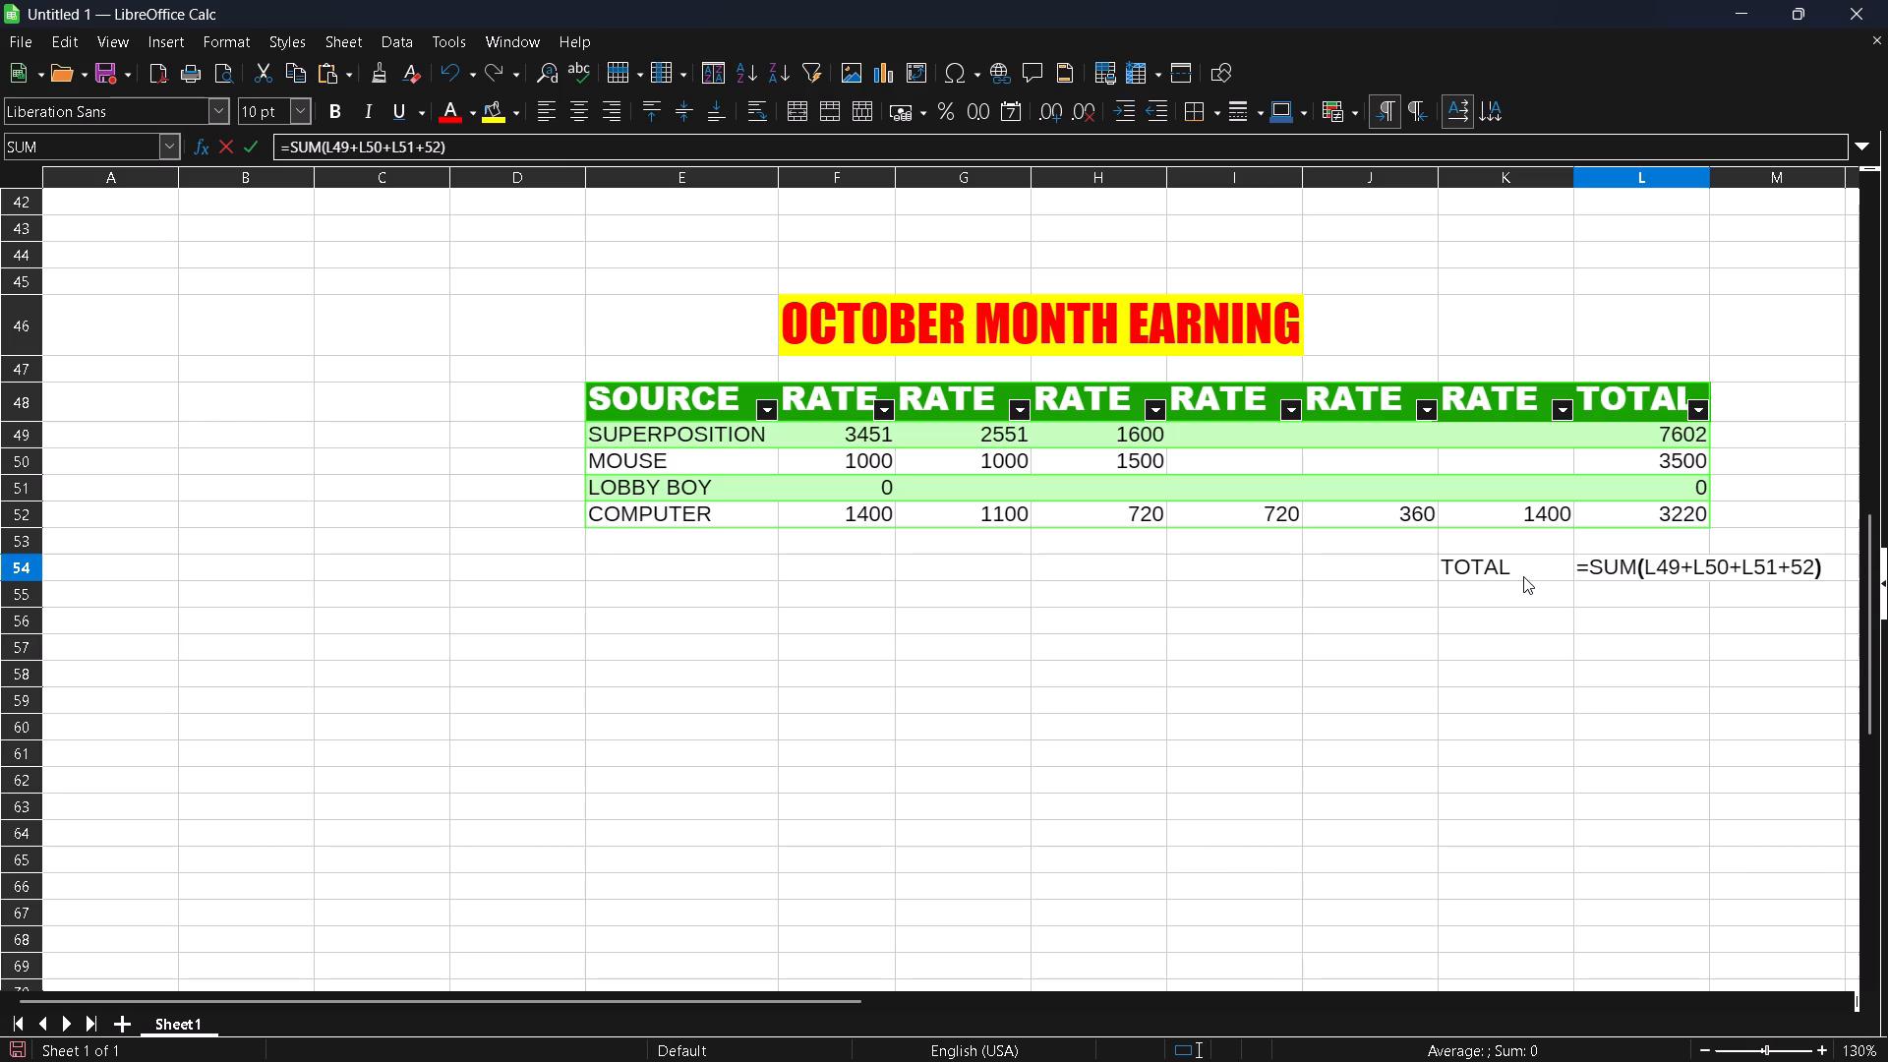
key("Return")
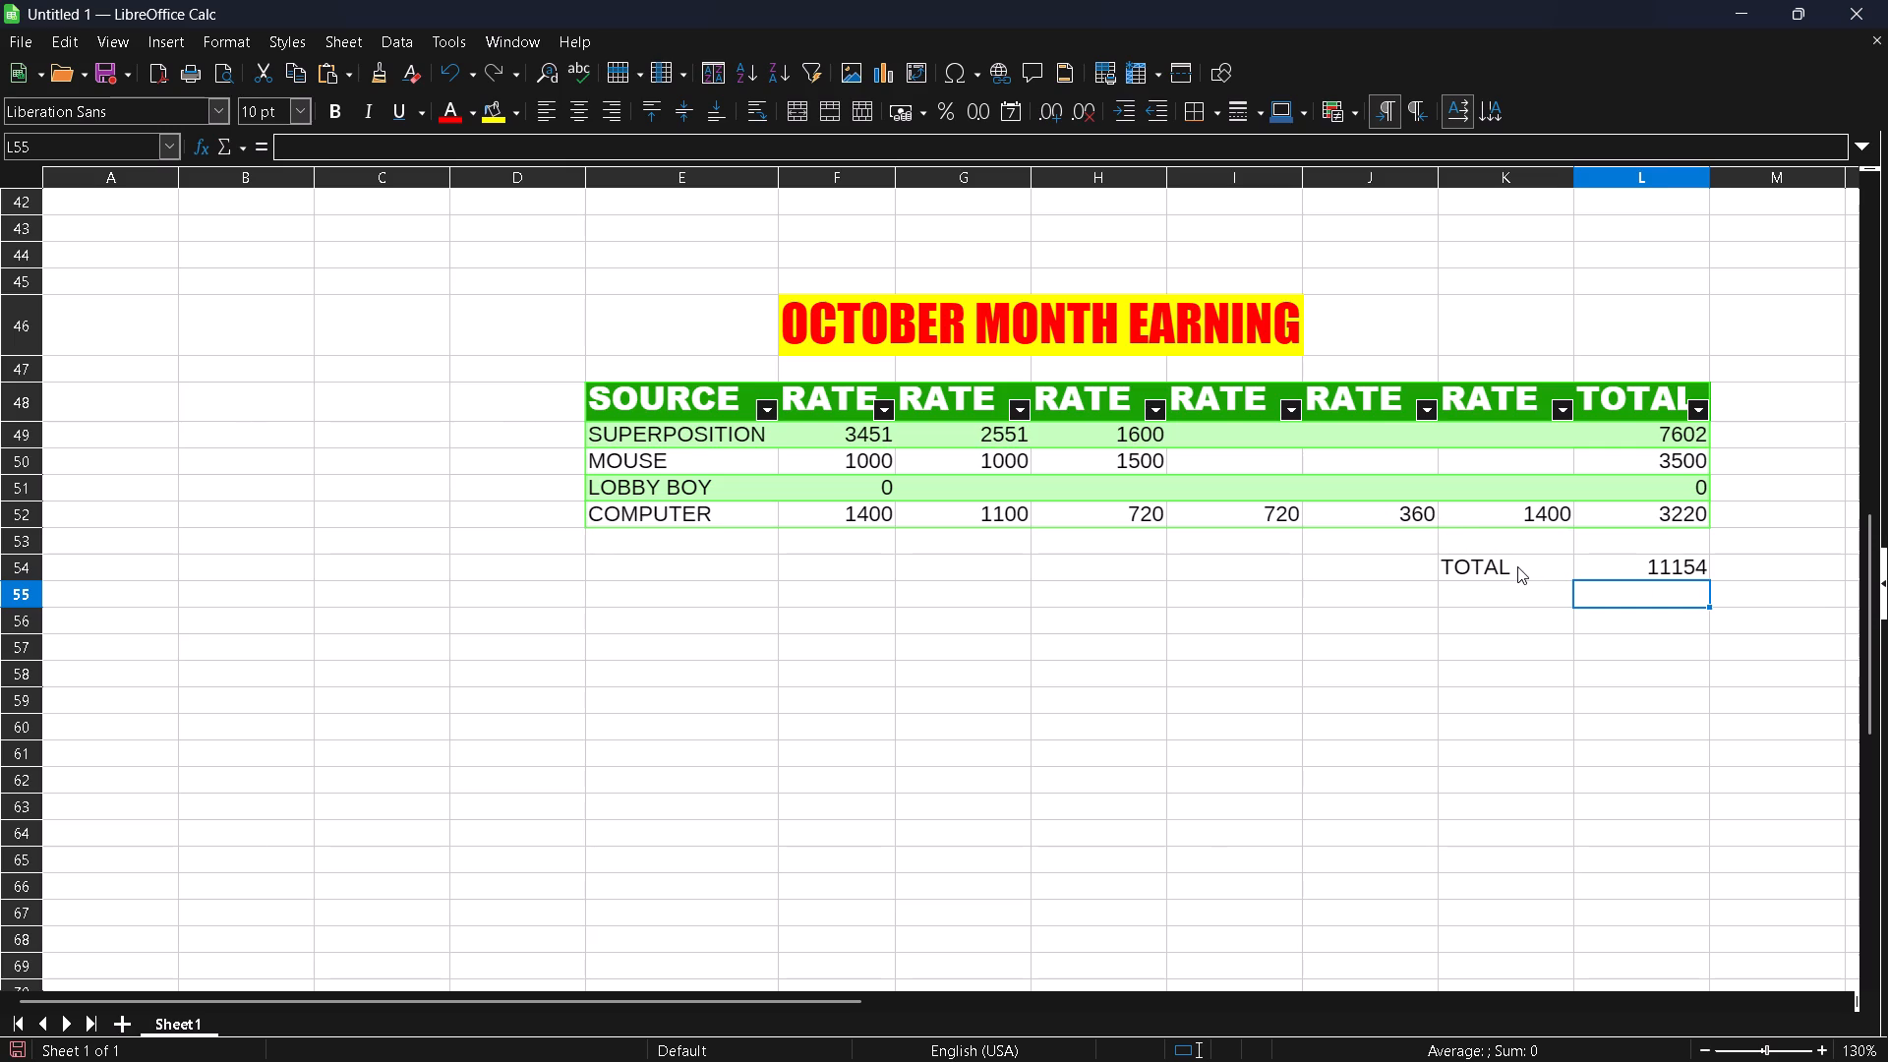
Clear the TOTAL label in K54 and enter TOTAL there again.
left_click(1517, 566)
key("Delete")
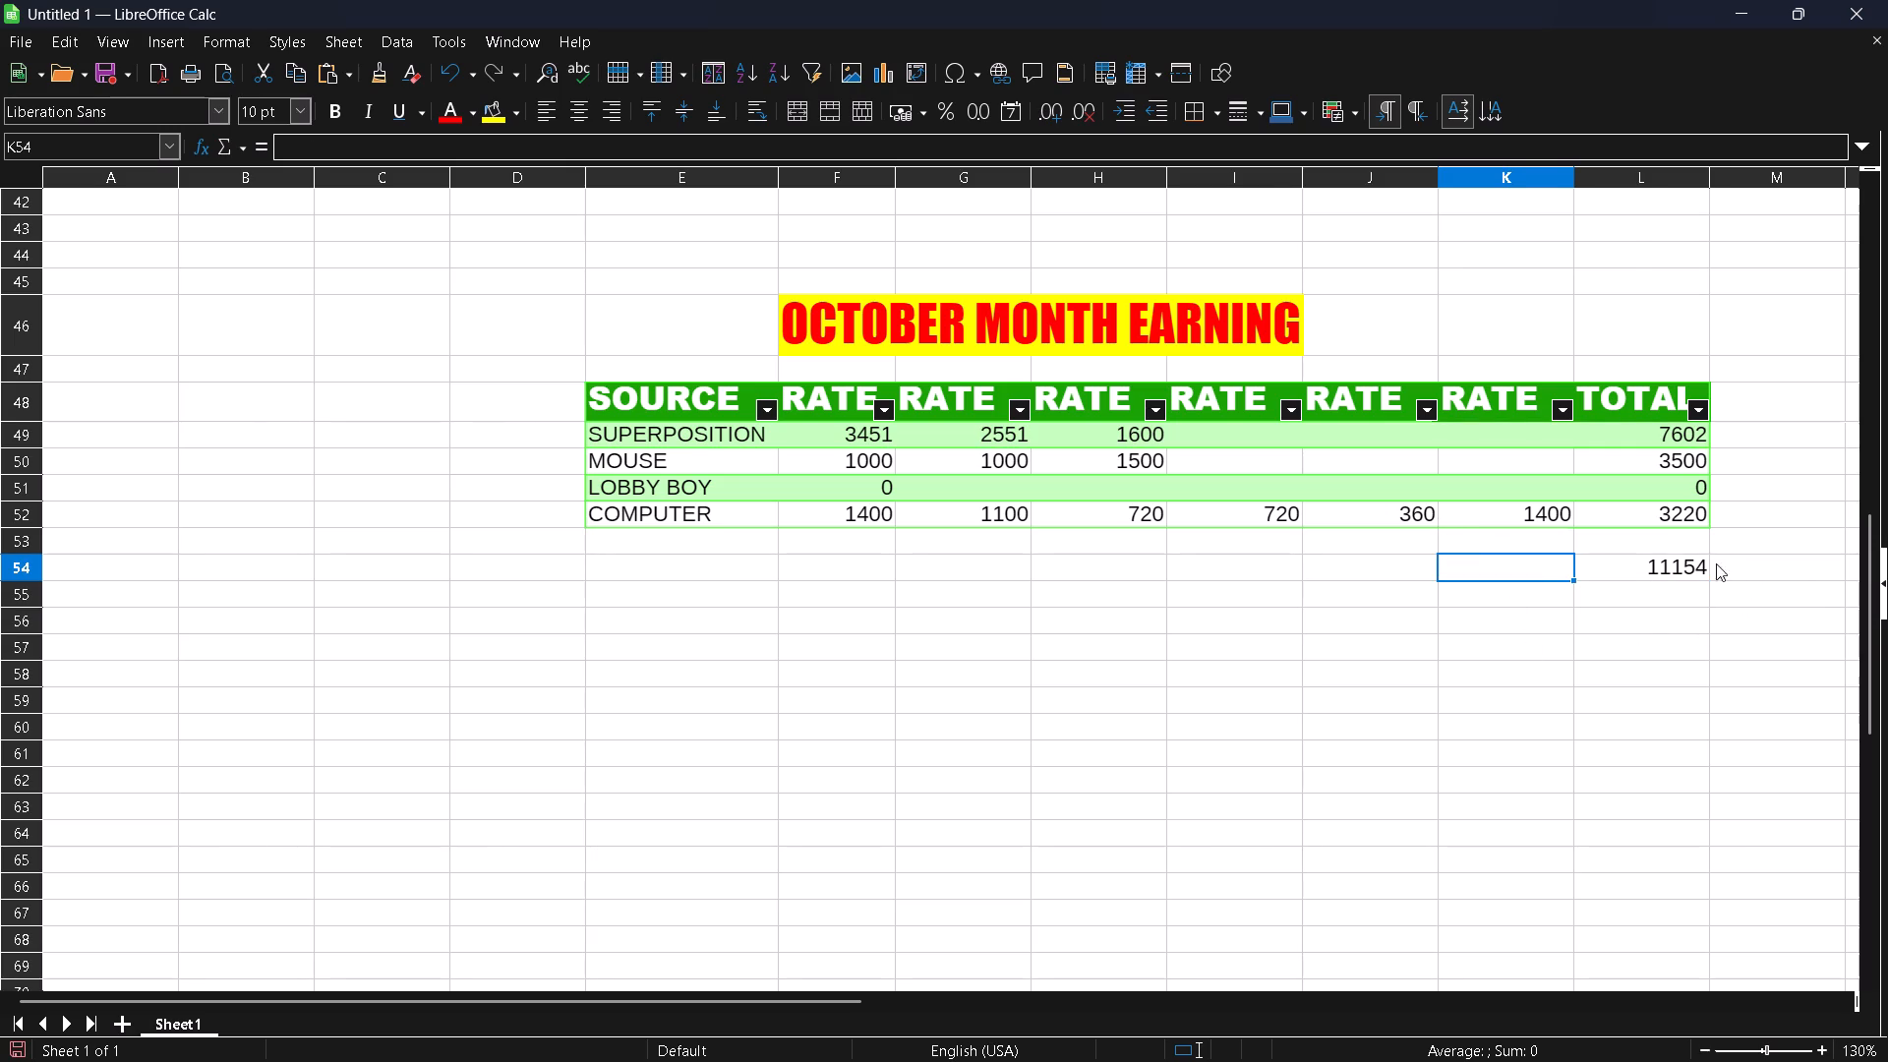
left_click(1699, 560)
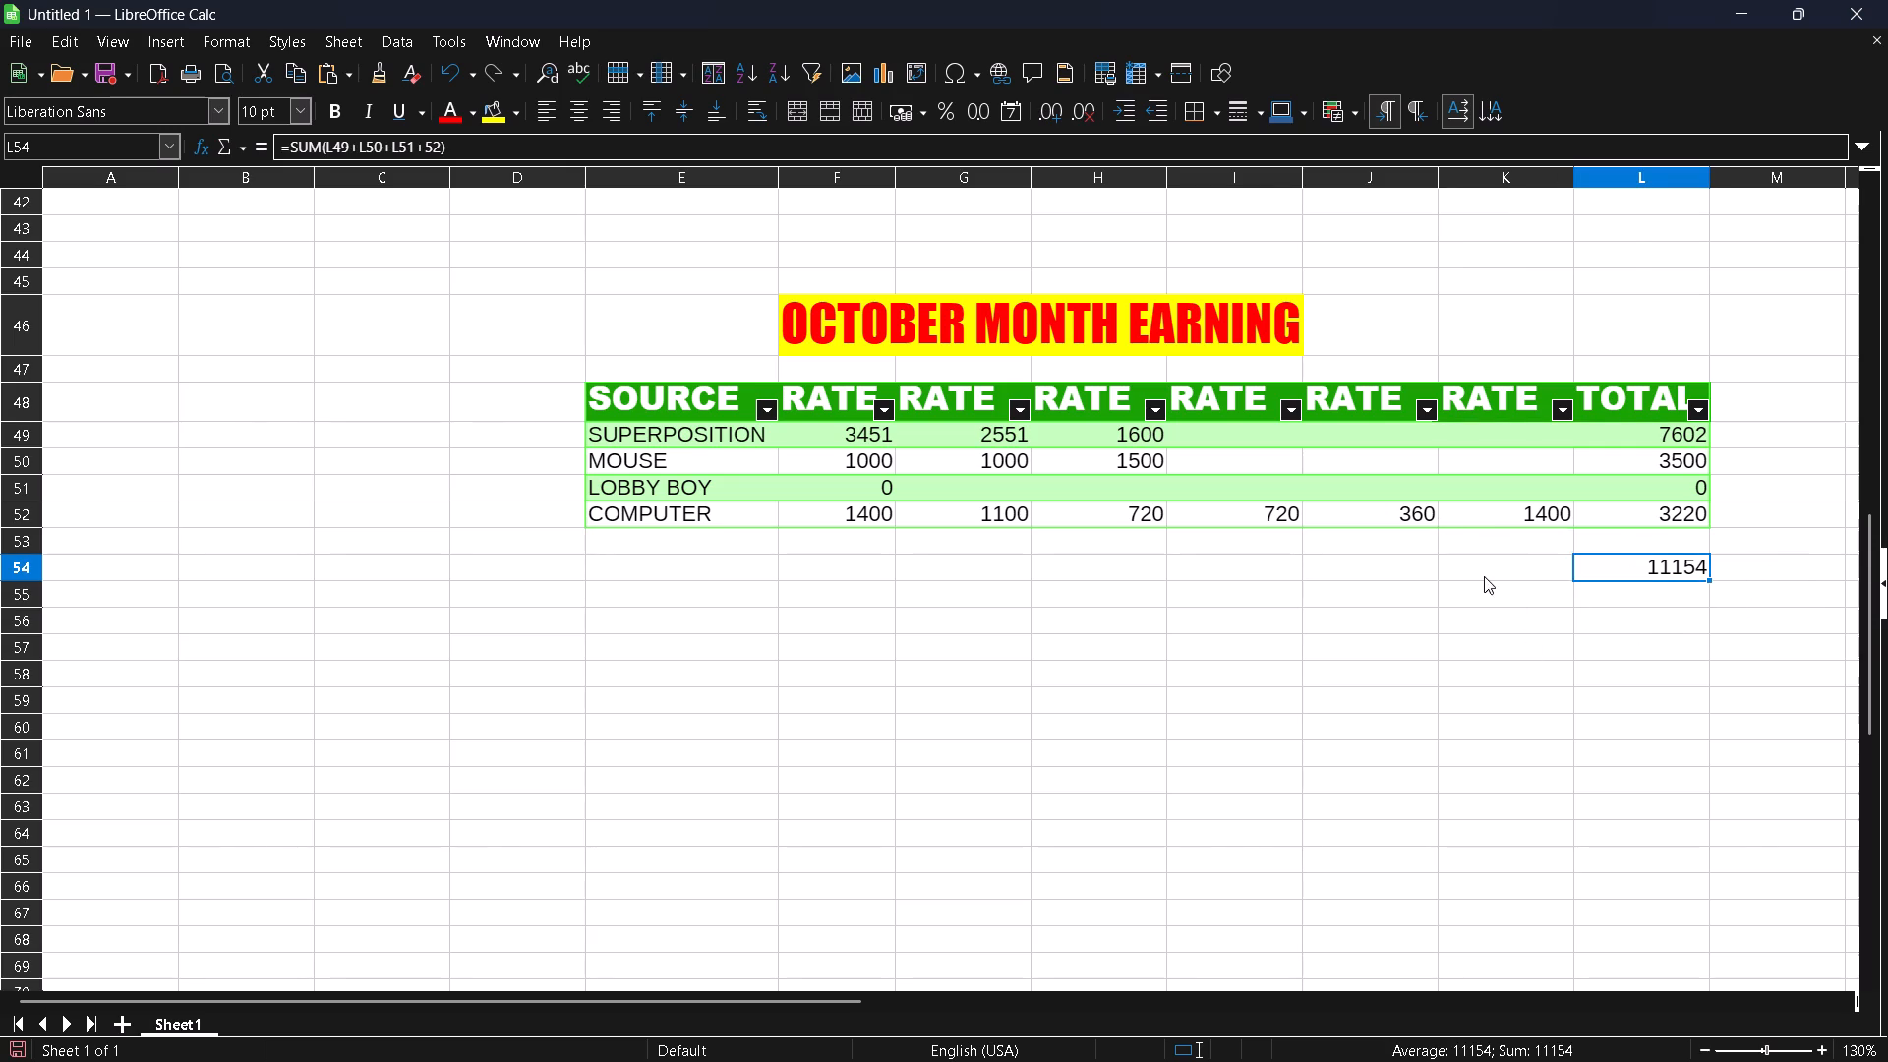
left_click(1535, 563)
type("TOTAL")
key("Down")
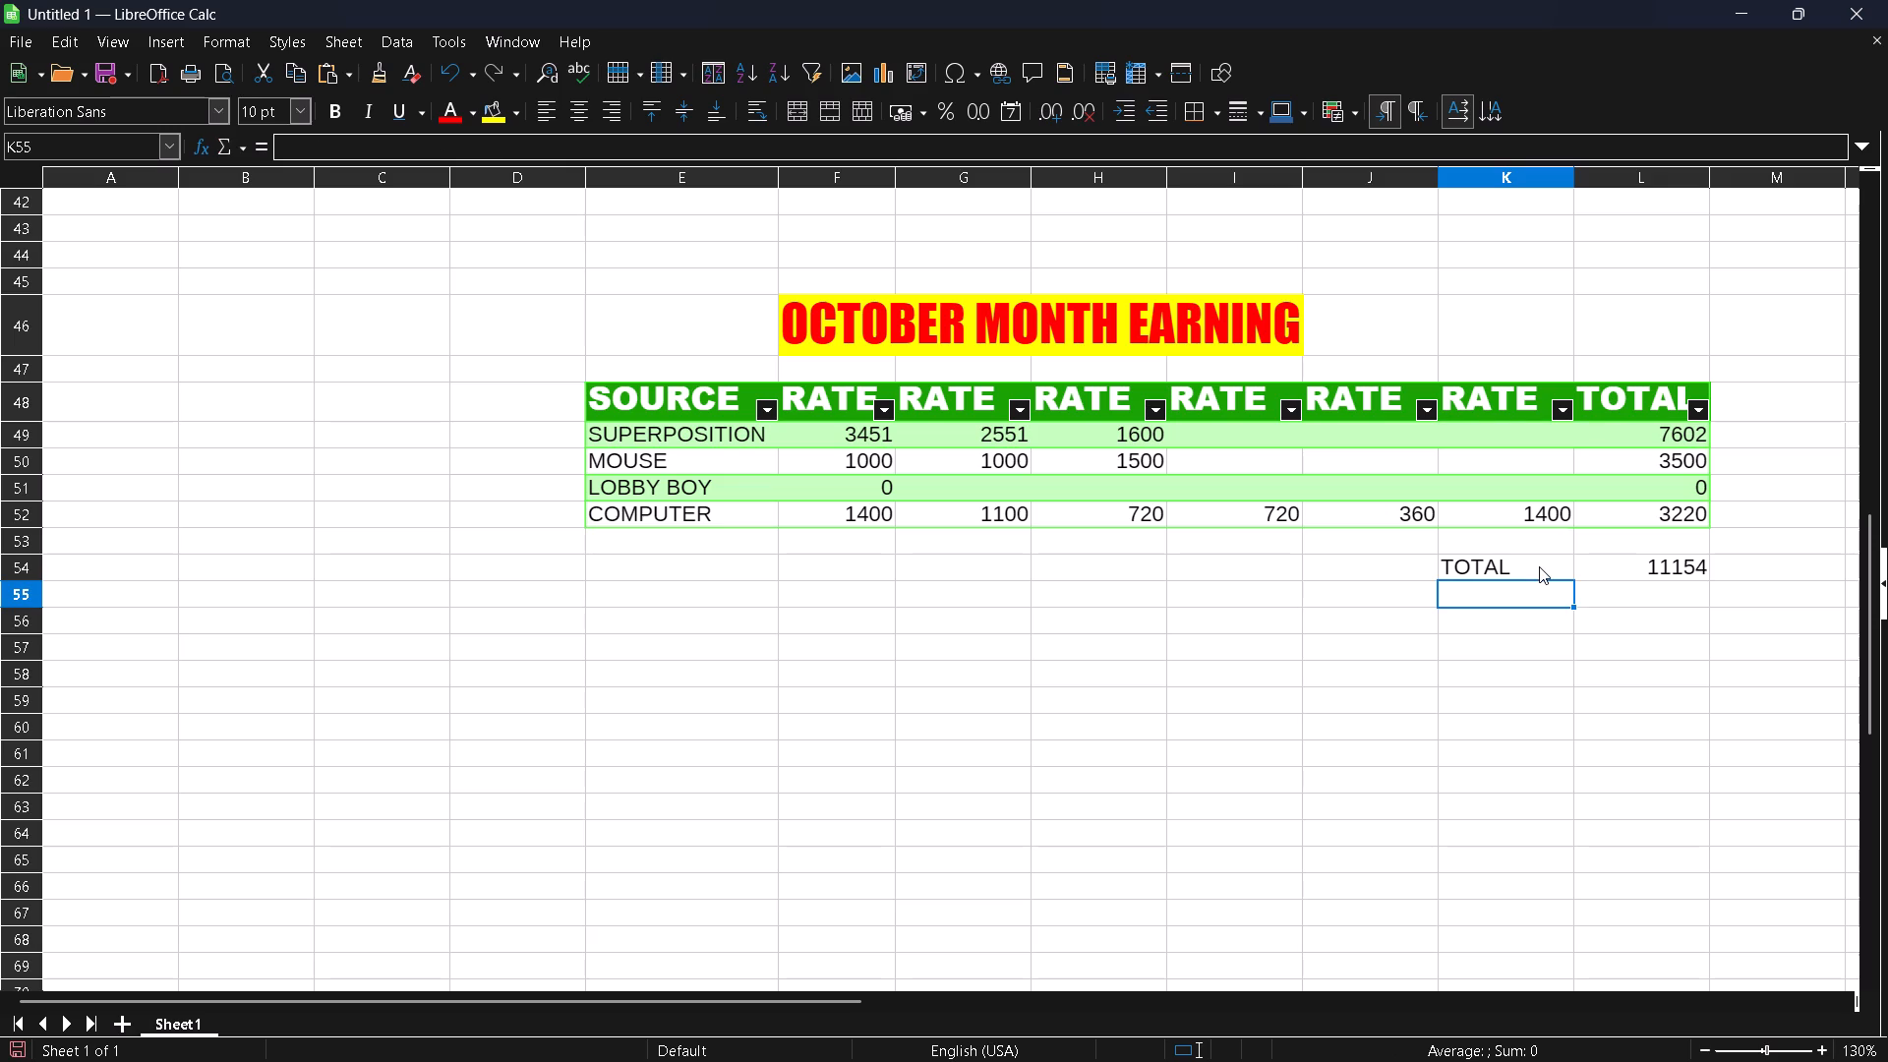
Add a LAPTOP row below the overall total, with the label in K55 and 15000 in L55.
type("LAP")
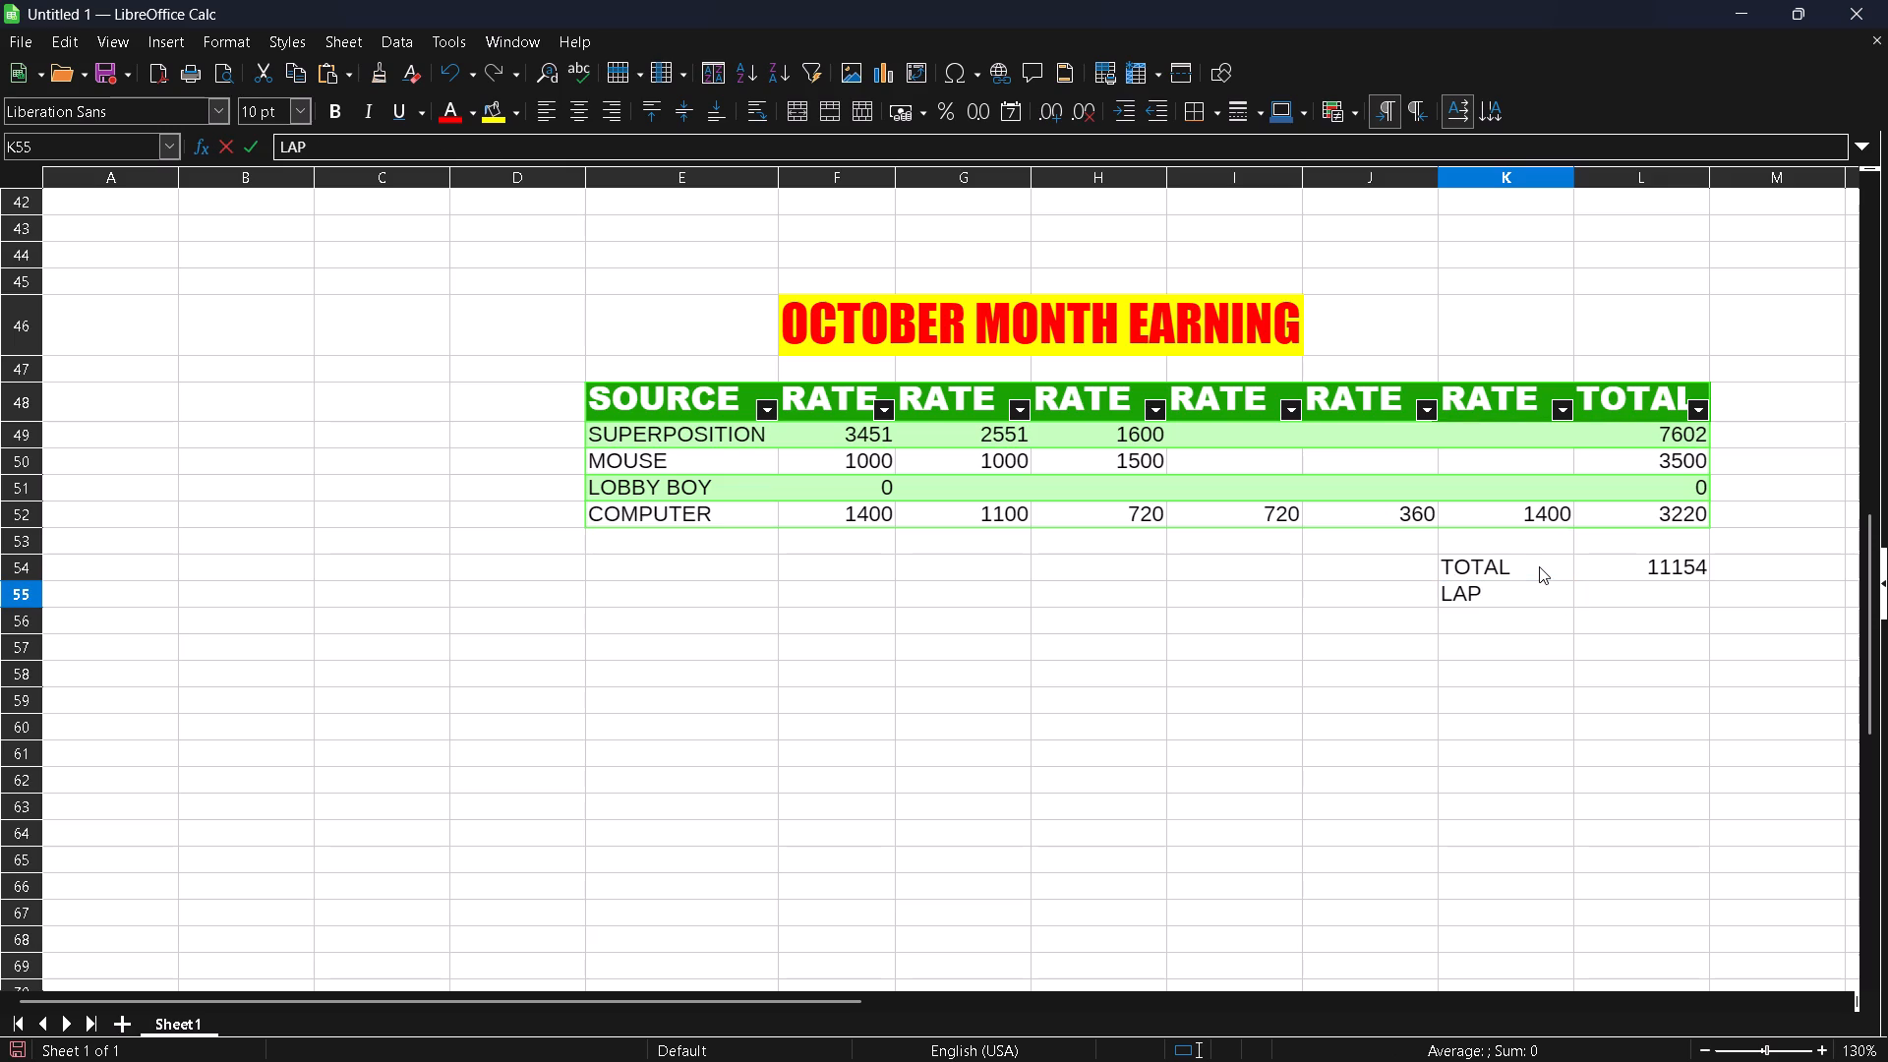
type("TOP")
key("Down")
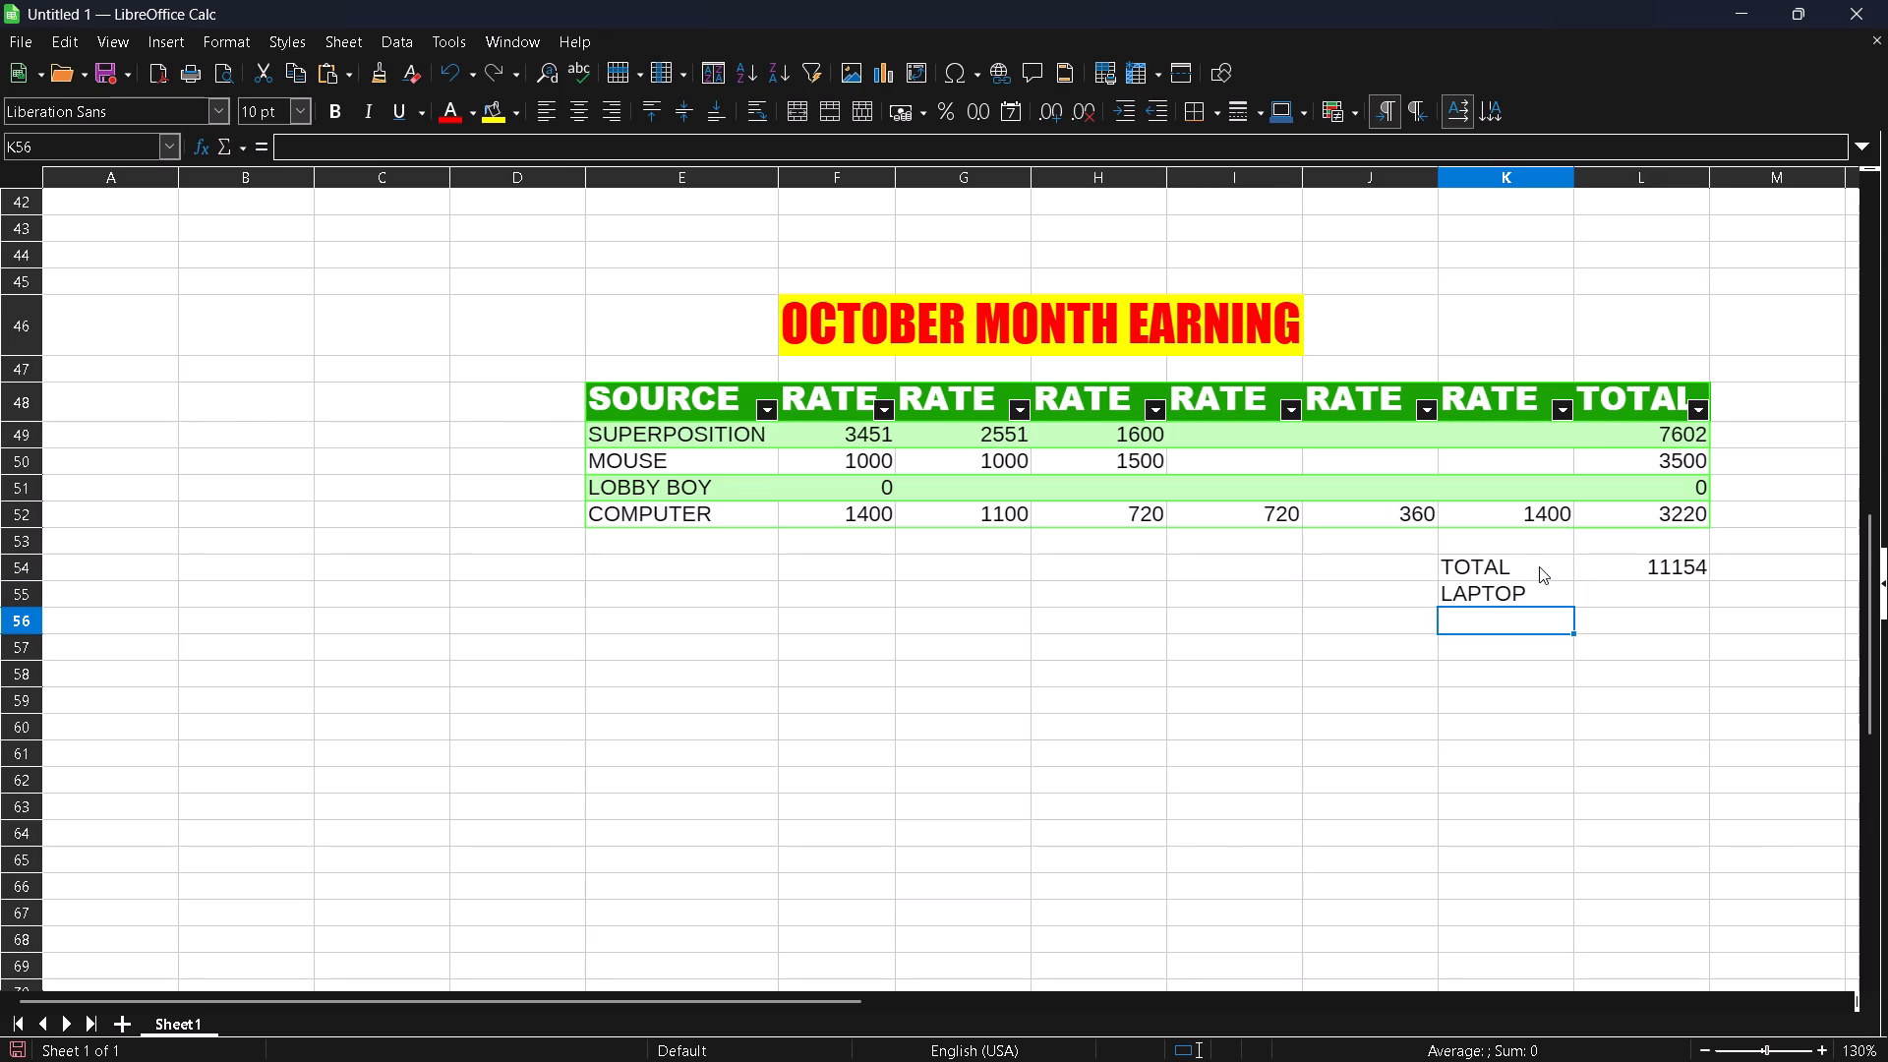
key("Right")
key("Up")
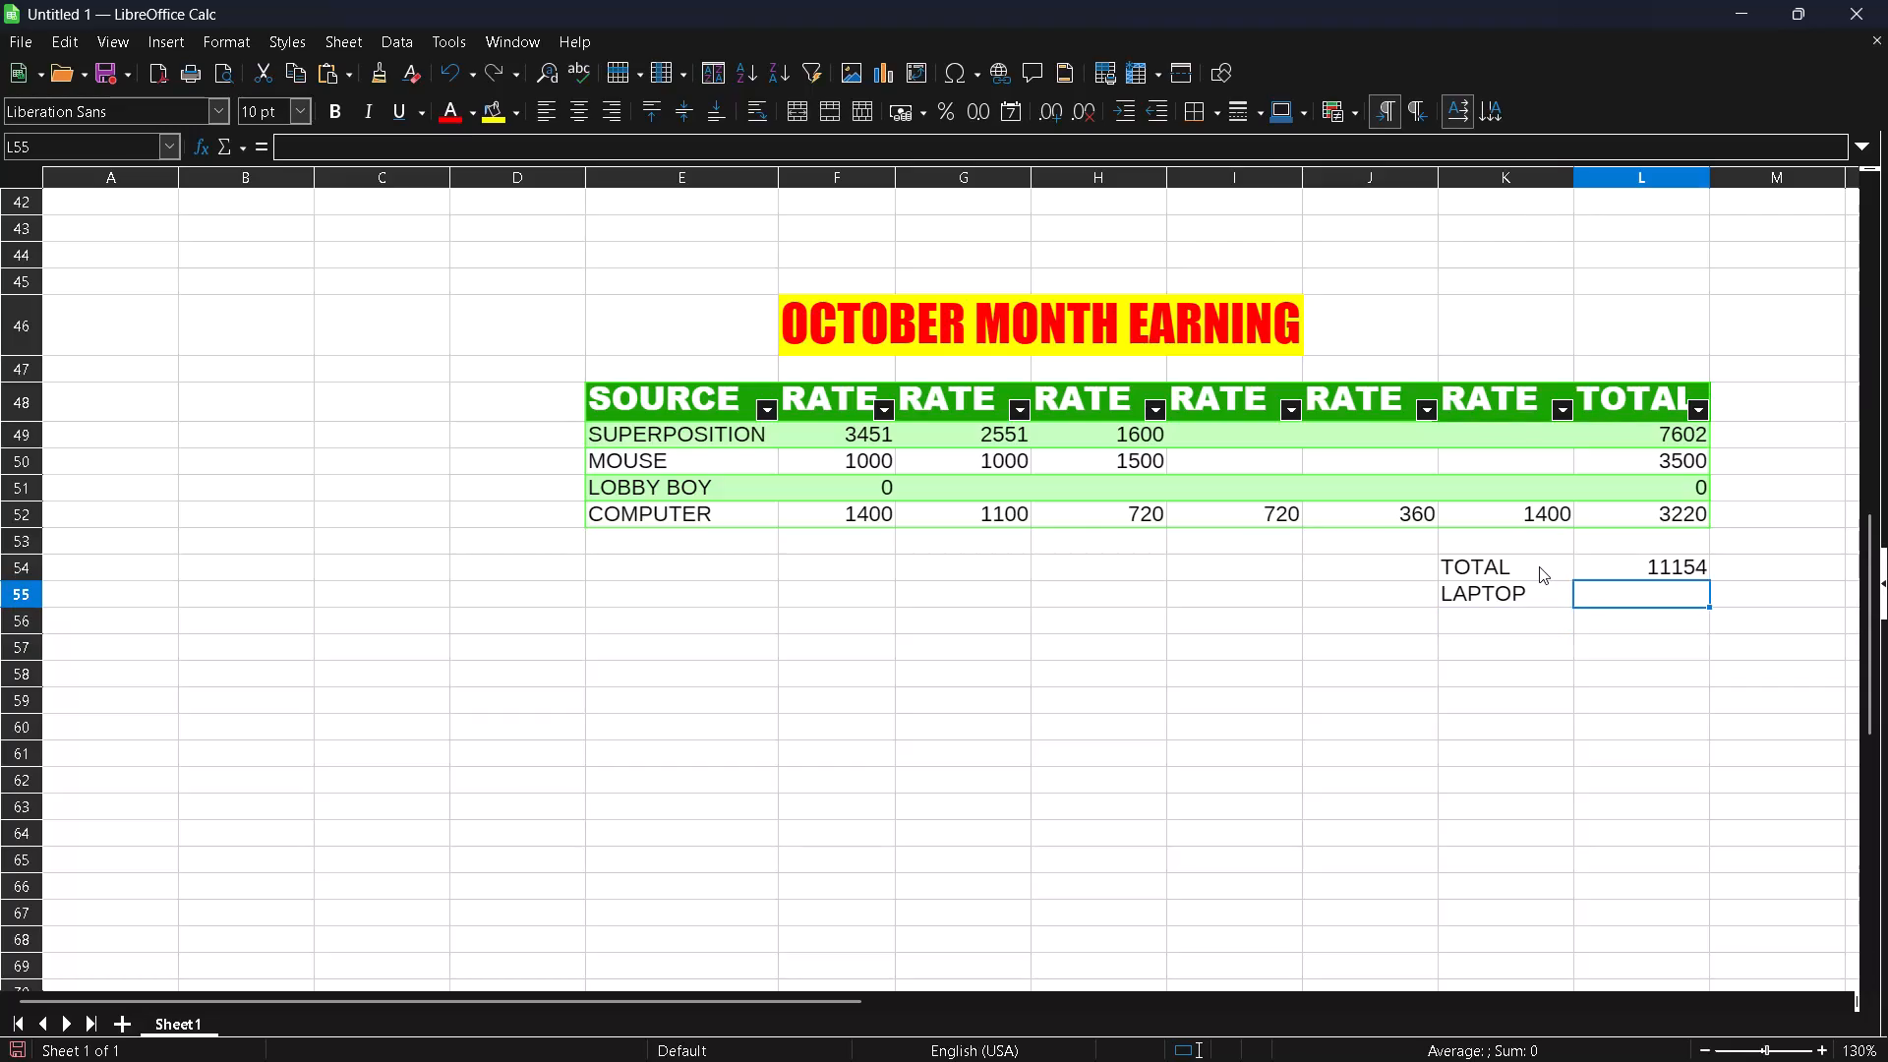
key("1")
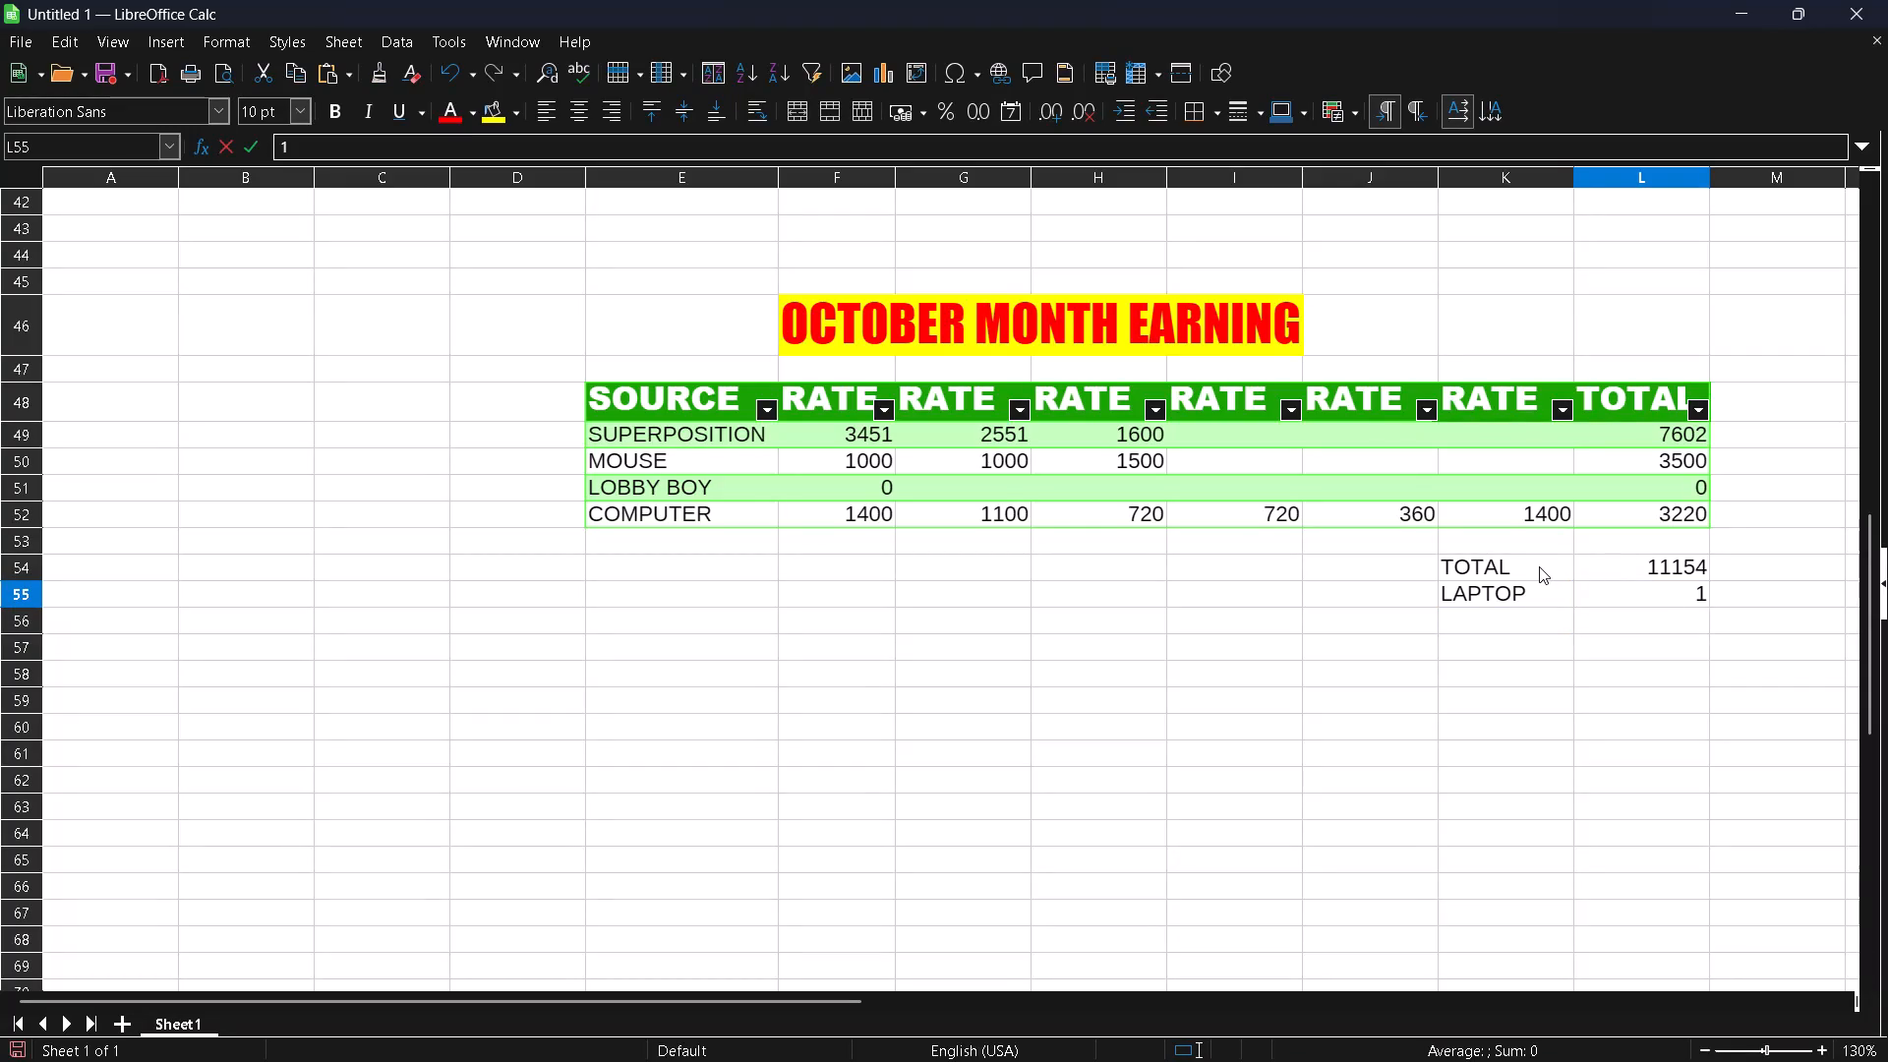
type("500")
key("0")
key("Down")
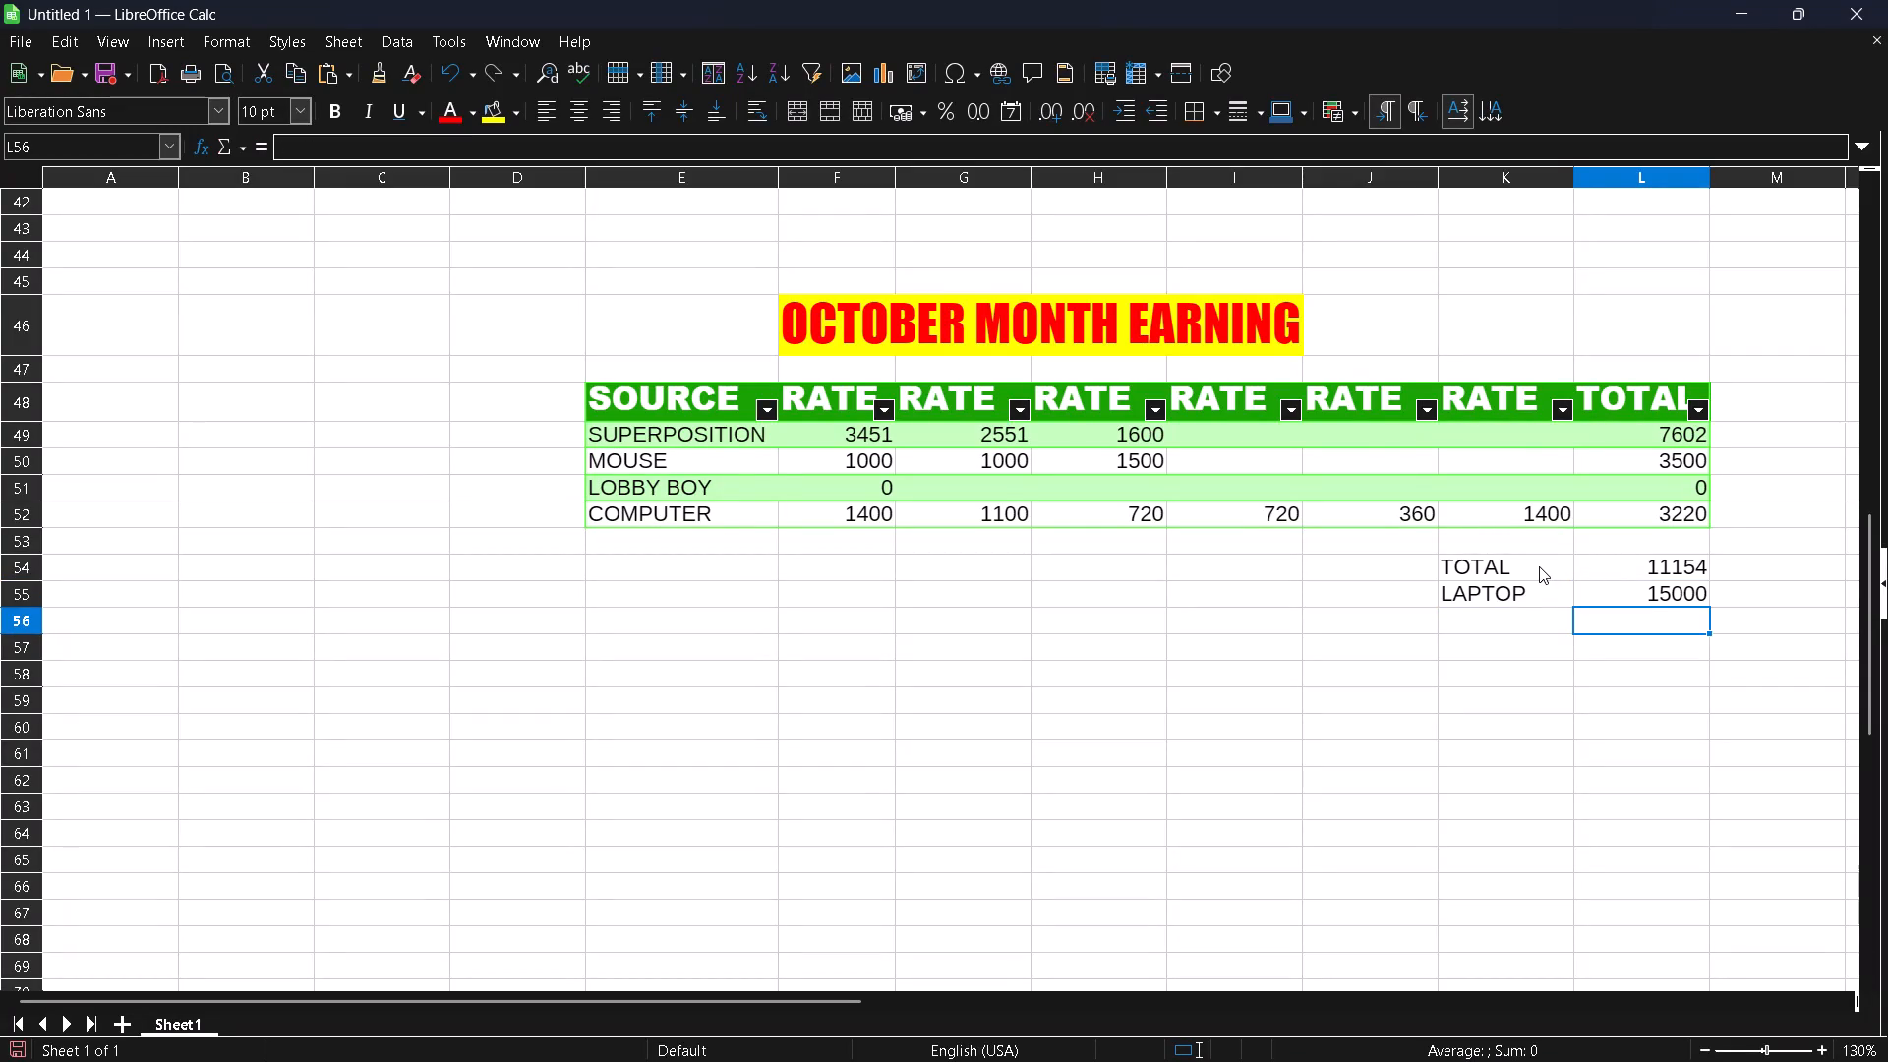
Add the overall total and the laptop amount in L56 with the formula =L54+L55.
key("equal")
key("l")
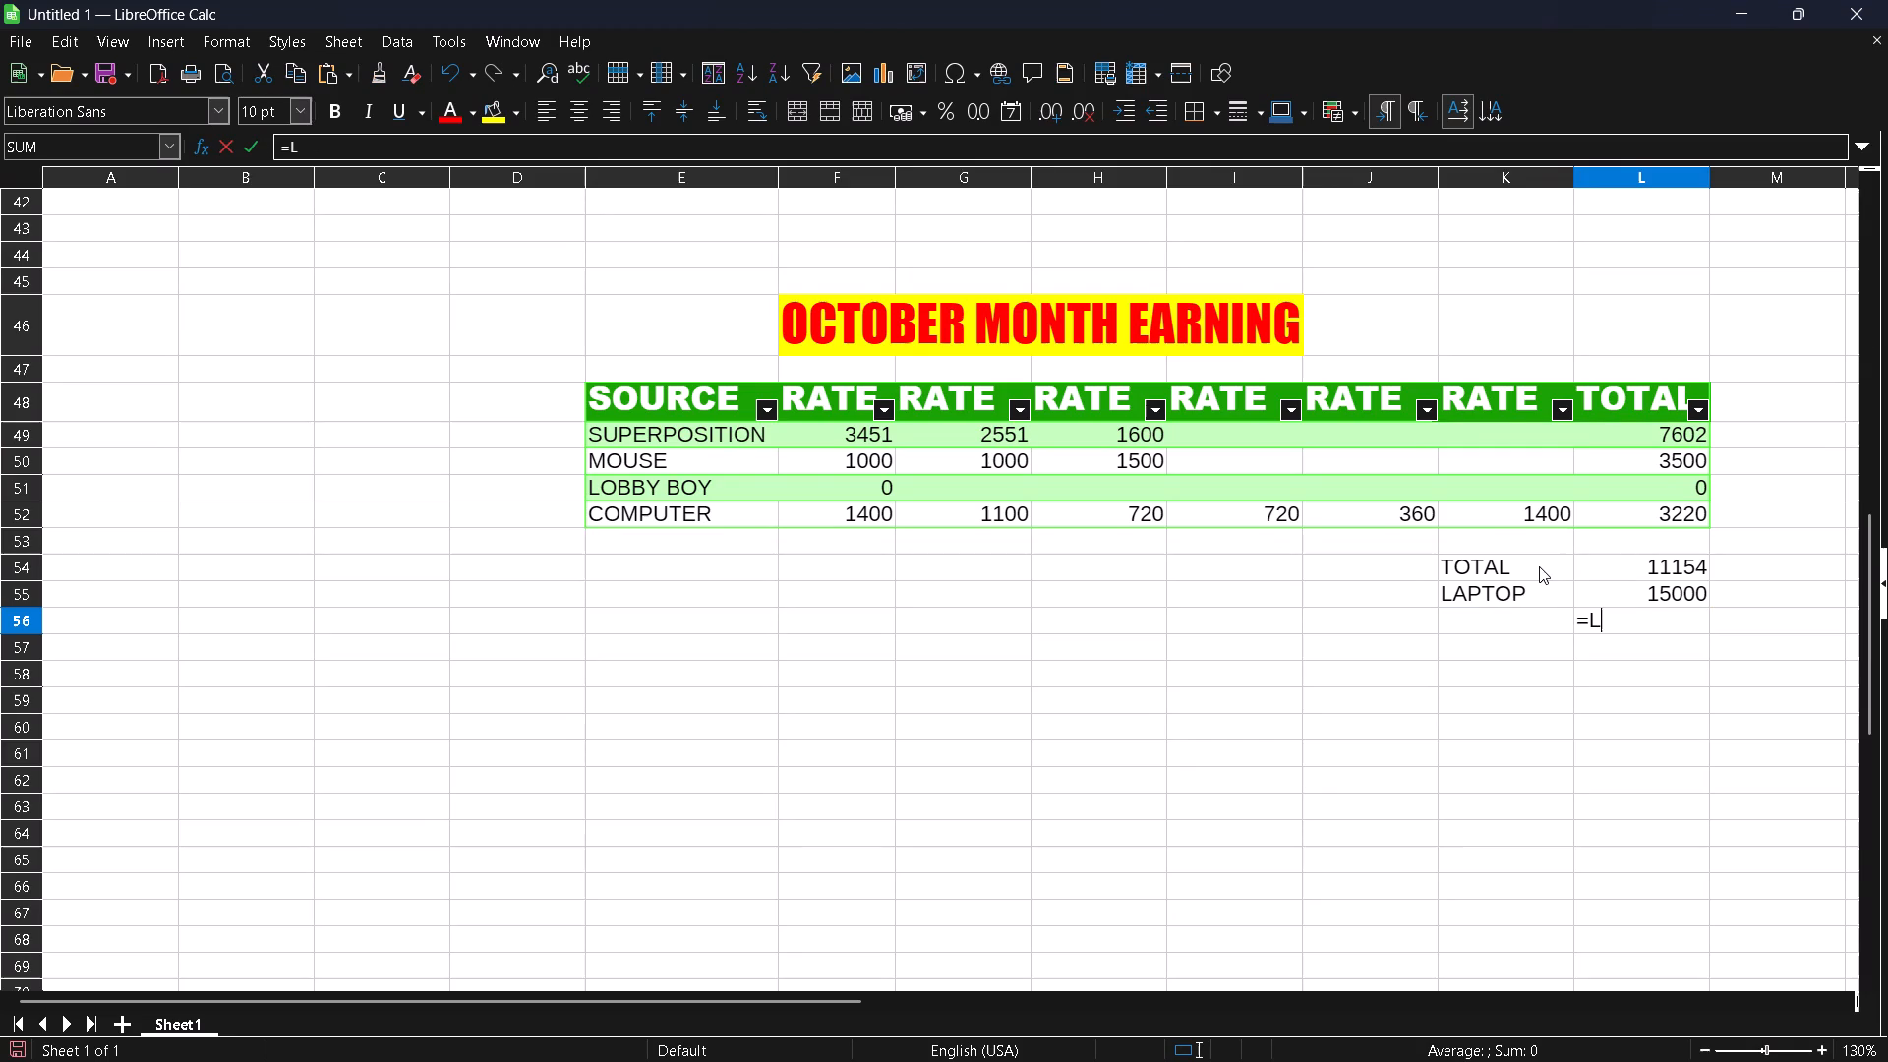
type("54")
key("plus")
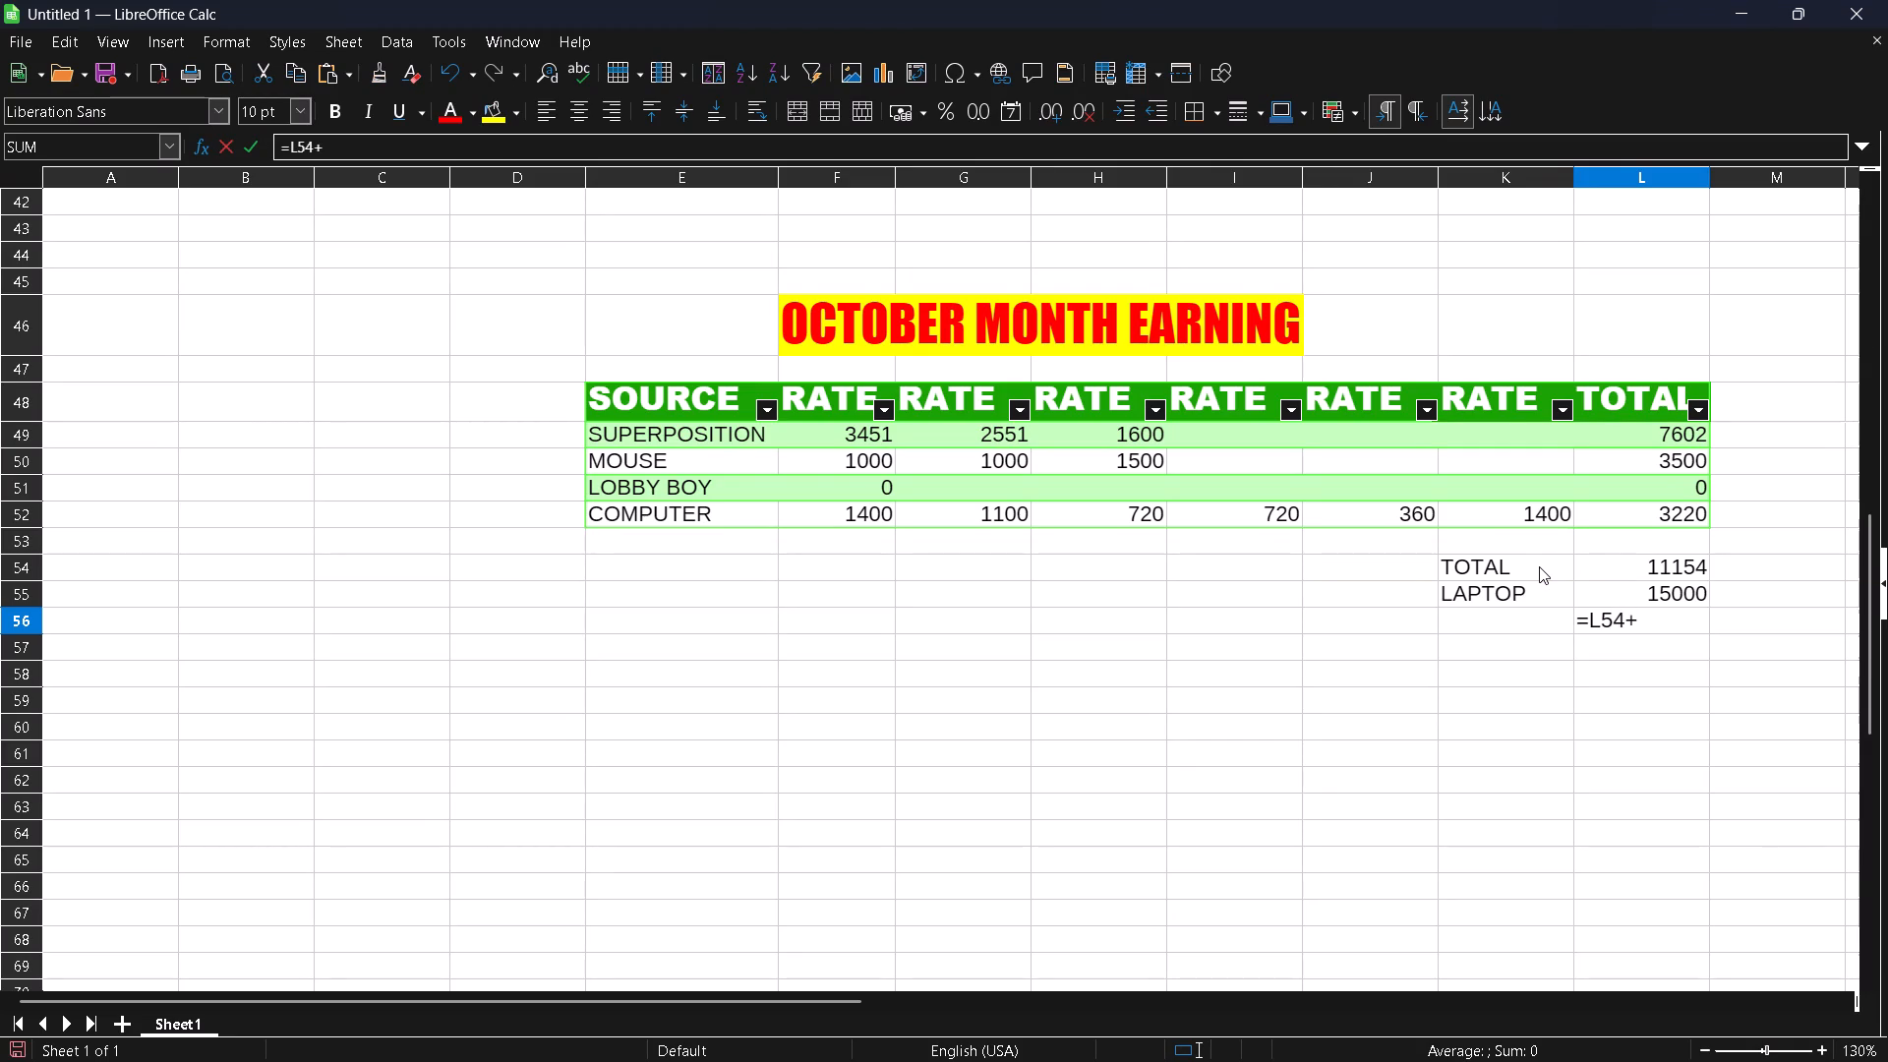
key("l")
type("55")
key("Return")
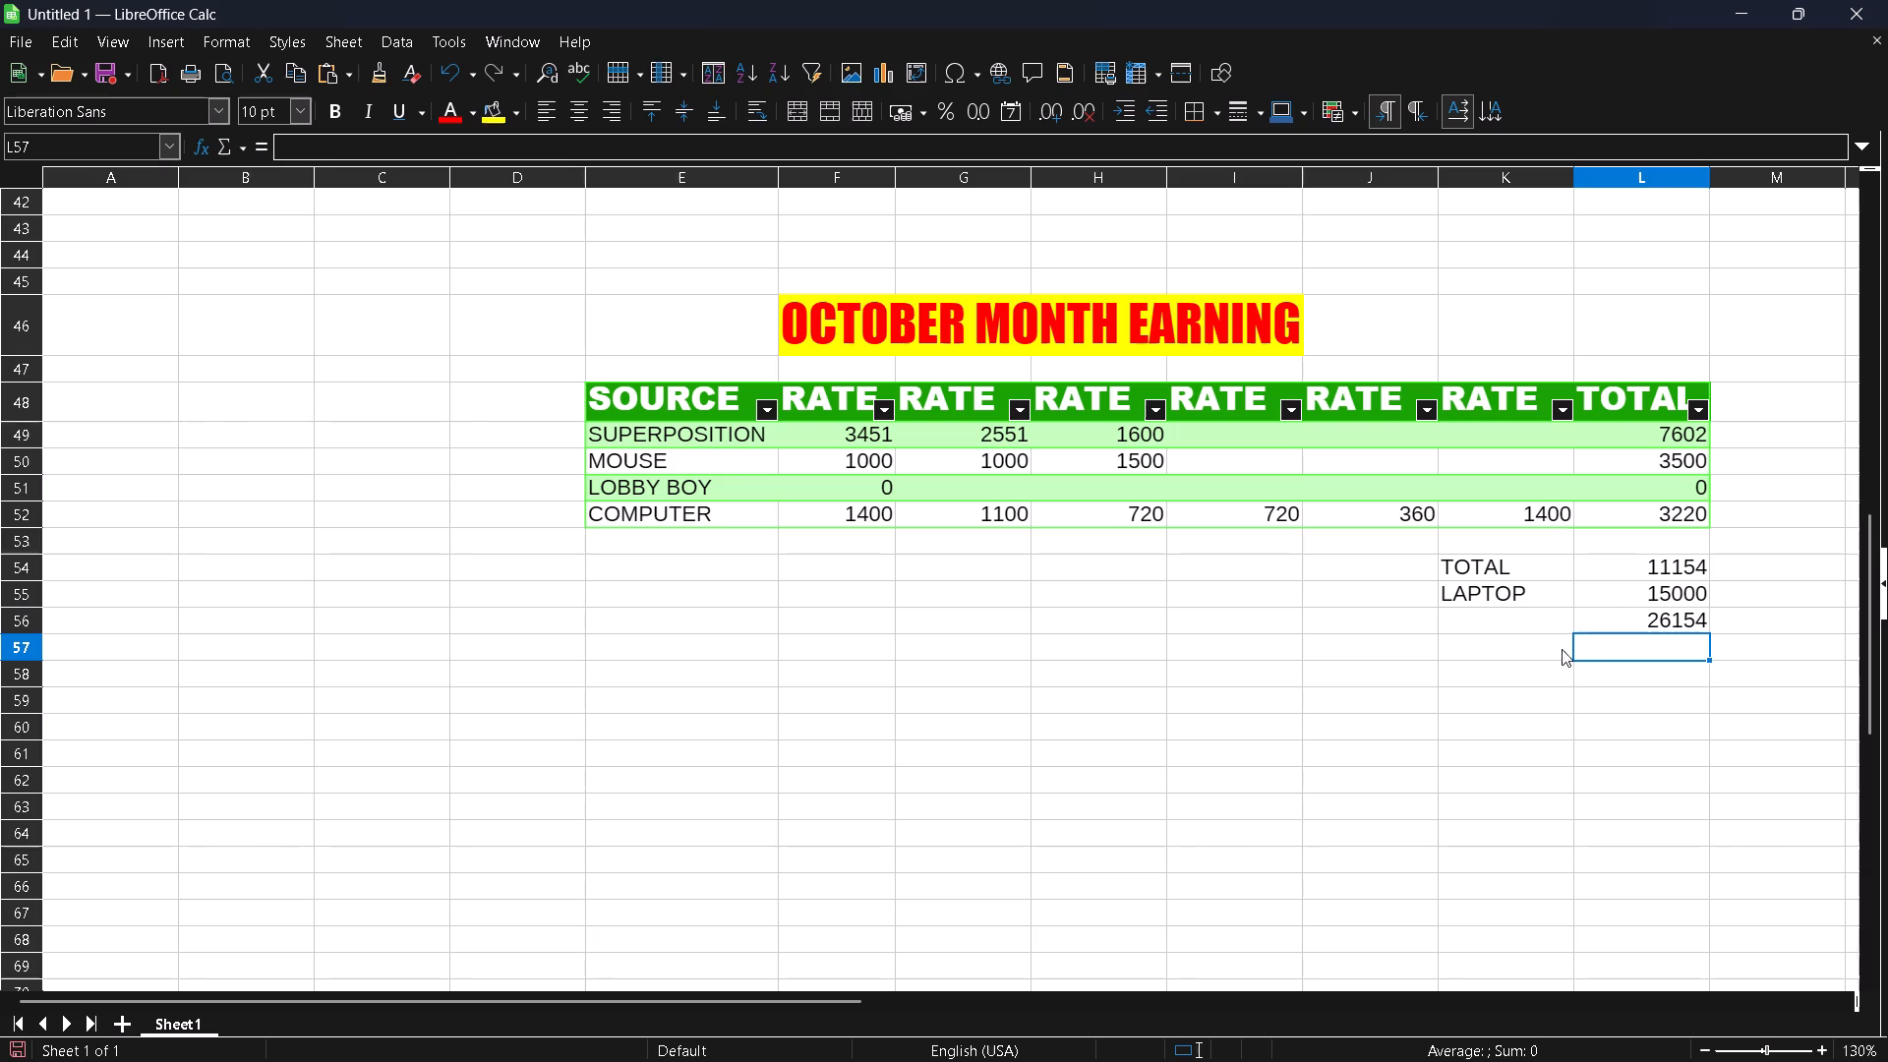
Label the combined sum by entering TOTAL in K56.
left_click(1480, 623)
type("TOTAL")
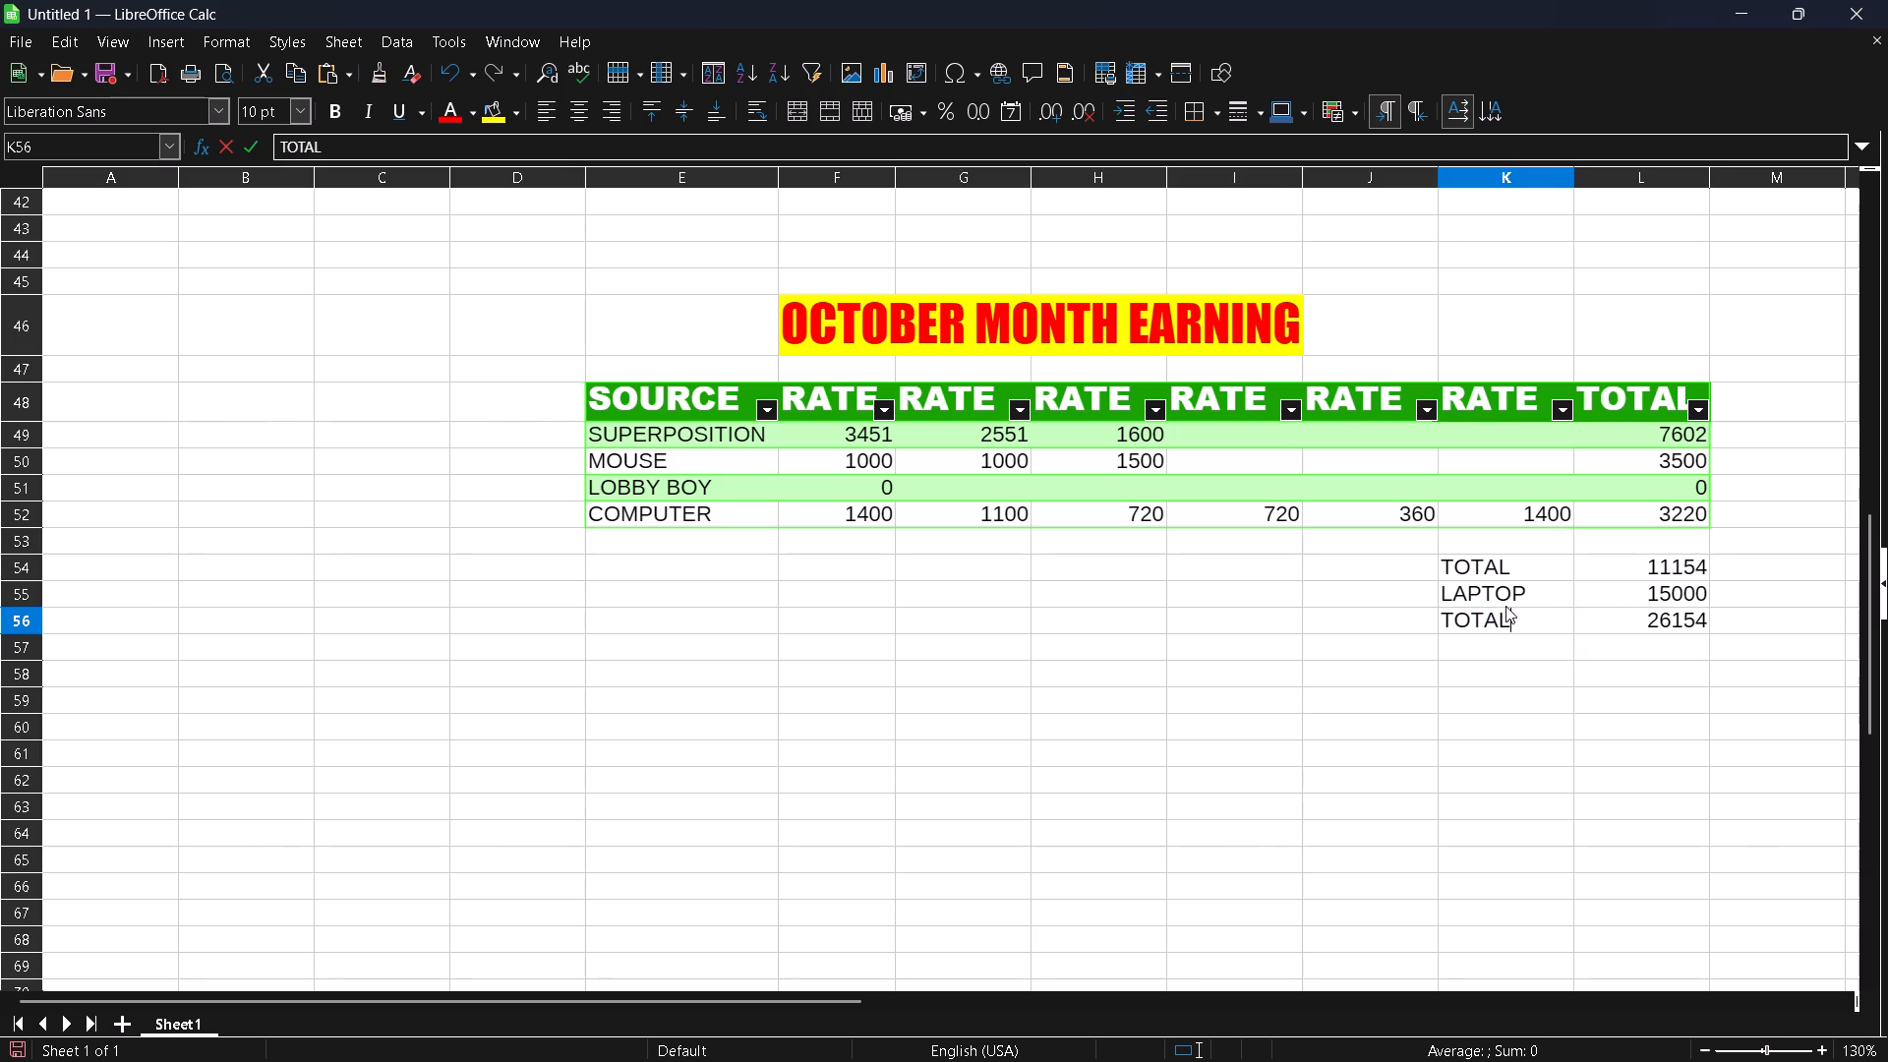
left_click(1505, 606)
left_click(1406, 607)
Set the font of the TOTAL label in K56 to Arial Black.
left_click(1492, 627)
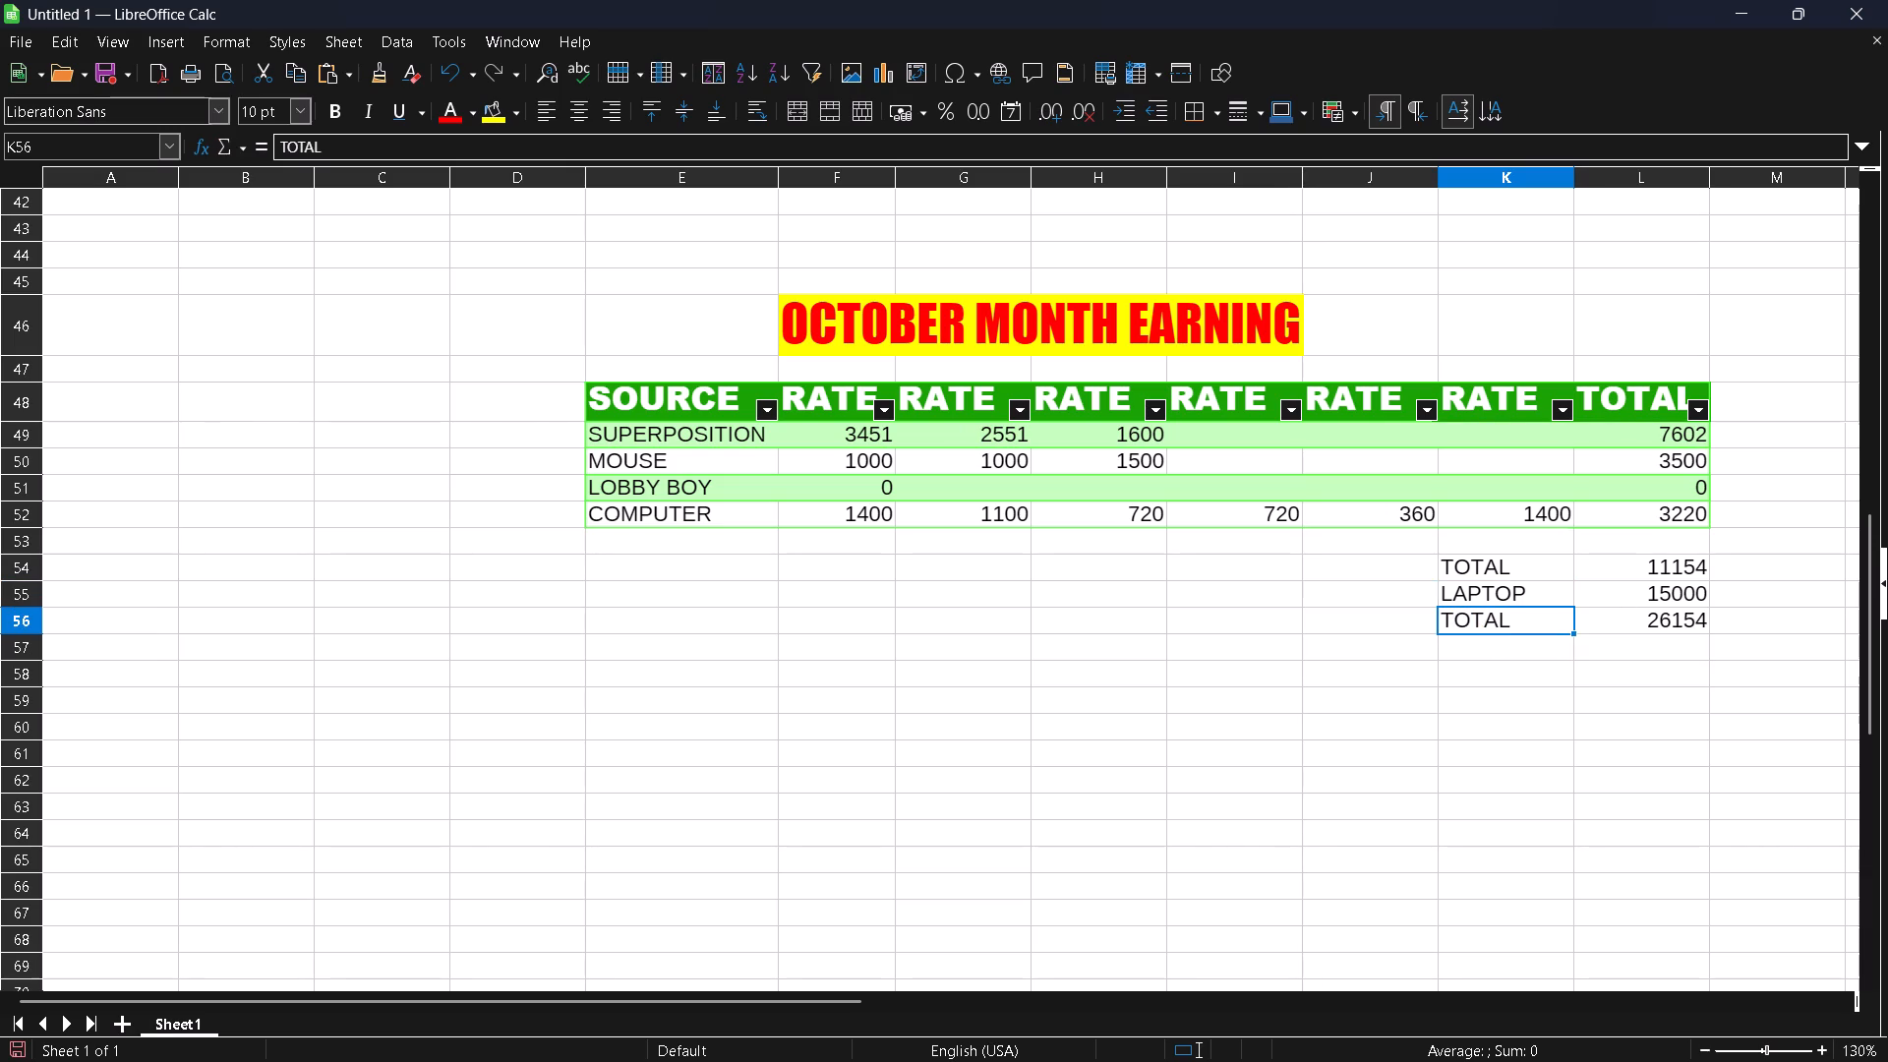
left_click(222, 98)
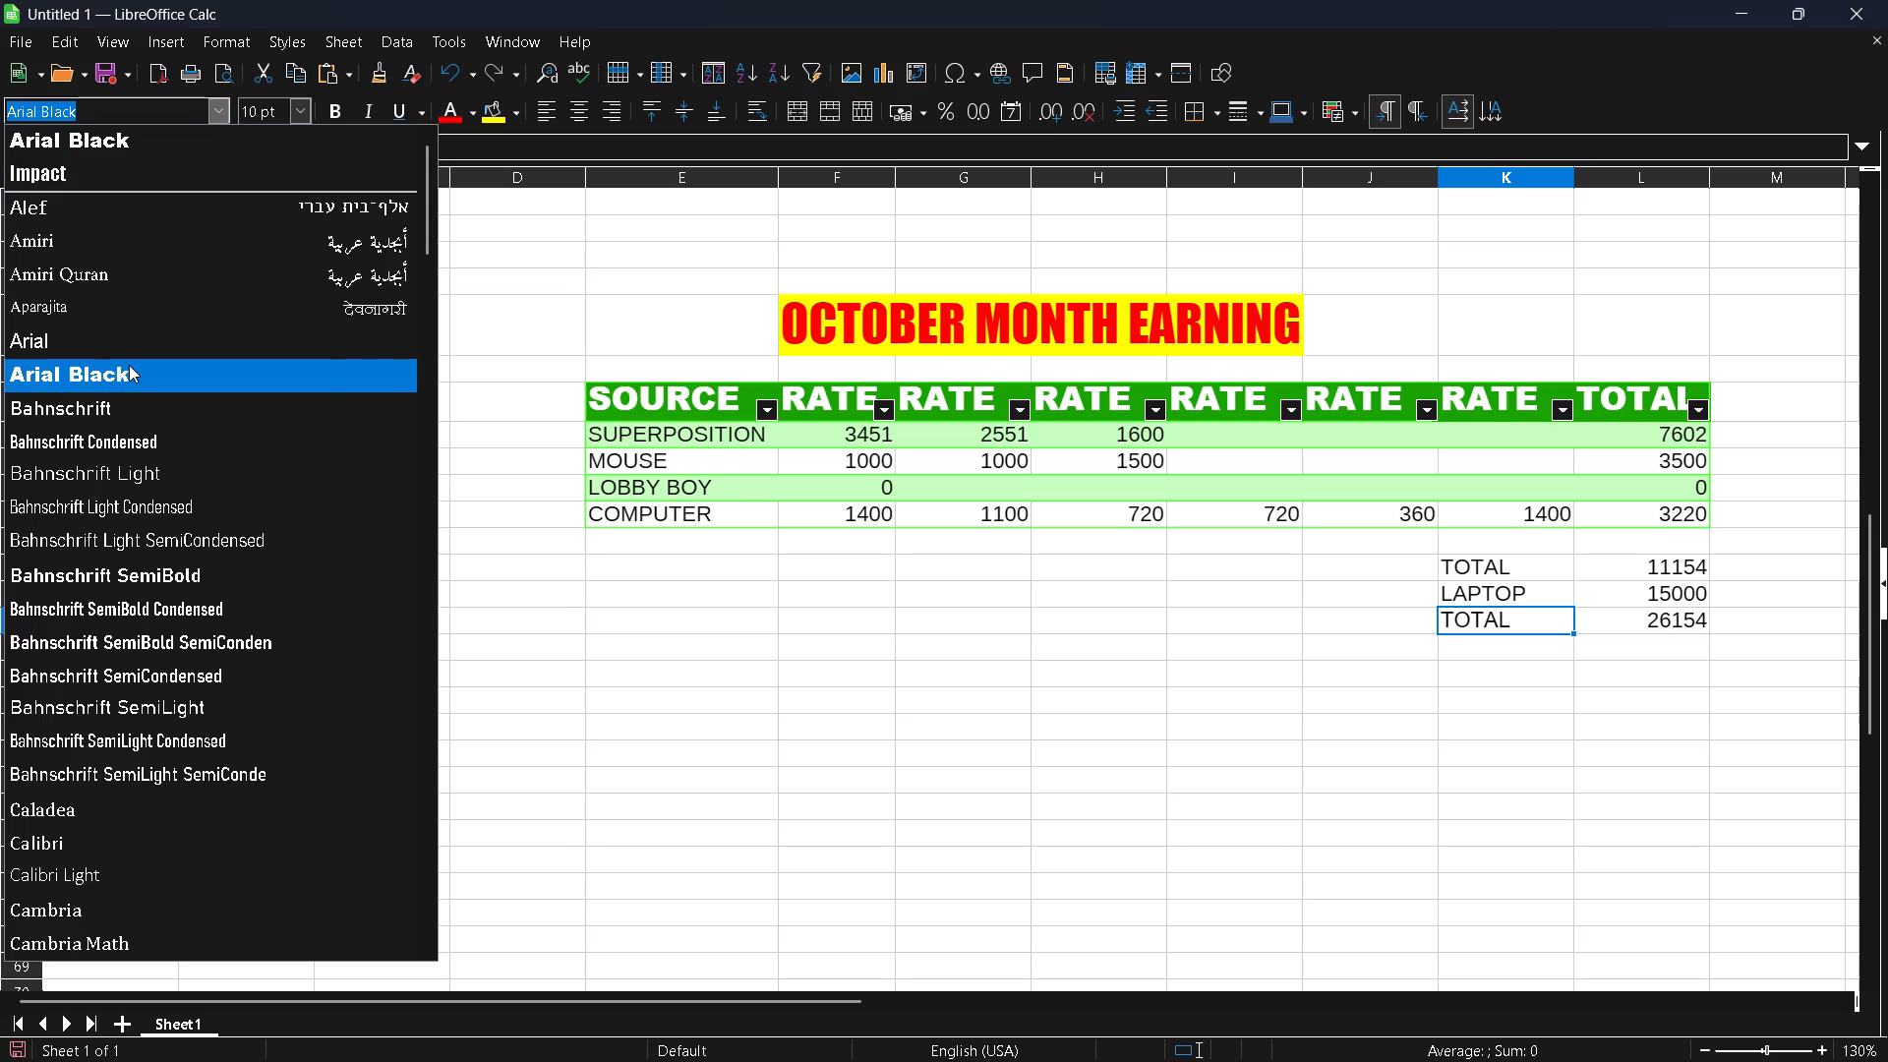
left_click(129, 365)
Create a table from the summary range K54:L56, with its first row as column labels.
left_click(1461, 562)
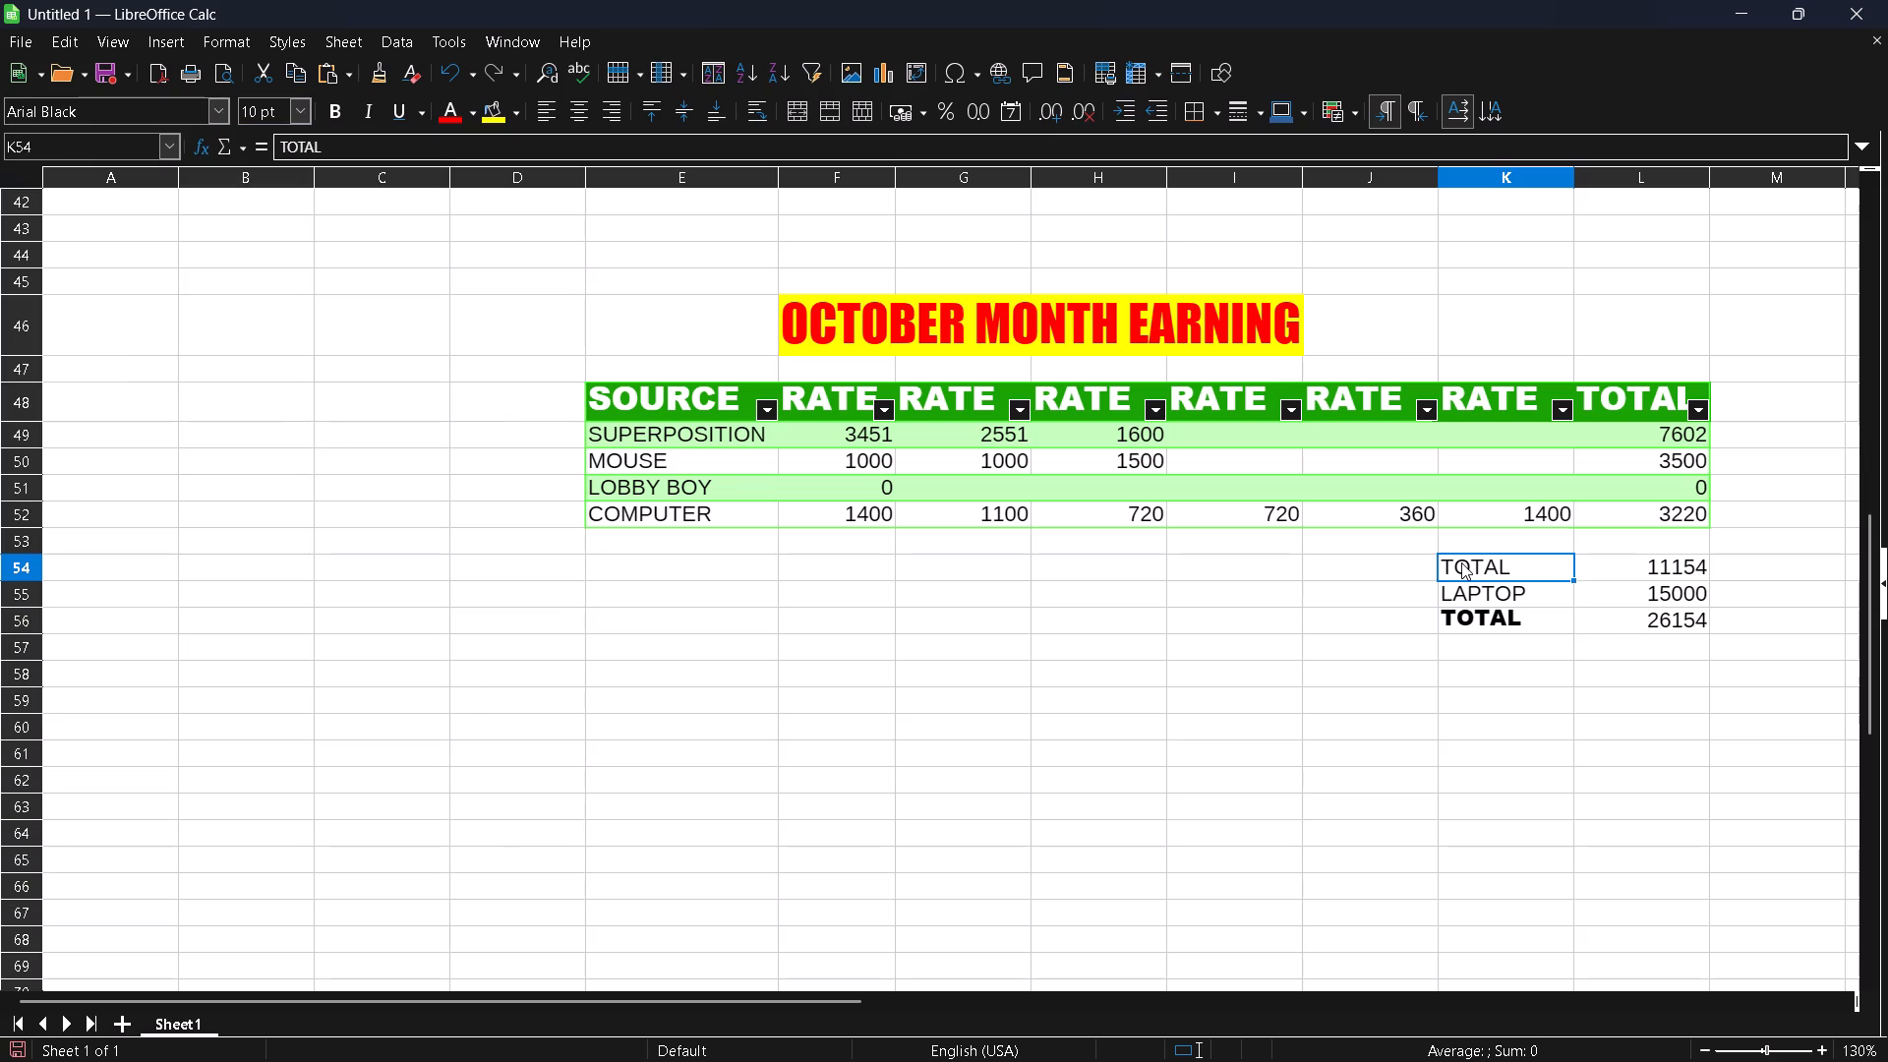
key("shift+Right")
key("shift+Right")
key("shift+Left")
key("shift+Down")
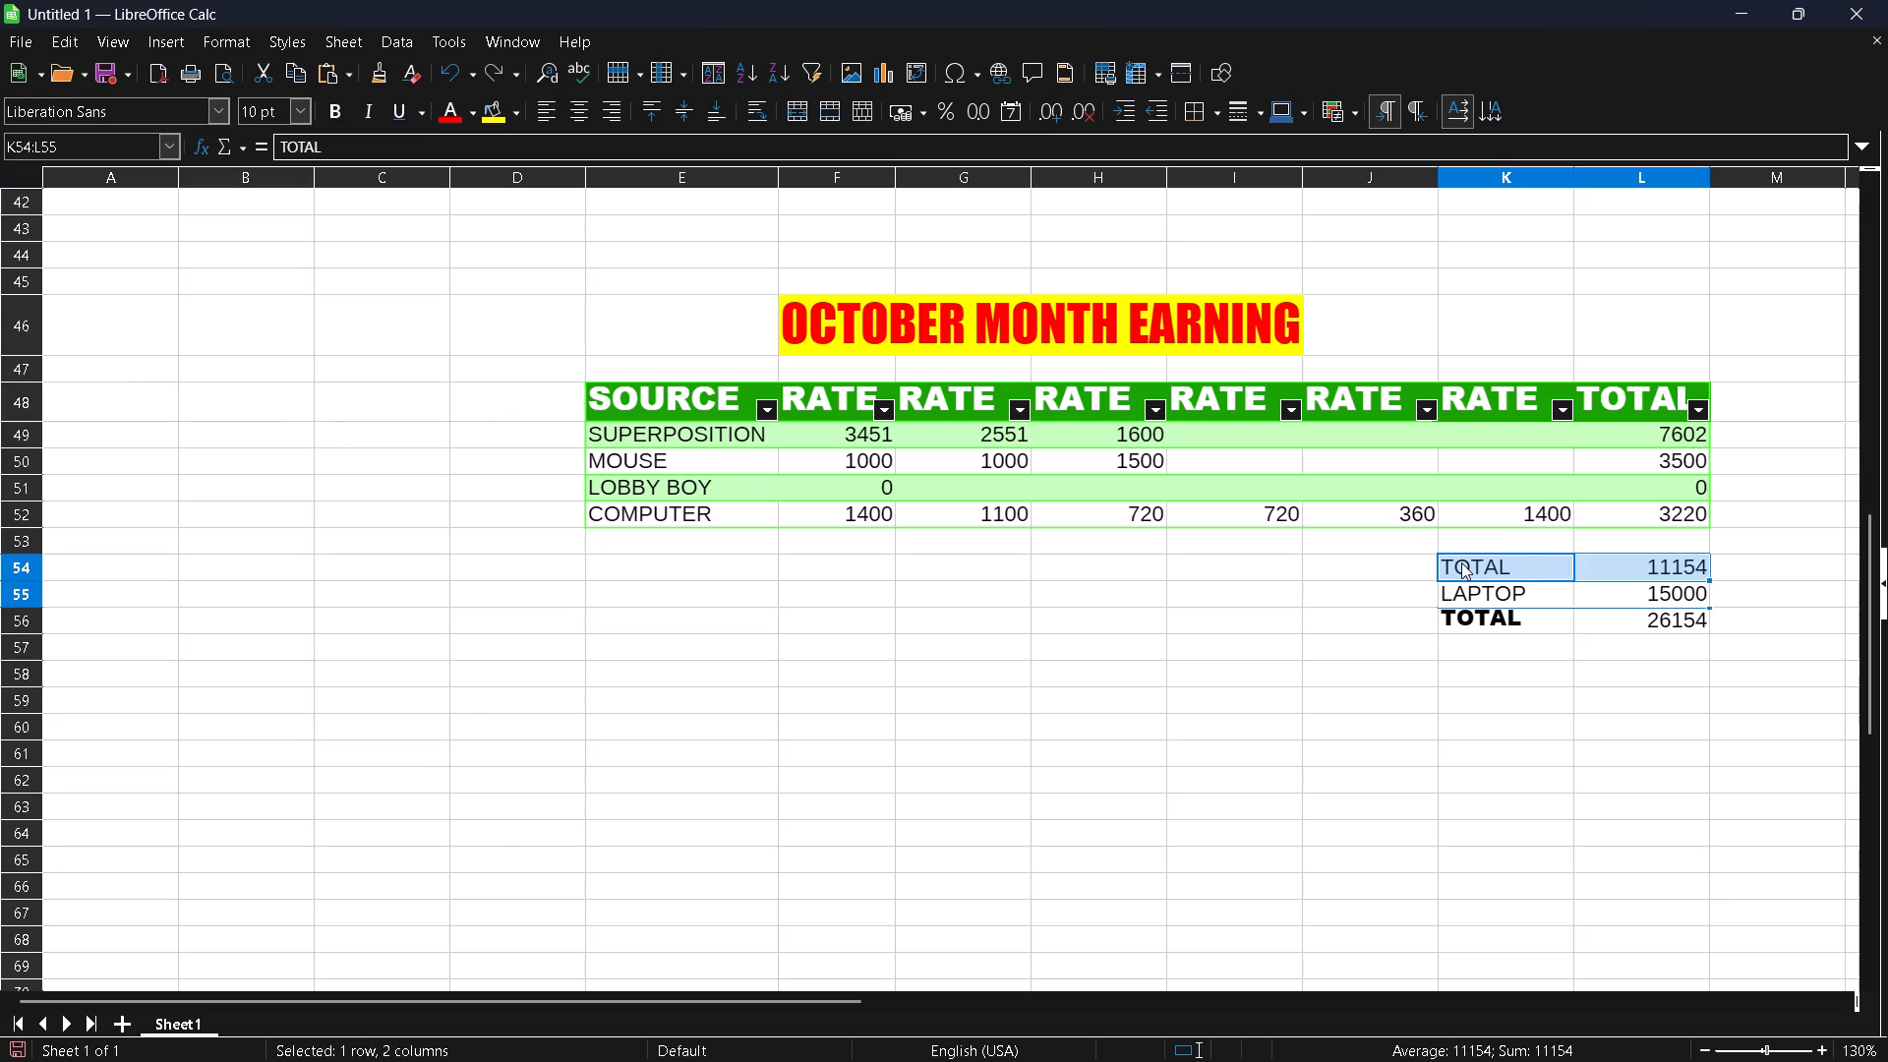
key("shift+Down")
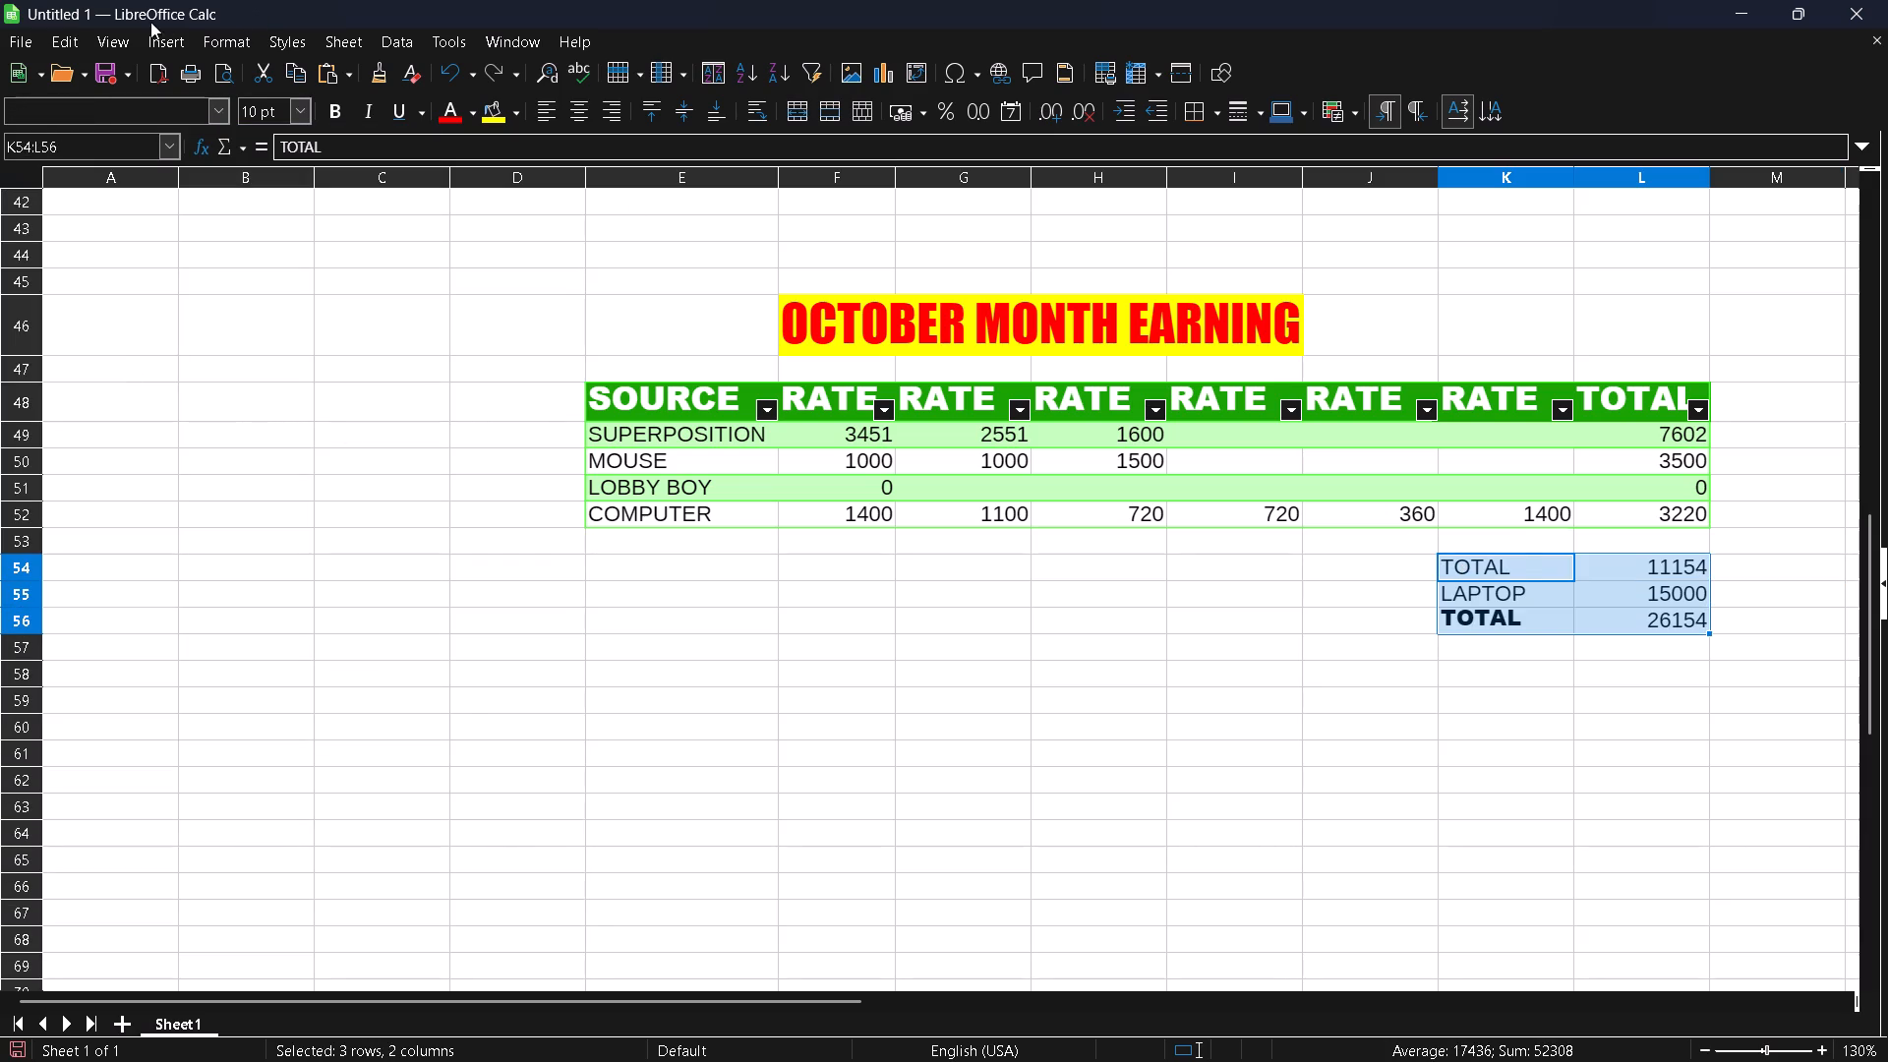
left_click(166, 37)
left_click(231, 153)
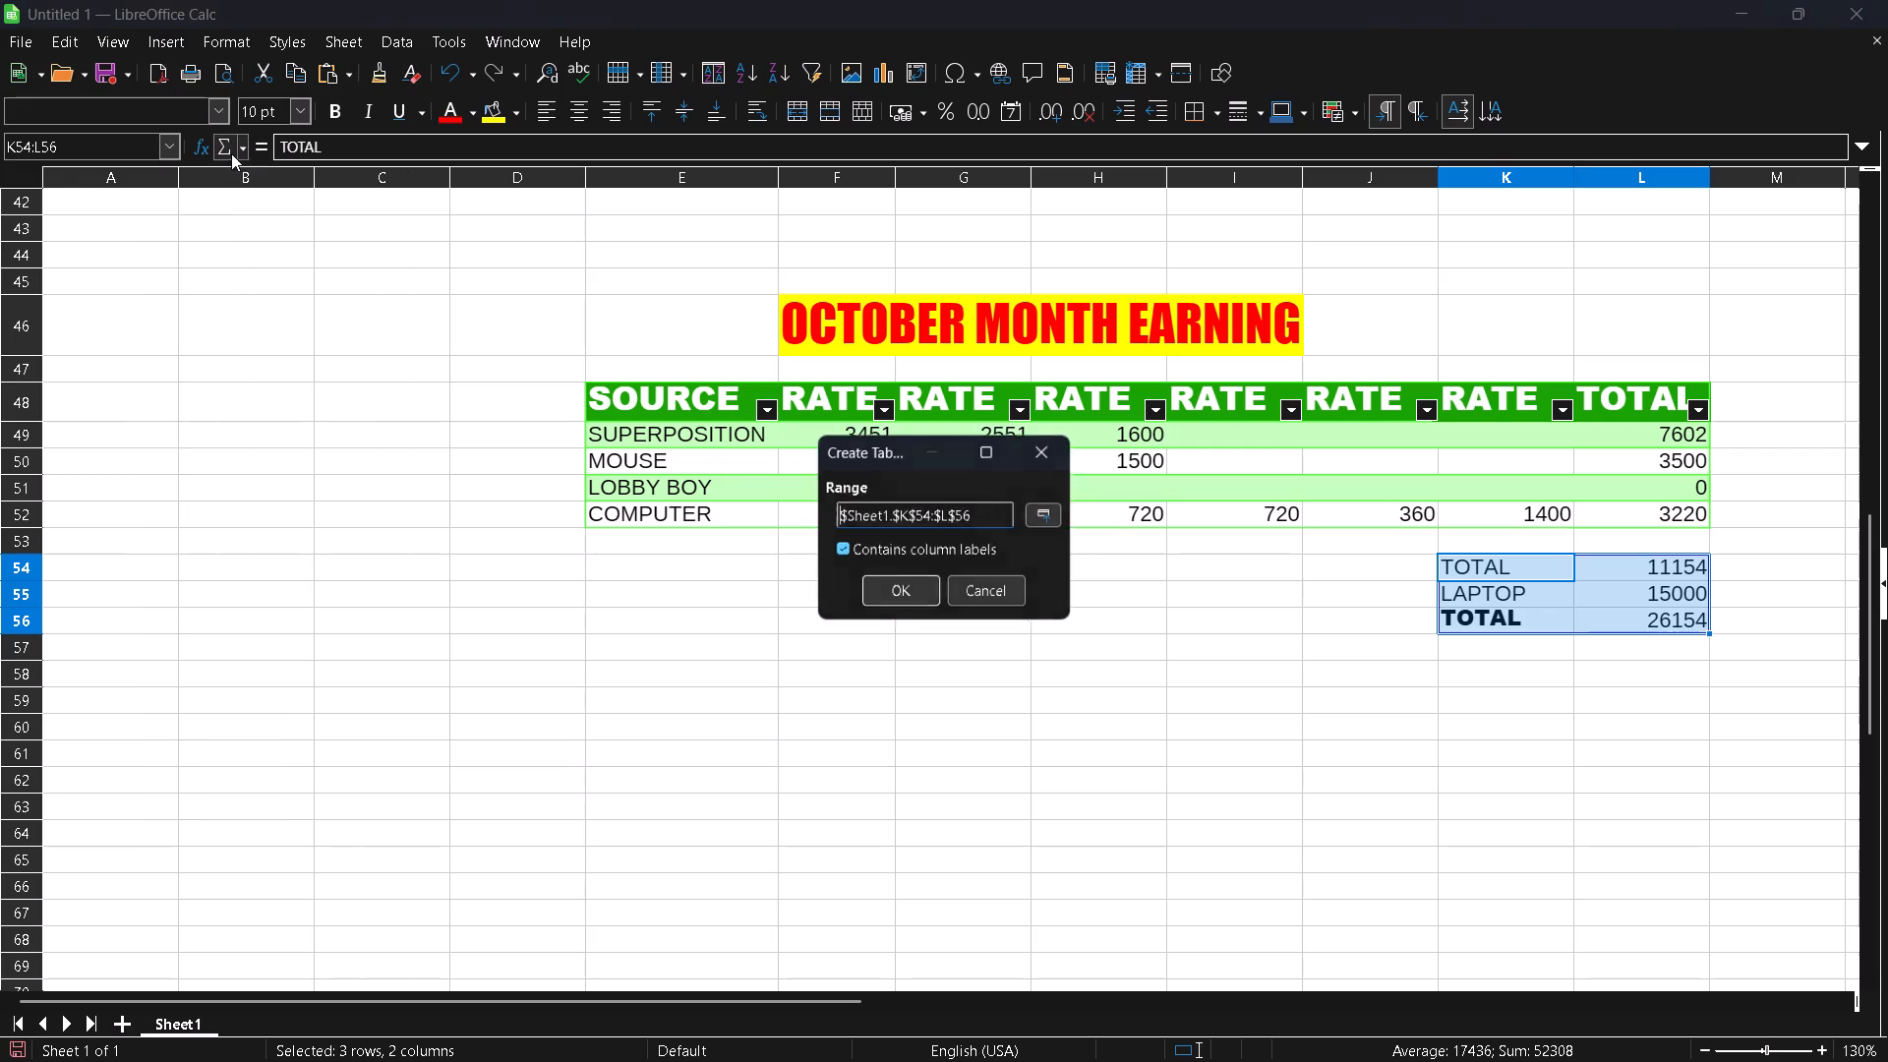
key("Return")
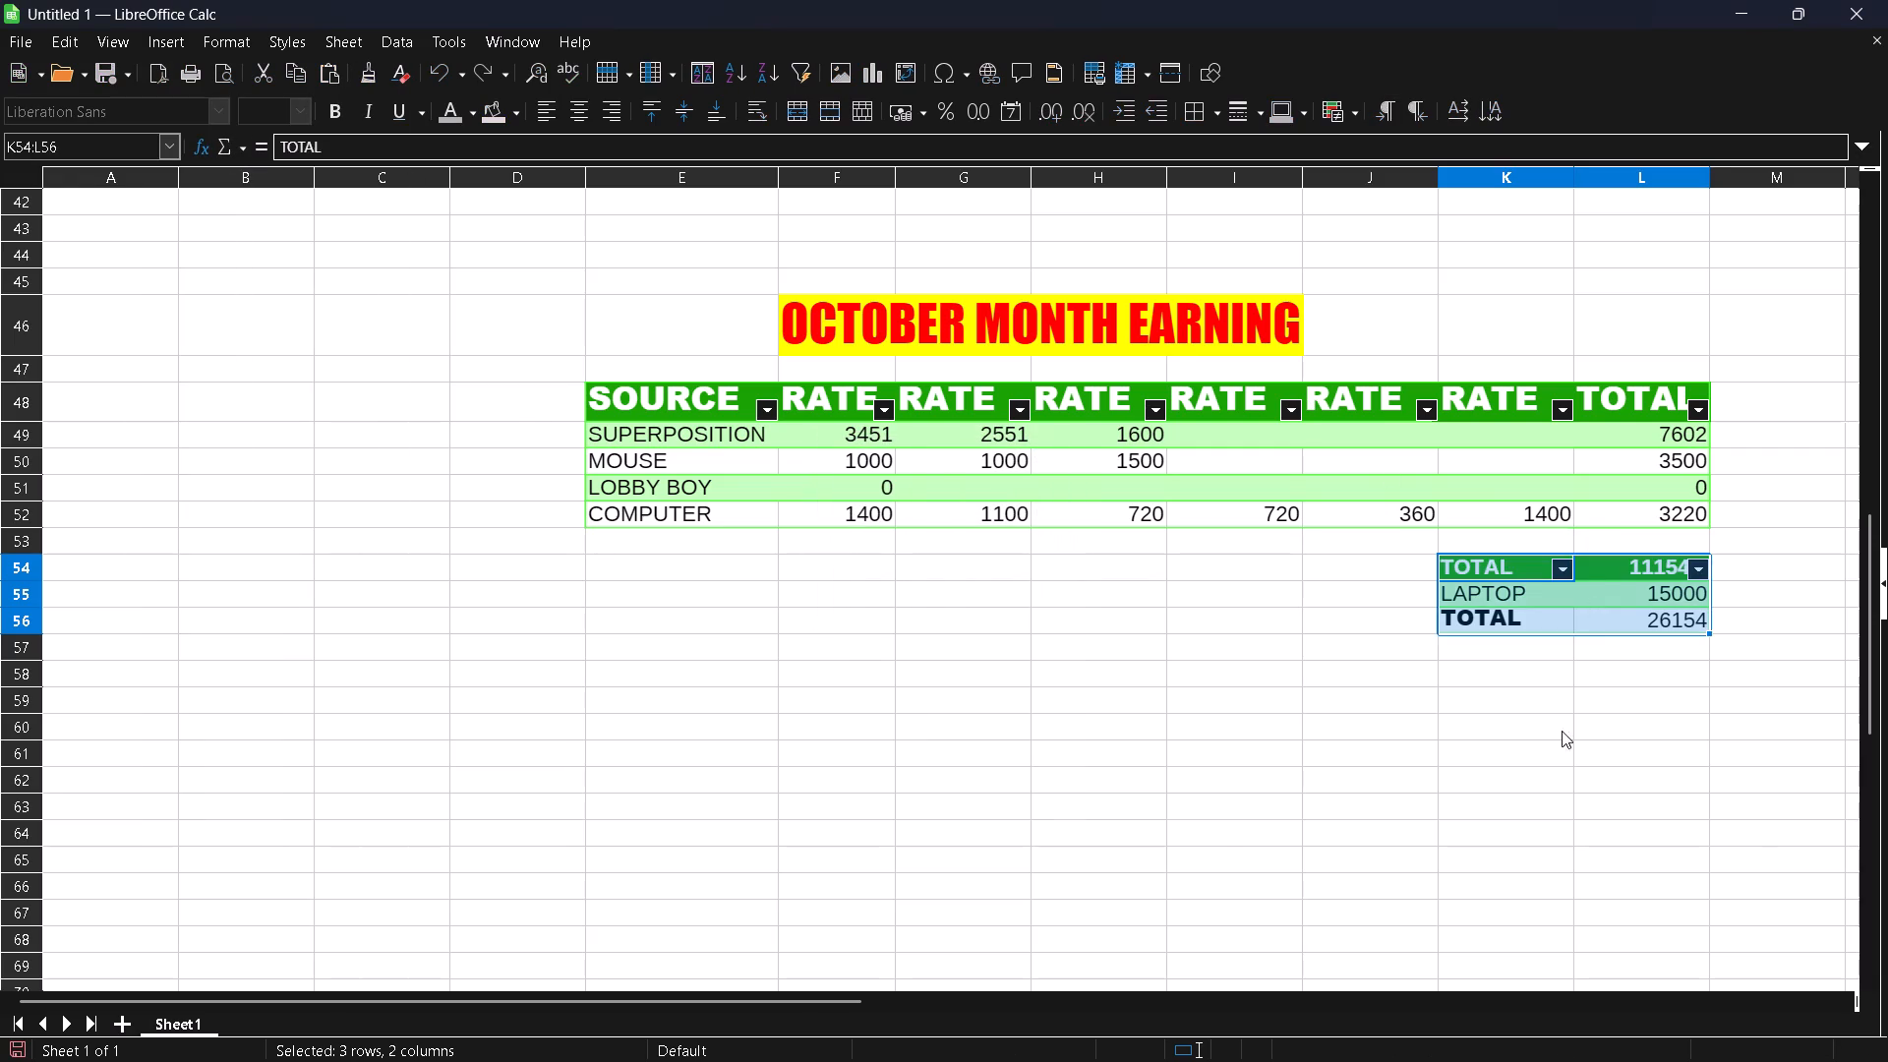
left_click(1569, 710)
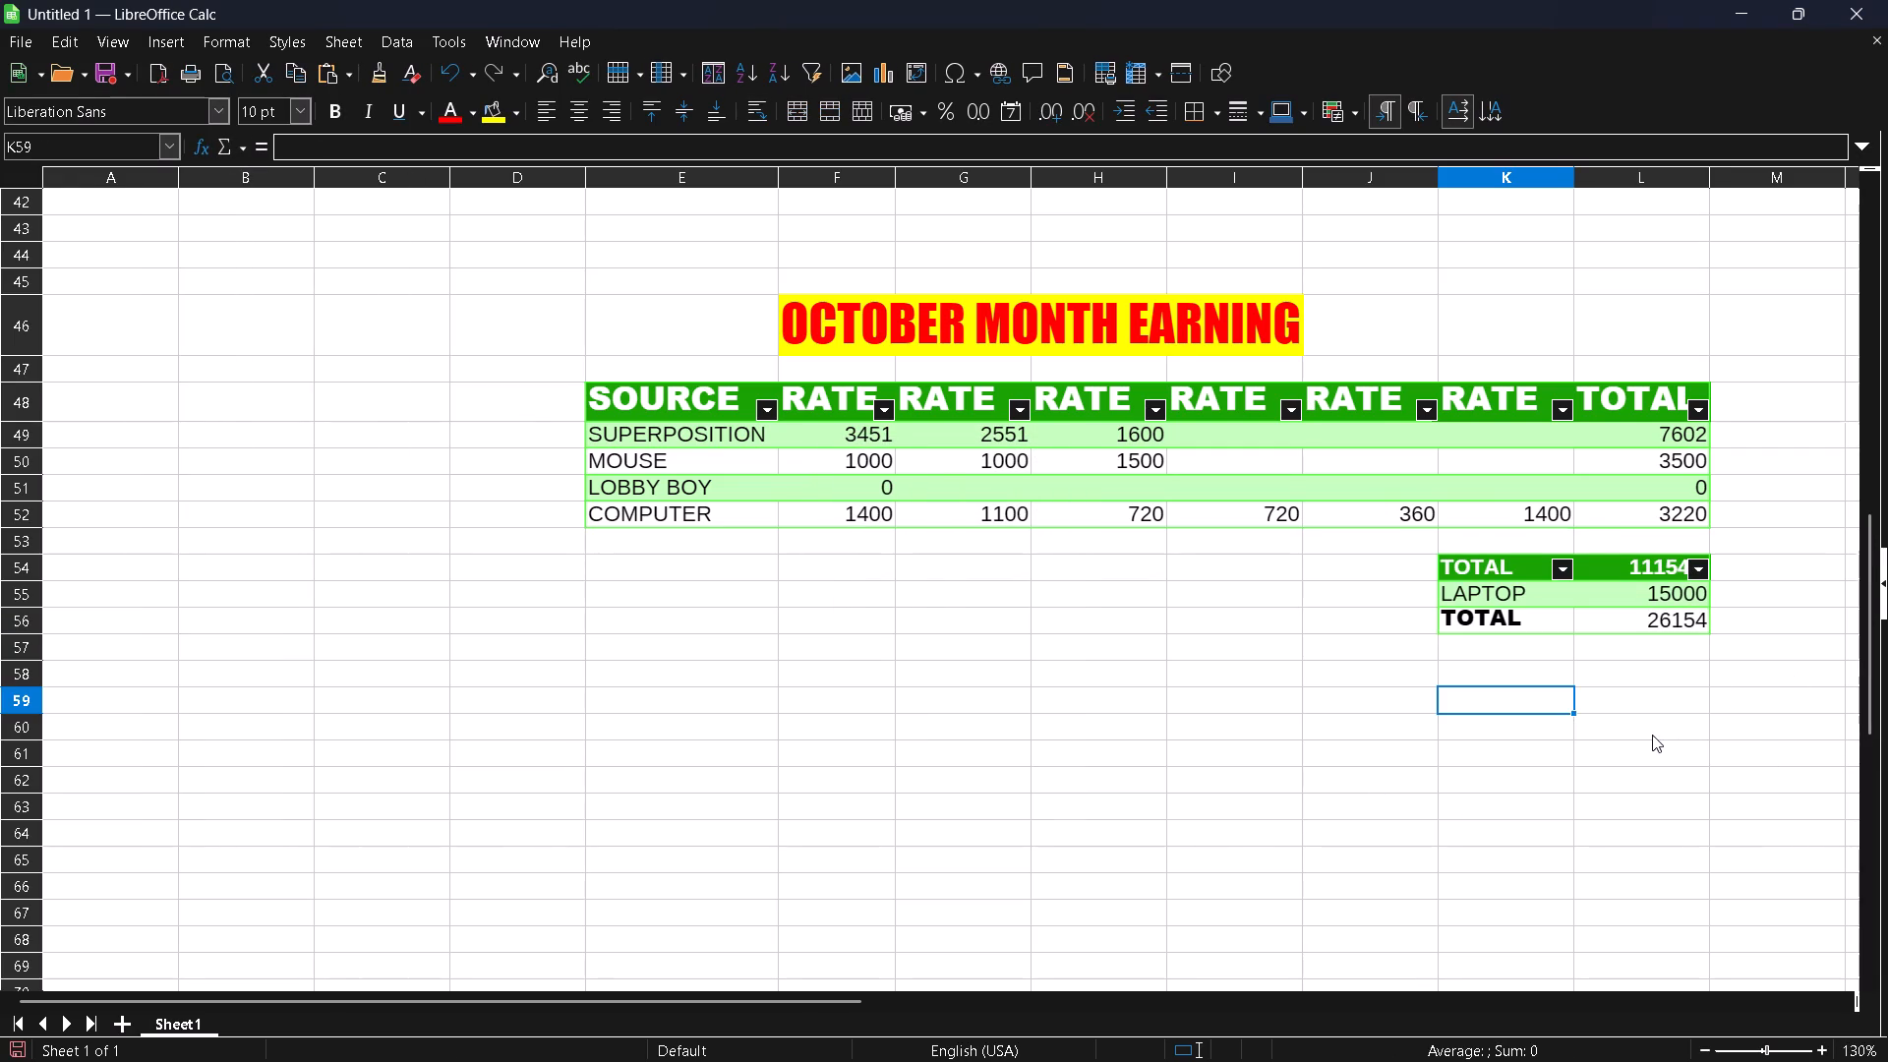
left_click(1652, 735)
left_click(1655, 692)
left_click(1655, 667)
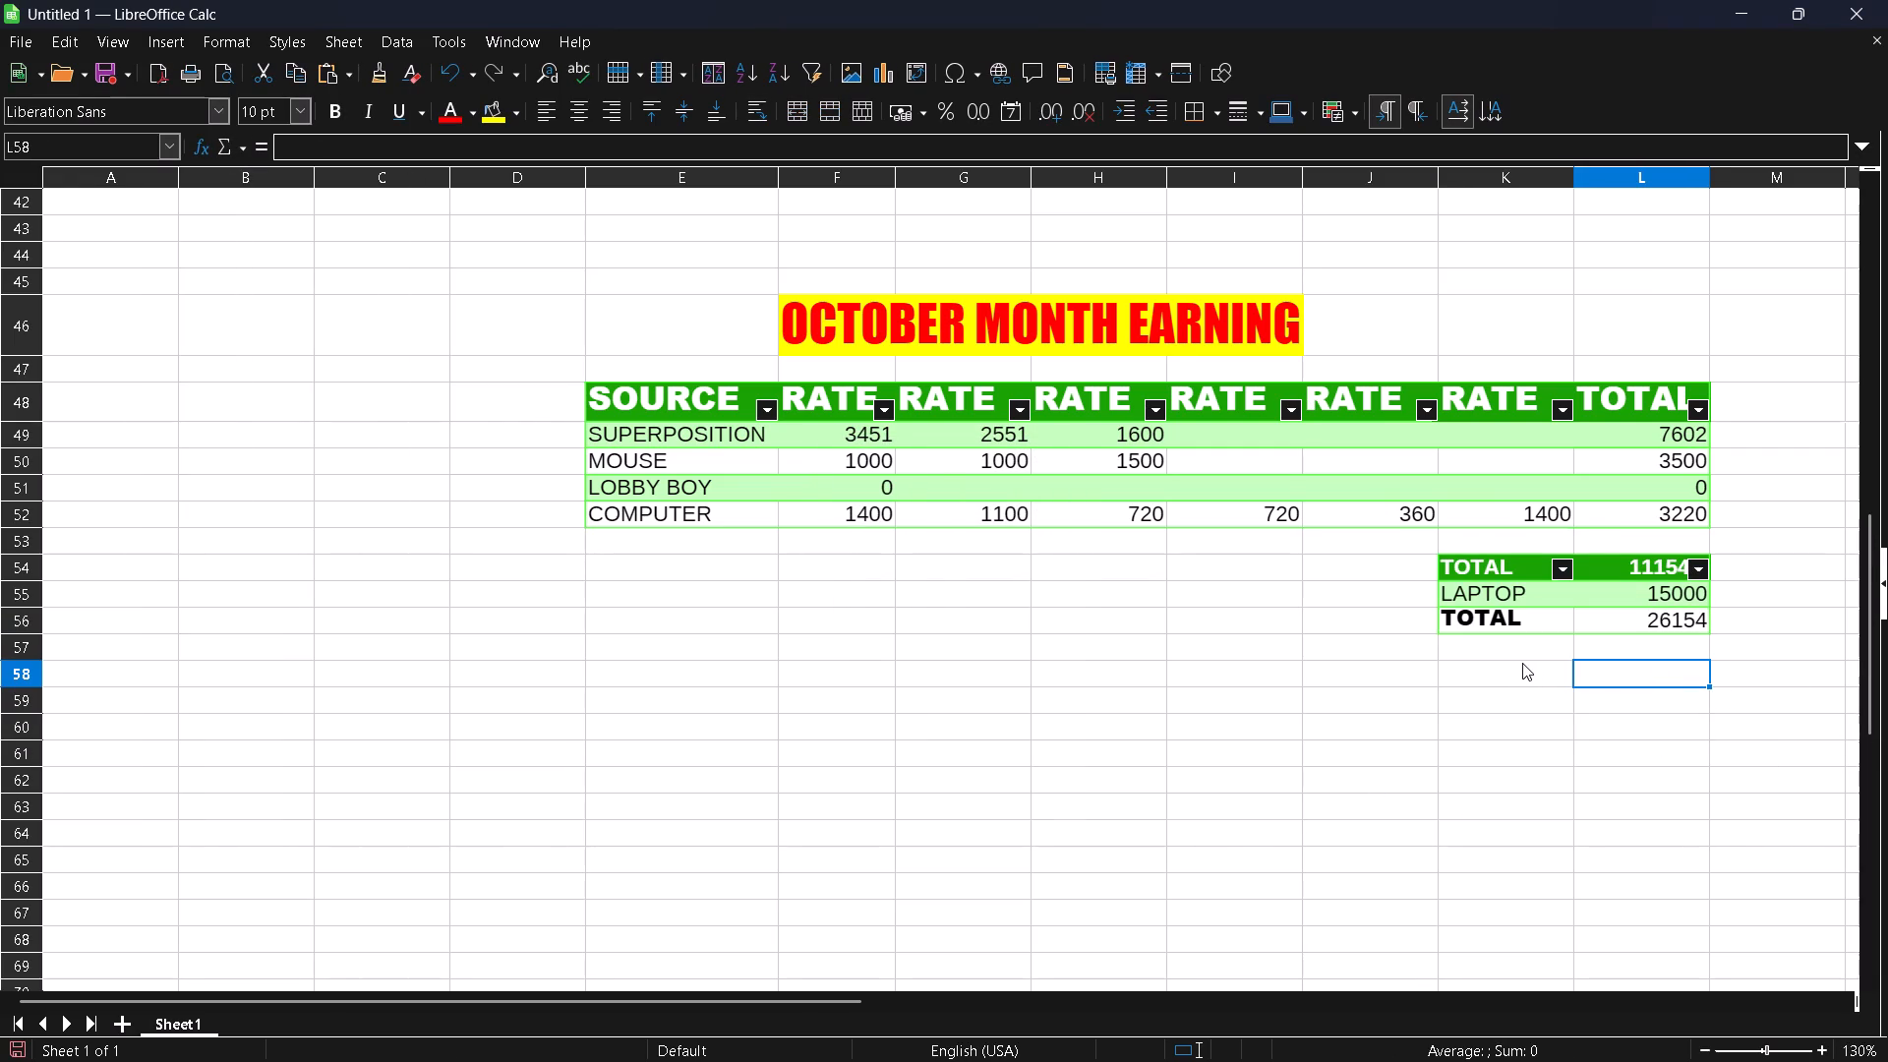